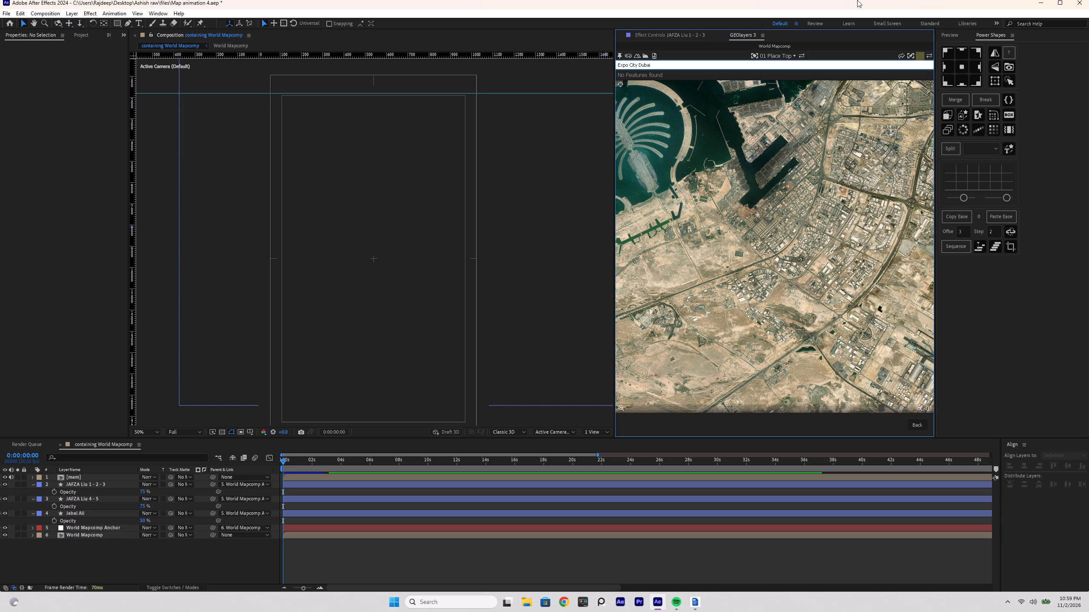
Search the map features for "Expo City du" and add the Expo City Dubai transportation result to the feature list.
{"action": "scroll", "coordinate": [745, 259], "scroll_direction": "down", "scroll_amount": 1}
{"action": "key", "text": "alt+Tab"}
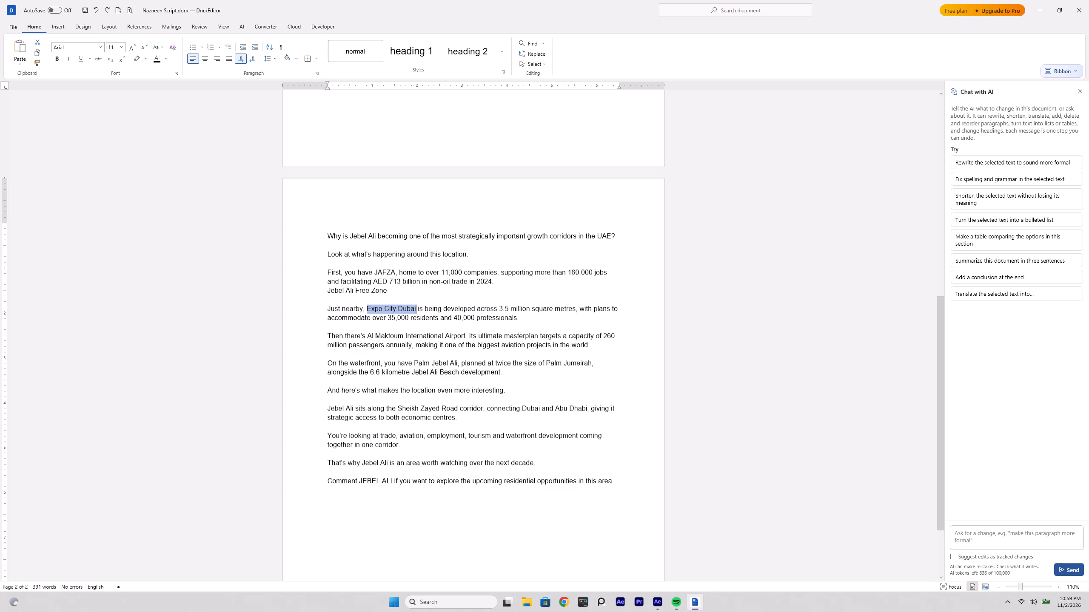
{"action": "key", "text": "alt+Tab"}
{"action": "left_click", "coordinate": [684, 62]}
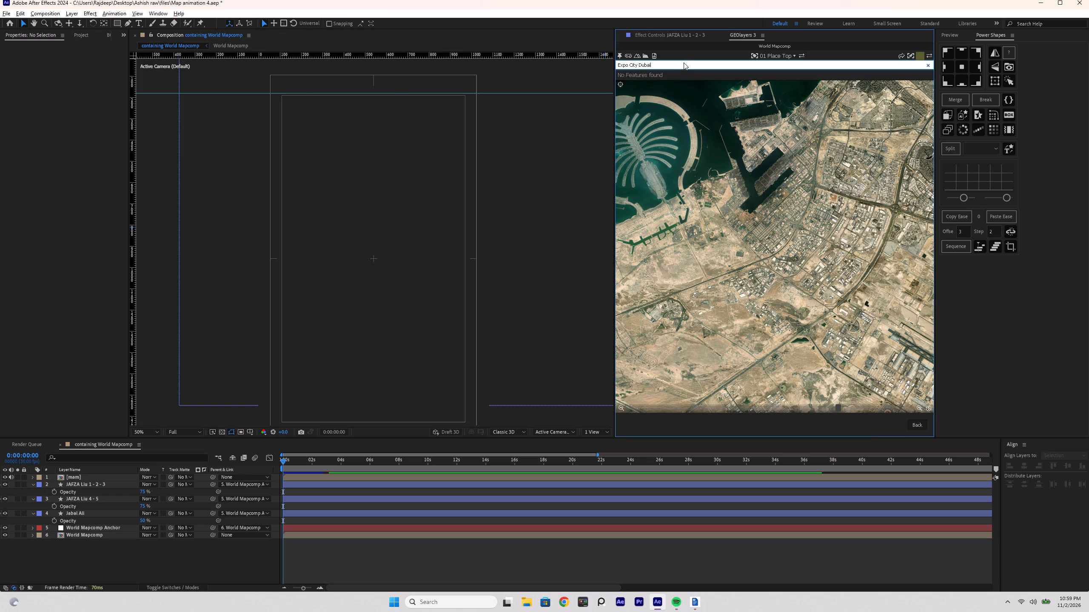
{"action": "key", "text": "BackSpace"}
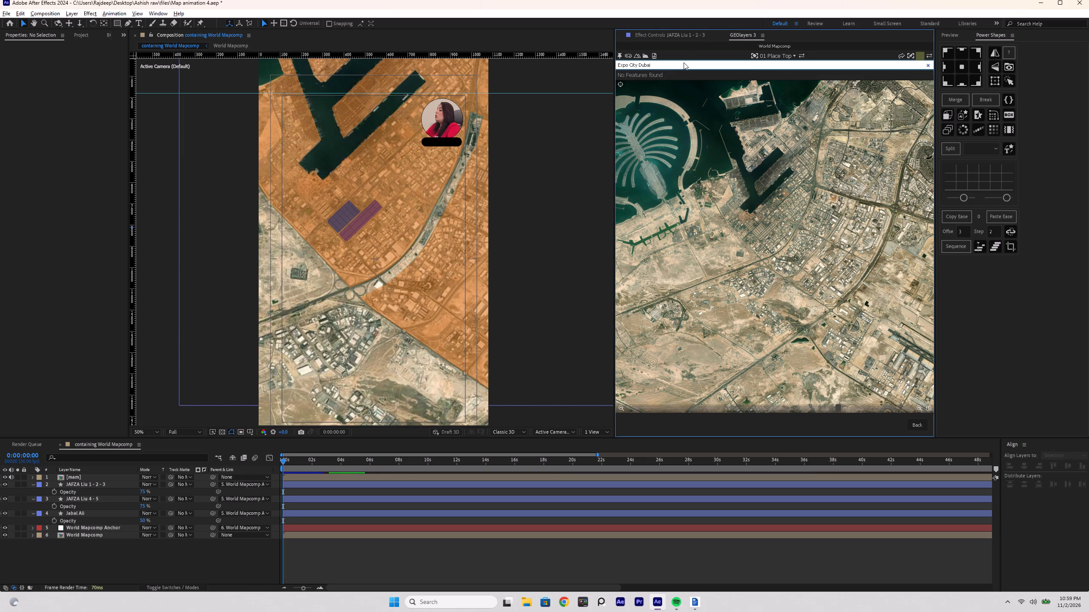
{"action": "key", "text": "BackSpace"}
{"action": "key", "text": "BackSpace"}
{"action": "key", "text": "BackSpace"}
{"action": "key", "text": "BackSpace"}
{"action": "key", "text": "BackSpace"}
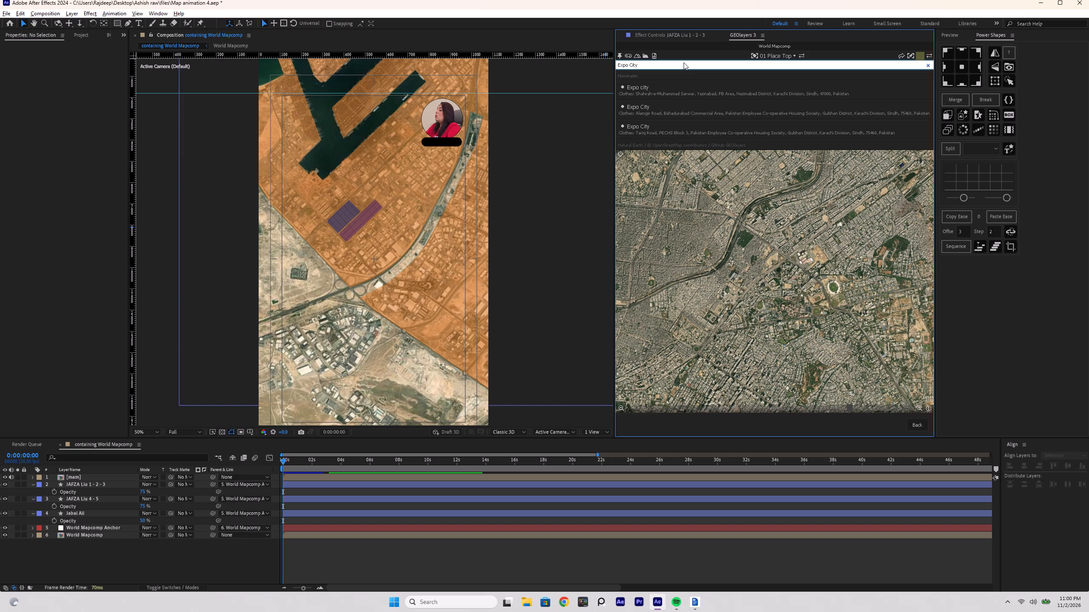
{"action": "key", "text": "space"}
{"action": "type", "text": "dua"}
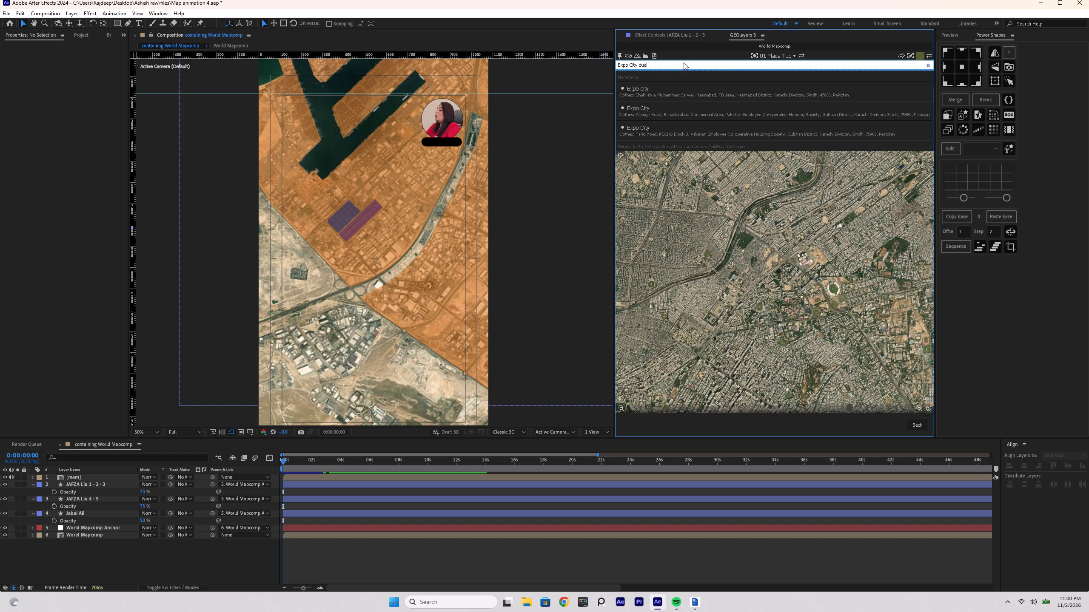
{"action": "key", "text": "BackSpace"}
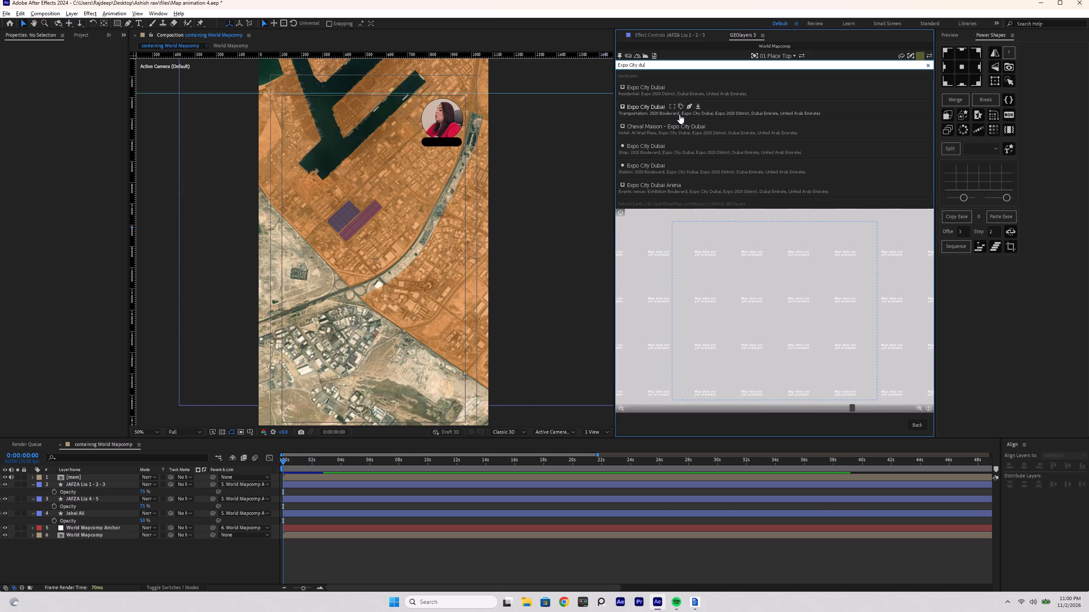
{"action": "key", "text": "alt+Tab"}
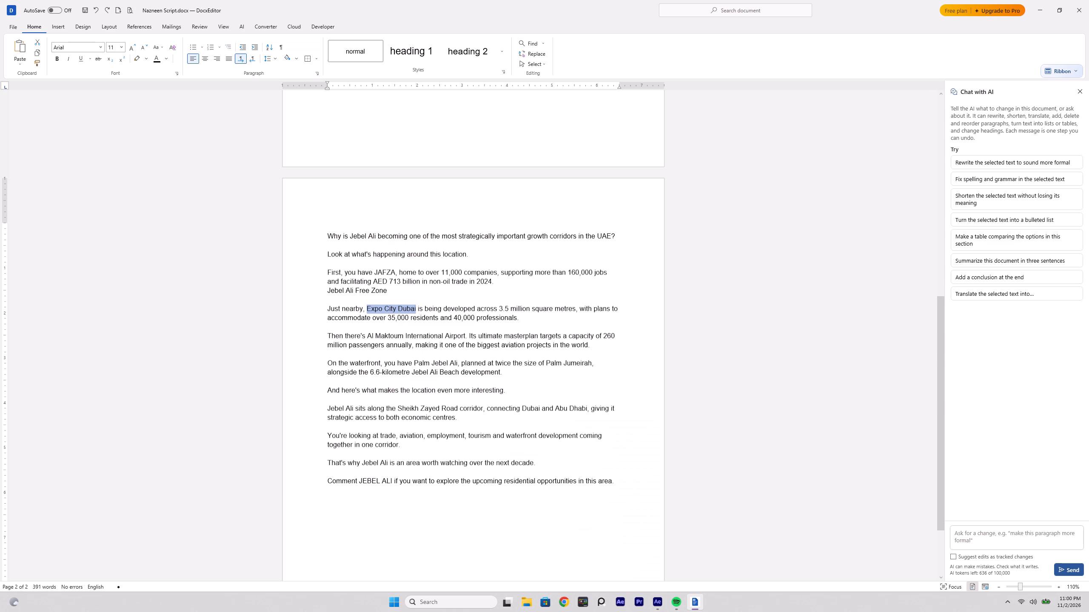
{"action": "key", "text": "alt+Tab"}
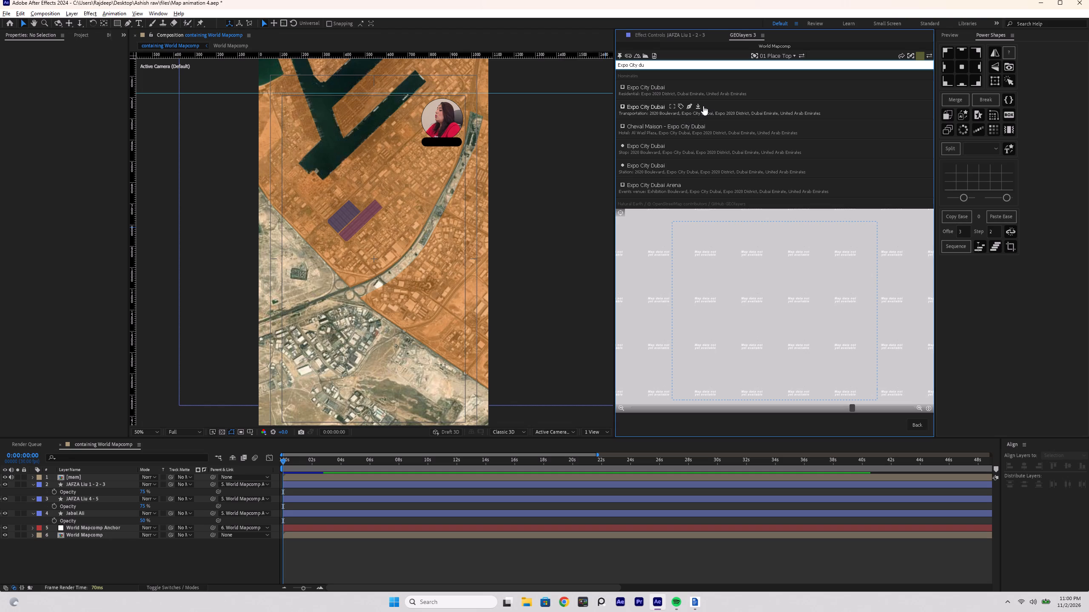
{"action": "left_click", "coordinate": [697, 105]}
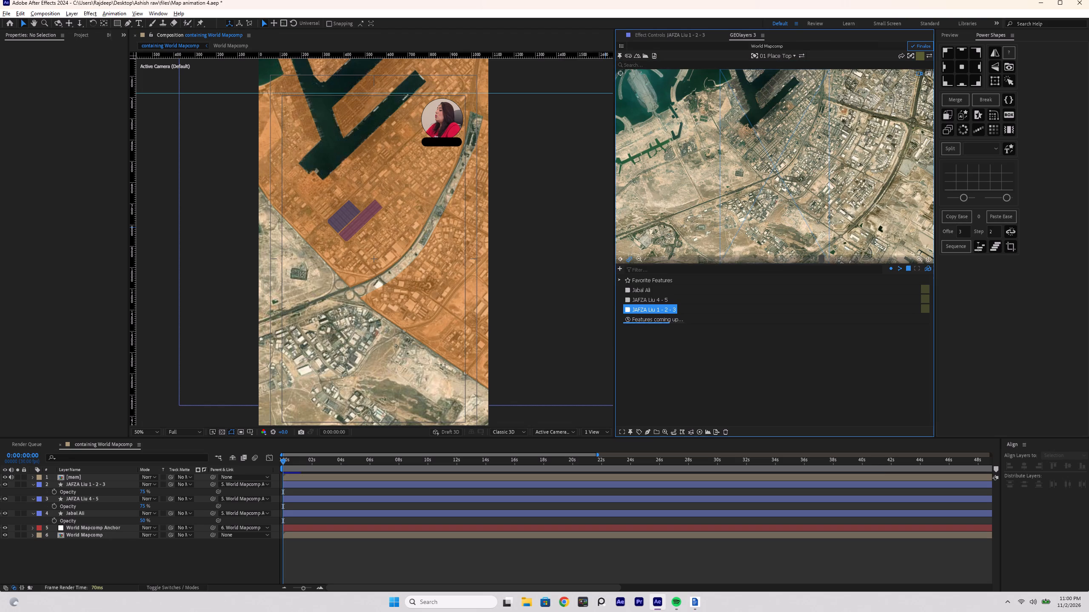
Draw the Expo City Dubai feature as a shape layer in the containing World Mapcomp composition.
{"action": "left_click", "coordinate": [650, 432]}
{"action": "left_click", "coordinate": [669, 411]}
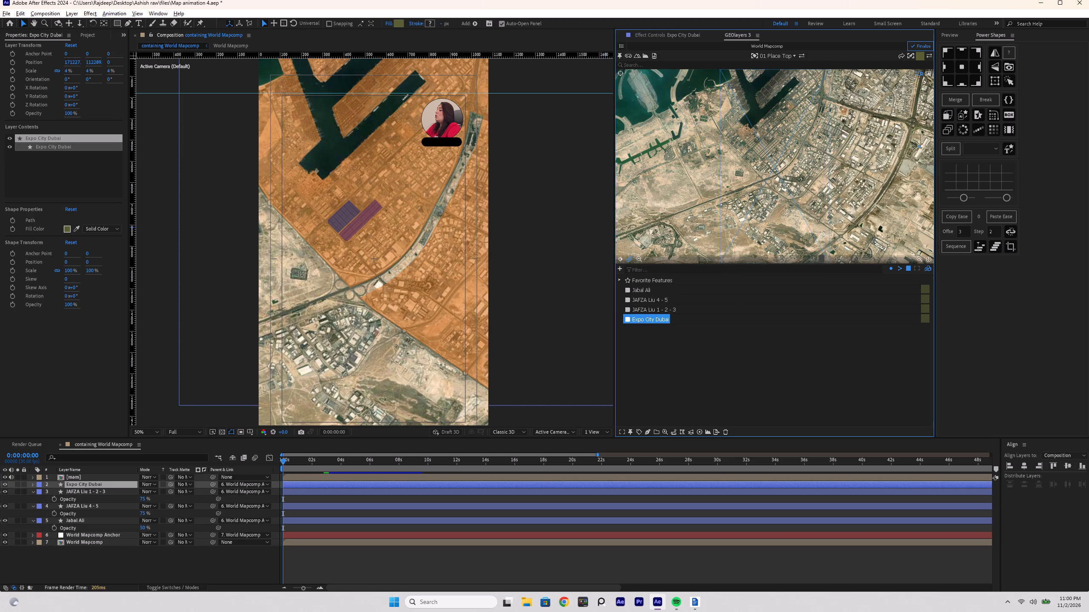
Locate the Expo City Dubai shape on the satellite map and examine its outline and surroundings up close.
{"action": "scroll", "coordinate": [778, 160], "scroll_direction": "down", "scroll_amount": 5}
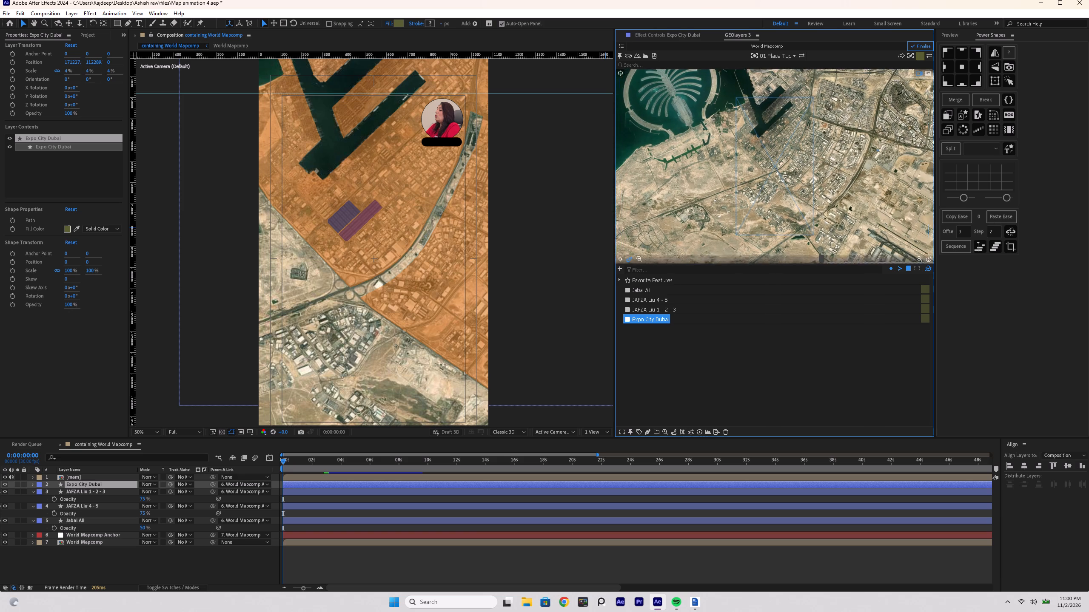
{"action": "scroll", "coordinate": [778, 160], "scroll_direction": "down", "scroll_amount": 1}
{"action": "scroll", "coordinate": [433, 192], "scroll_direction": "down", "scroll_amount": 1}
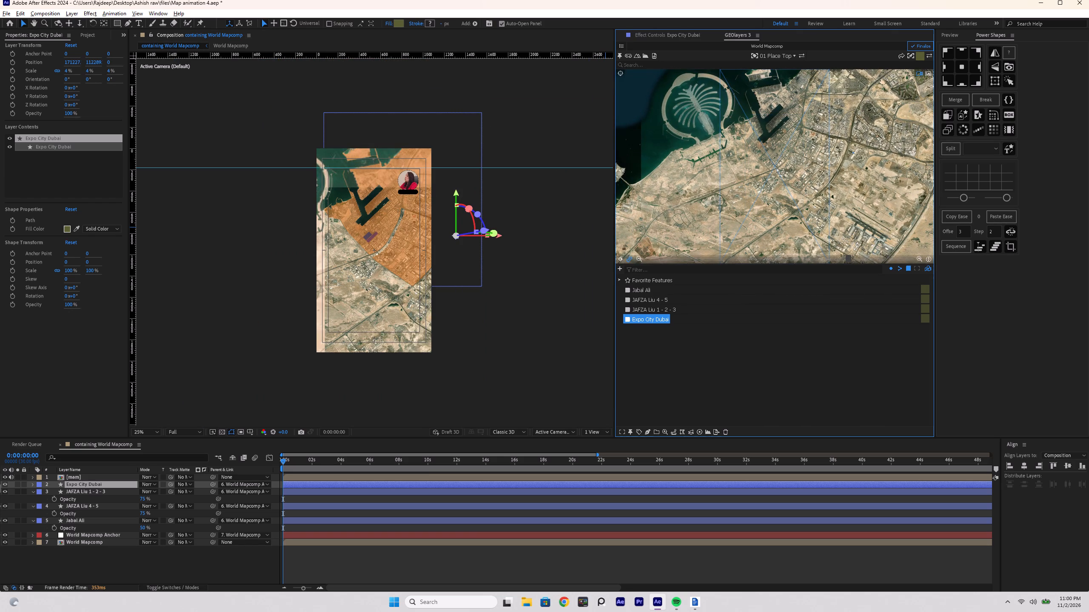
{"action": "scroll", "coordinate": [719, 178], "scroll_direction": "down", "scroll_amount": 3}
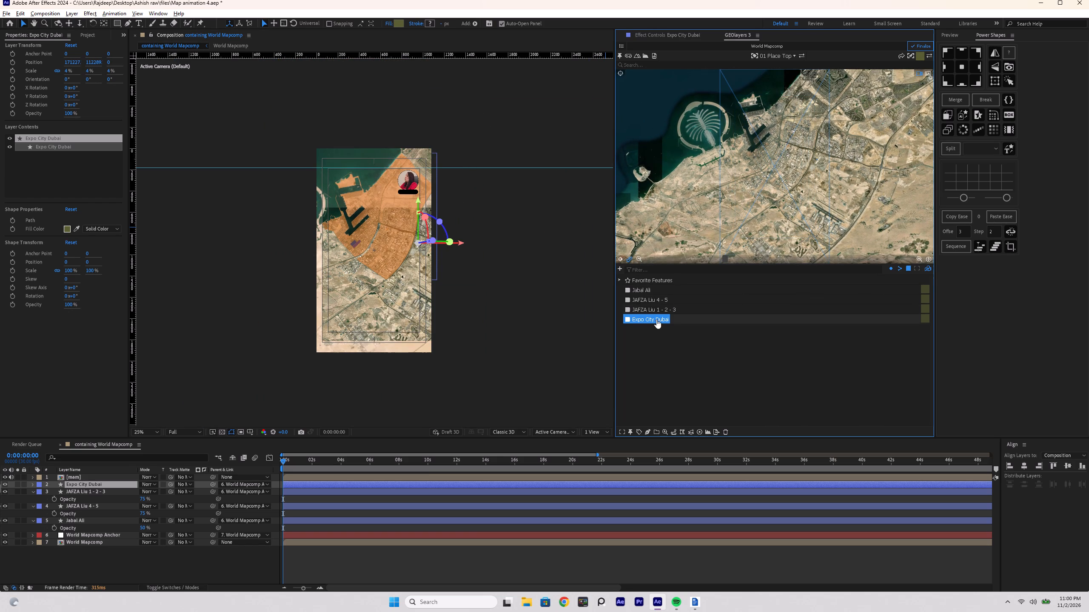
{"action": "scroll", "coordinate": [414, 244], "scroll_direction": "up", "scroll_amount": 1}
{"action": "scroll", "coordinate": [473, 246], "scroll_direction": "up", "scroll_amount": 2}
{"action": "scroll", "coordinate": [519, 250], "scroll_direction": "down", "scroll_amount": 1}
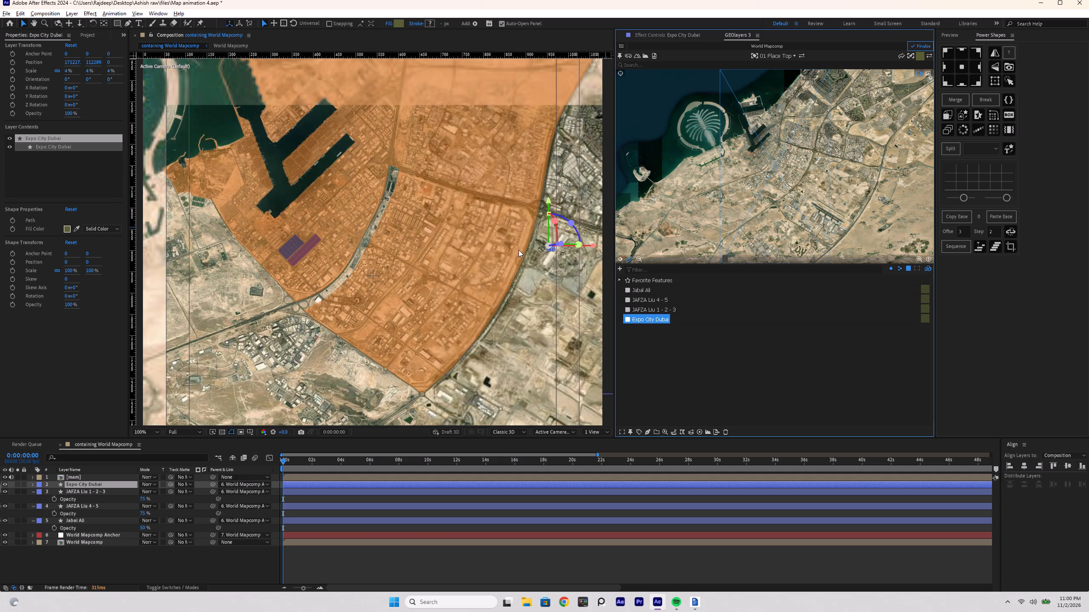
{"action": "left_click_drag", "start_coordinate": [753, 181], "coordinate": [729, 183]}
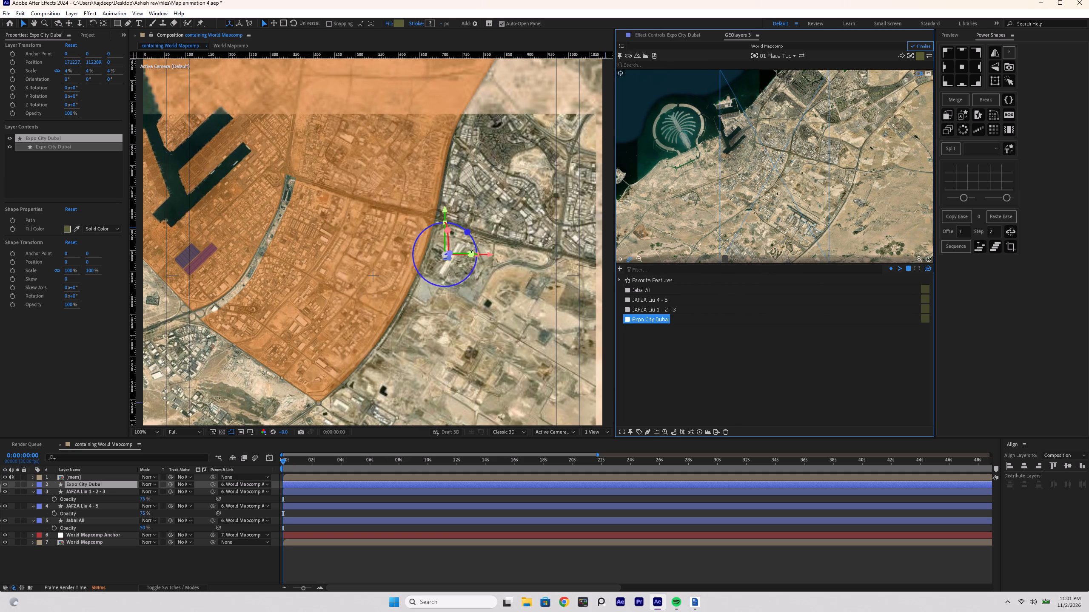
{"action": "scroll", "coordinate": [458, 264], "scroll_direction": "up", "scroll_amount": 2}
{"action": "scroll", "coordinate": [570, 271], "scroll_direction": "down", "scroll_amount": 1}
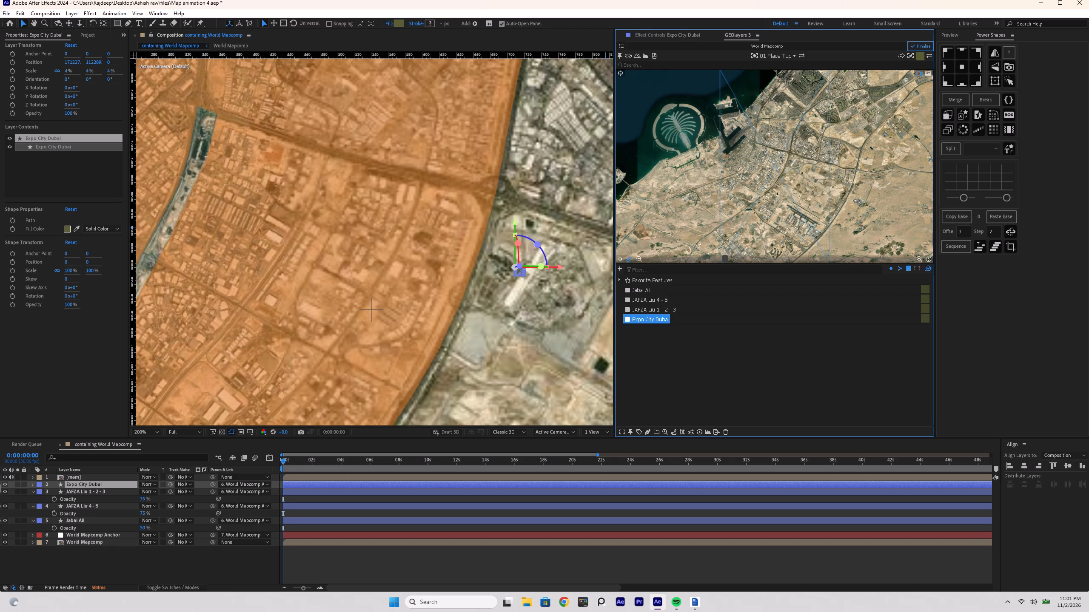
{"action": "scroll", "coordinate": [783, 175], "scroll_direction": "up", "scroll_amount": 1}
{"action": "left_click_drag", "start_coordinate": [778, 178], "coordinate": [763, 179]}
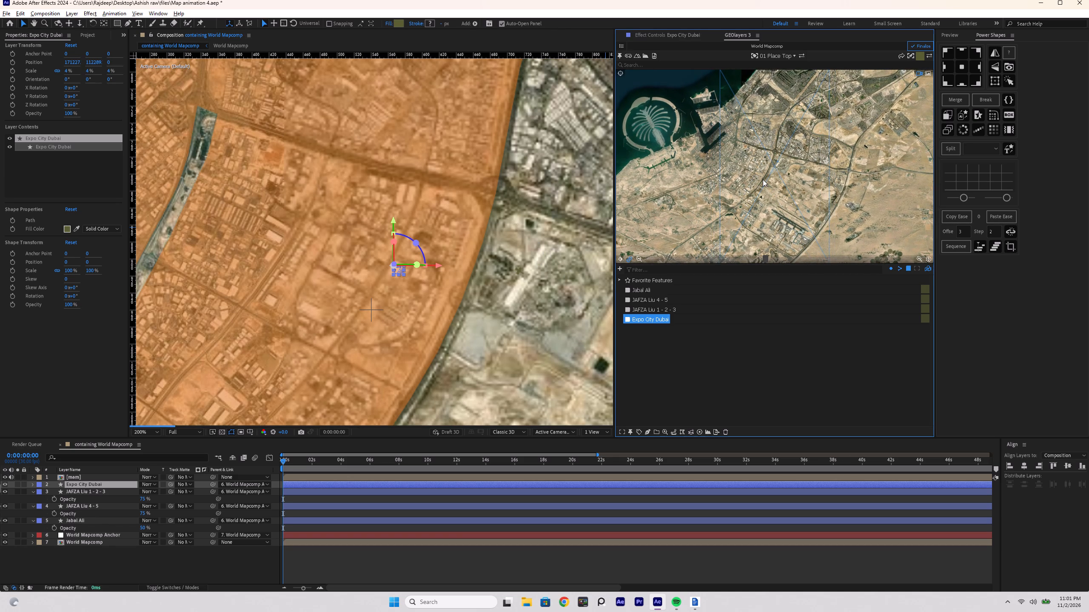
{"action": "scroll", "coordinate": [768, 178], "scroll_direction": "up", "scroll_amount": 13}
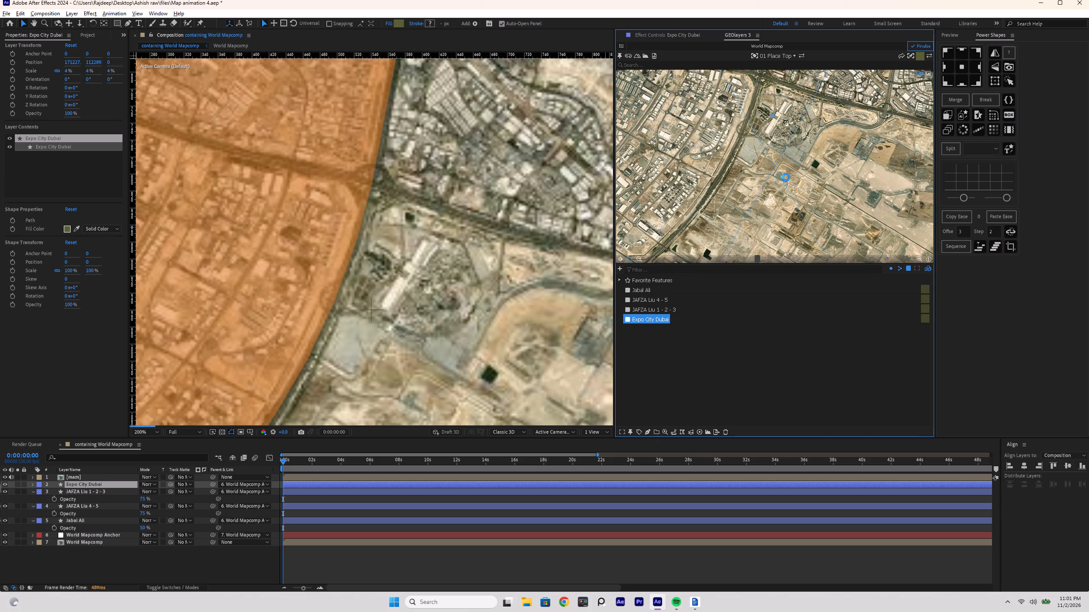
{"action": "scroll", "coordinate": [784, 176], "scroll_direction": "down", "scroll_amount": 1}
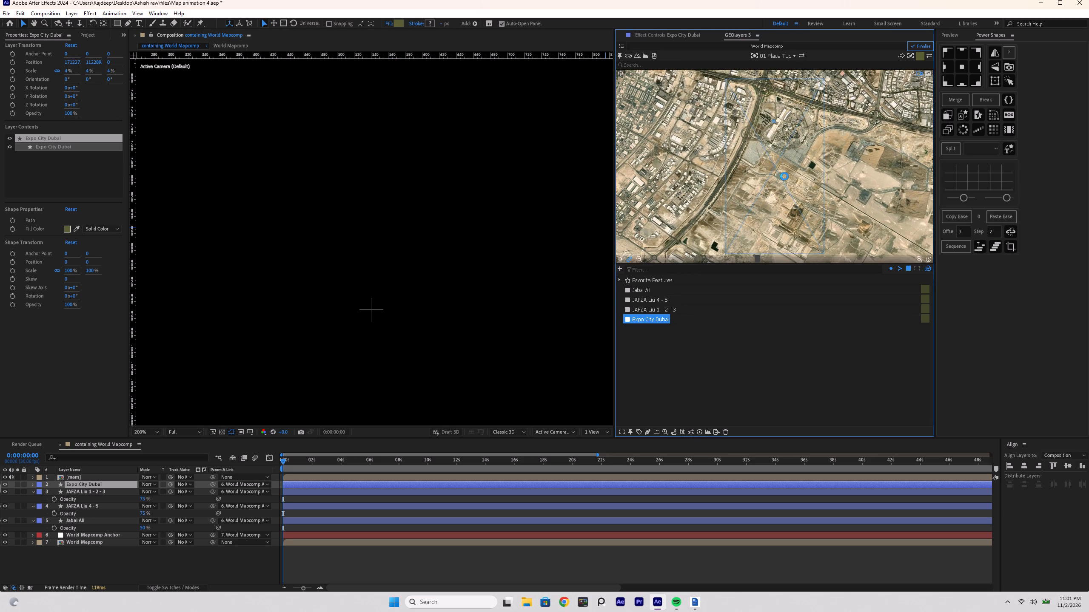
{"action": "scroll", "coordinate": [784, 176], "scroll_direction": "down", "scroll_amount": 1}
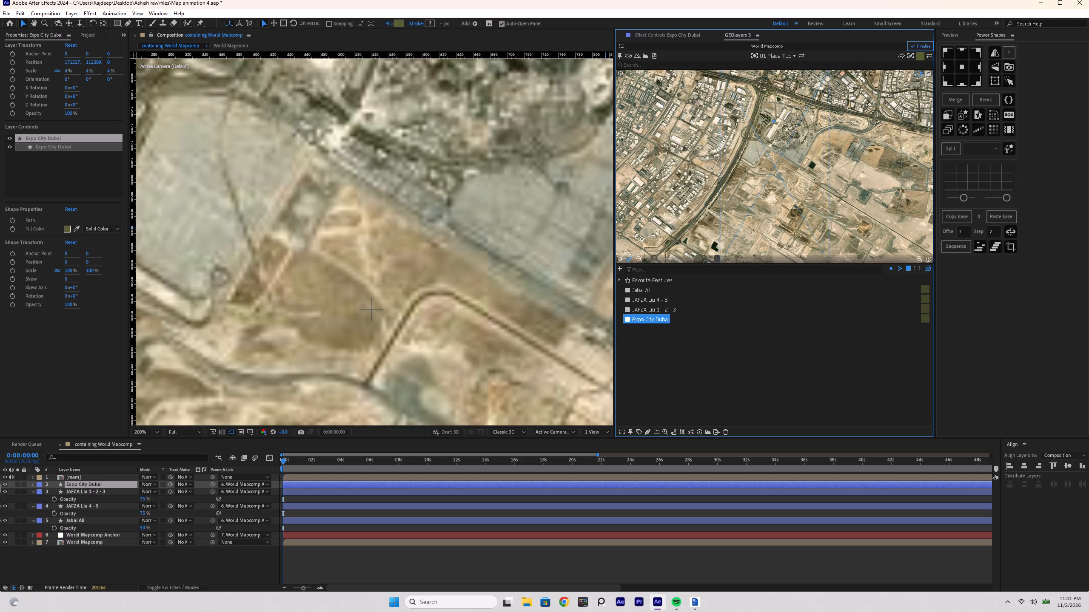
{"action": "scroll", "coordinate": [784, 176], "scroll_direction": "down", "scroll_amount": 1}
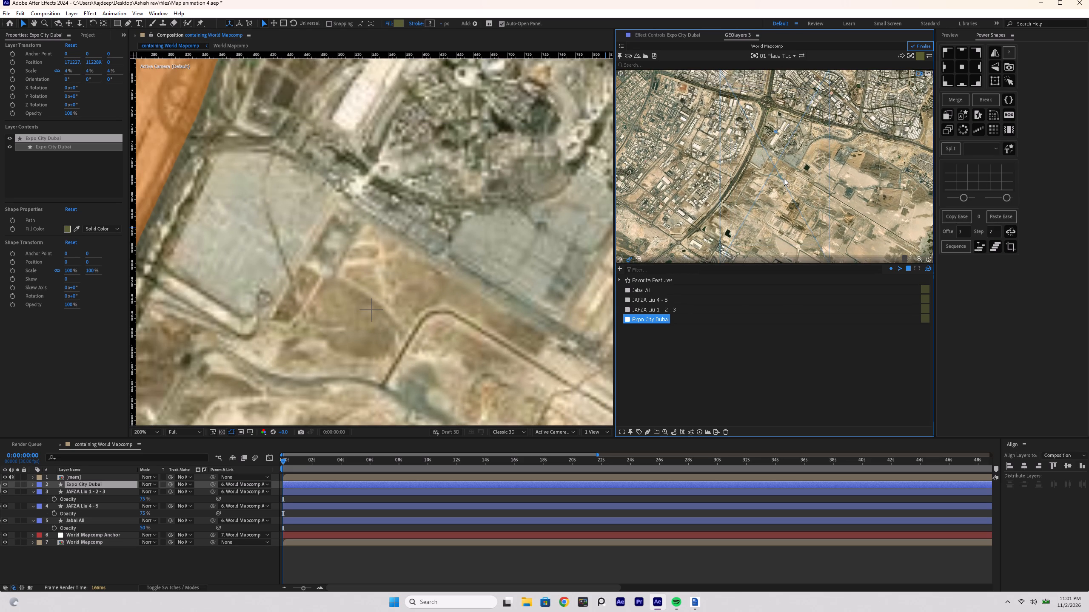
{"action": "scroll", "coordinate": [784, 178], "scroll_direction": "down", "scroll_amount": 1}
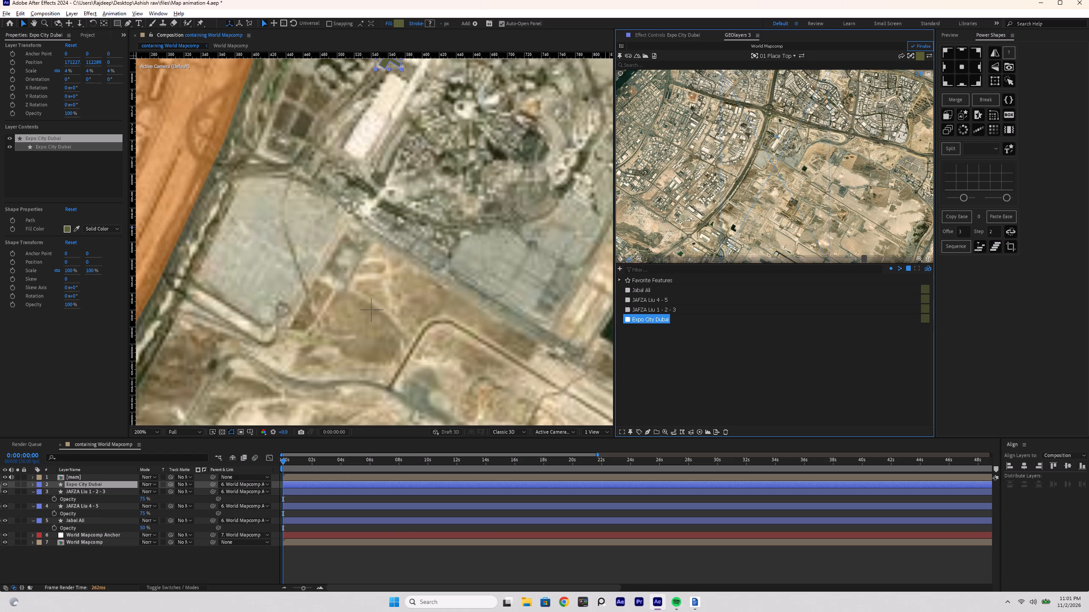
{"action": "scroll", "coordinate": [759, 208], "scroll_direction": "down", "scroll_amount": 2}
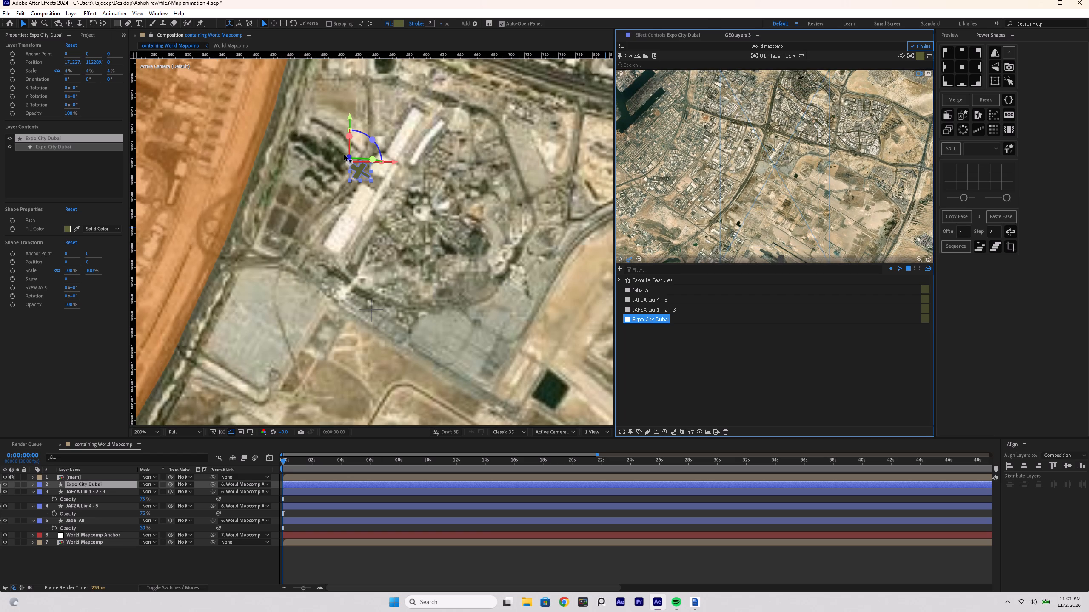
{"action": "scroll", "coordinate": [356, 158], "scroll_direction": "up", "scroll_amount": 1}
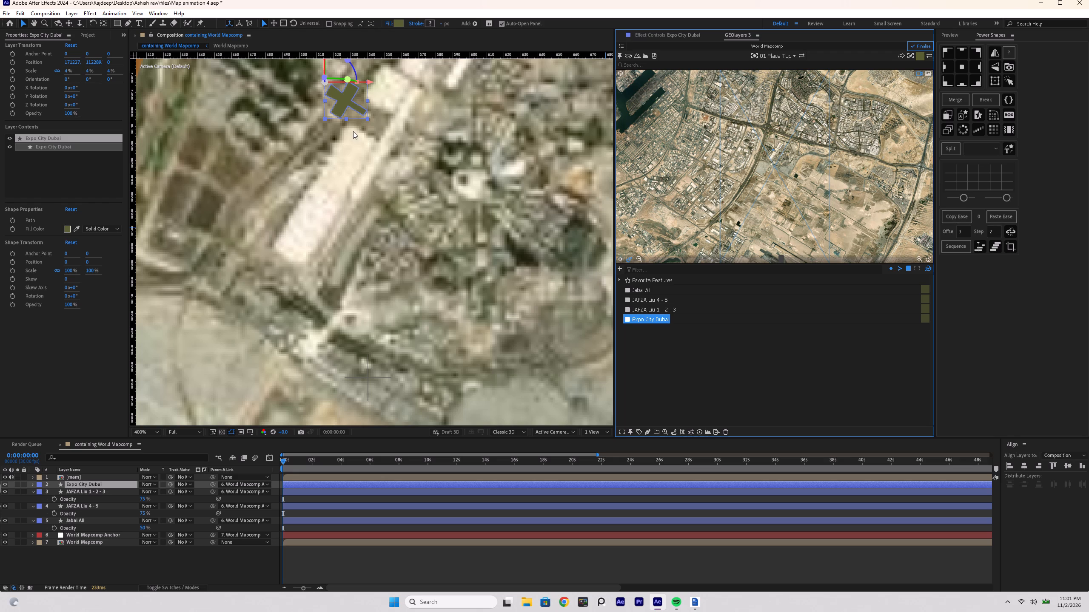
Change the Expo City Dubai shape's fill colour to a bright purple.
{"action": "left_click", "coordinate": [394, 23]}
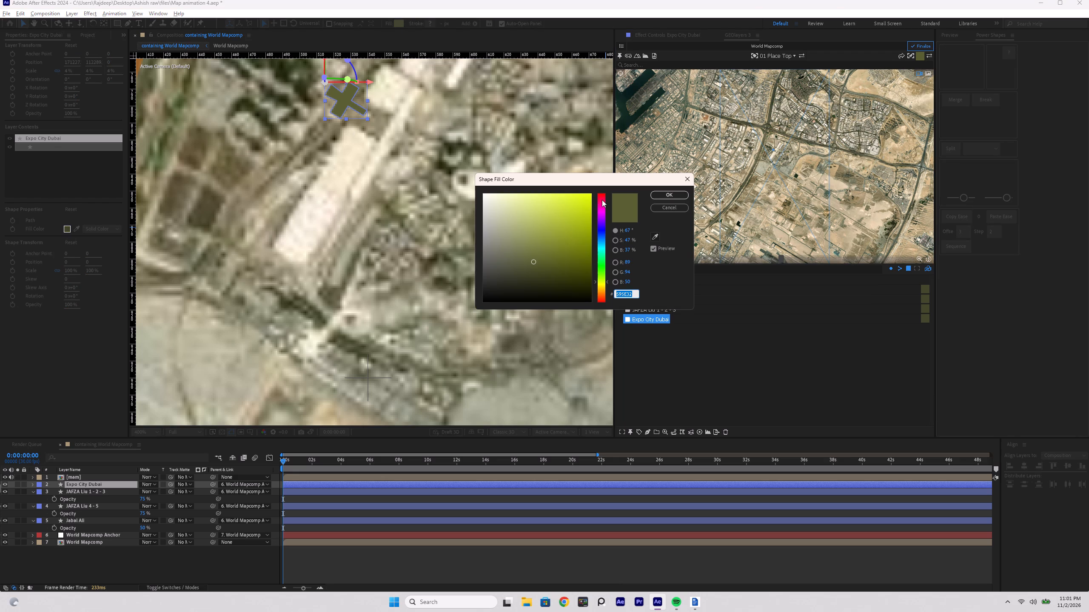
{"action": "left_click_drag", "start_coordinate": [602, 200], "coordinate": [603, 224]}
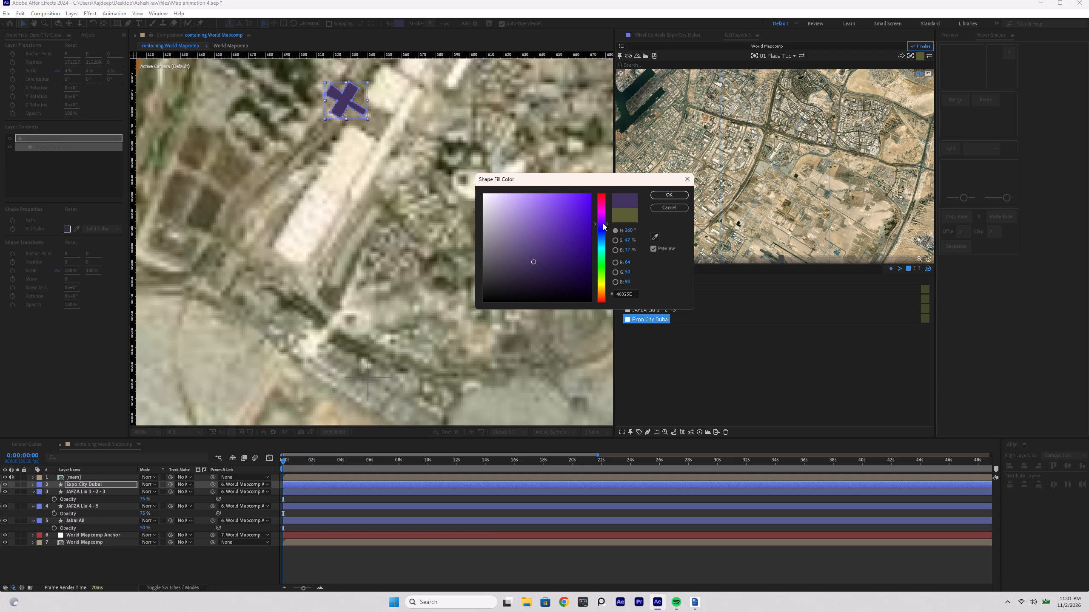
{"action": "left_click_drag", "start_coordinate": [603, 223], "coordinate": [604, 219]}
{"action": "left_click_drag", "start_coordinate": [577, 215], "coordinate": [559, 206]}
{"action": "left_click", "coordinate": [666, 198]}
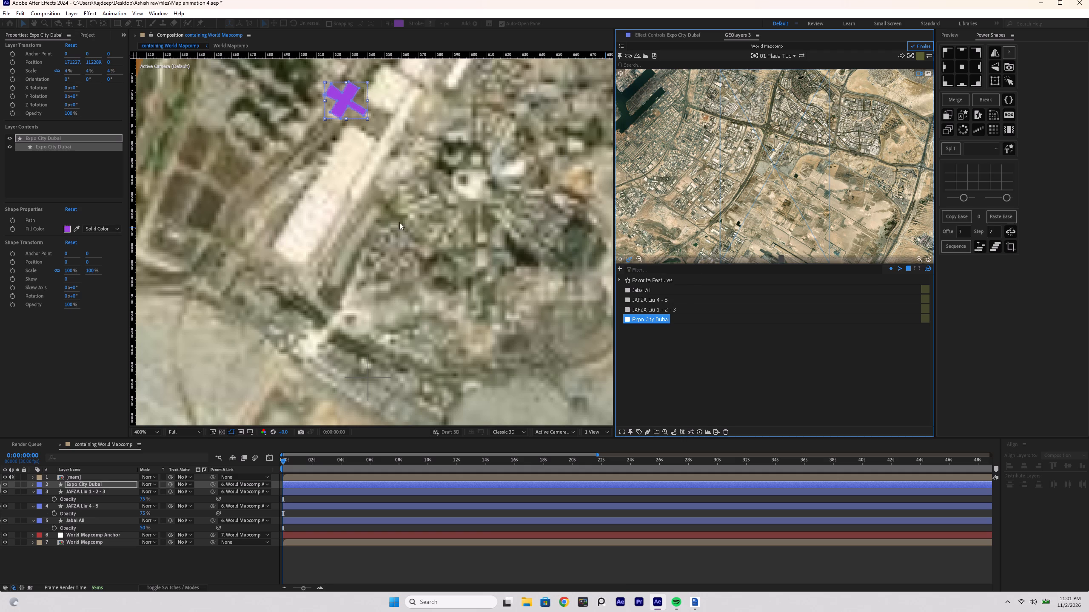
Set the Expo City Dubai layer's opacity to 75%.
{"action": "left_click", "coordinate": [90, 483]}
{"action": "key", "text": "t"}
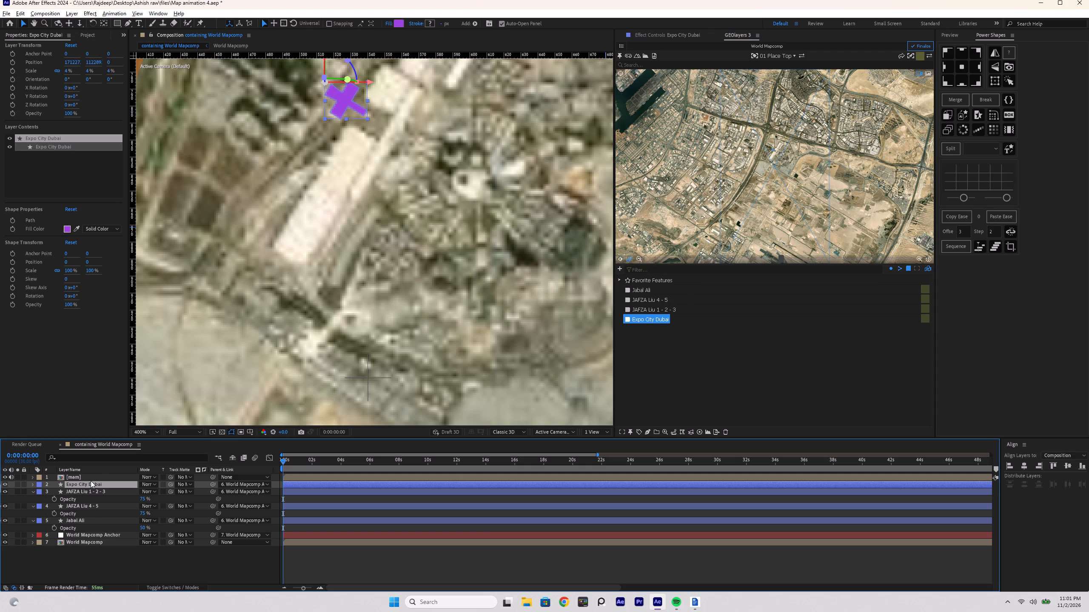
{"action": "key", "text": "2"}
{"action": "key", "text": "5"}
{"action": "key", "text": "2"}
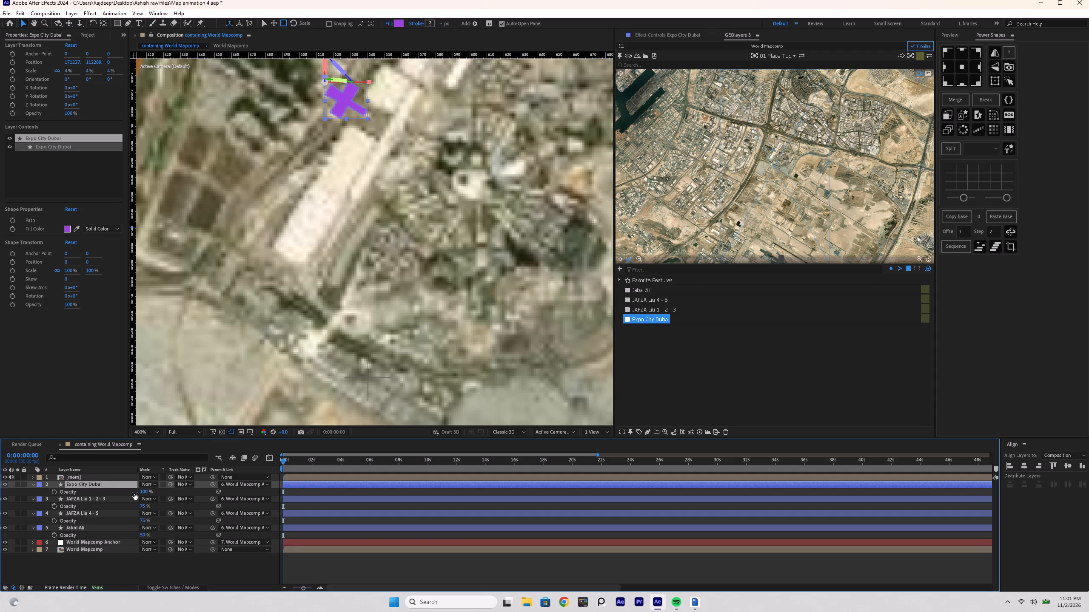
{"action": "left_click", "coordinate": [145, 493]}
{"action": "key", "text": "7"}
{"action": "key", "text": "5"}
{"action": "left_click", "coordinate": [151, 562]}
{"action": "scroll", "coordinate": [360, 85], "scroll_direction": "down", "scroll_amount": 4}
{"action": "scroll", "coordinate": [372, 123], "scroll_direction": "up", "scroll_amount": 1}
Switch to the script in DocxEditor and copy the place name "Al Maktoum International Airport".
{"action": "key", "text": "alt+Tab"}
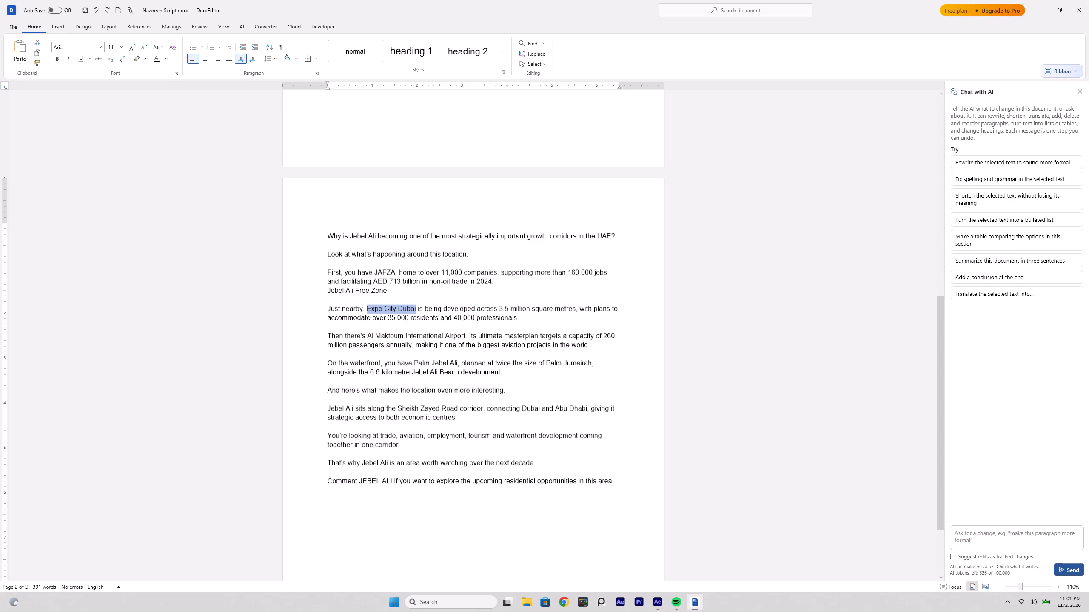
{"action": "left_click_drag", "start_coordinate": [367, 333], "coordinate": [440, 338]}
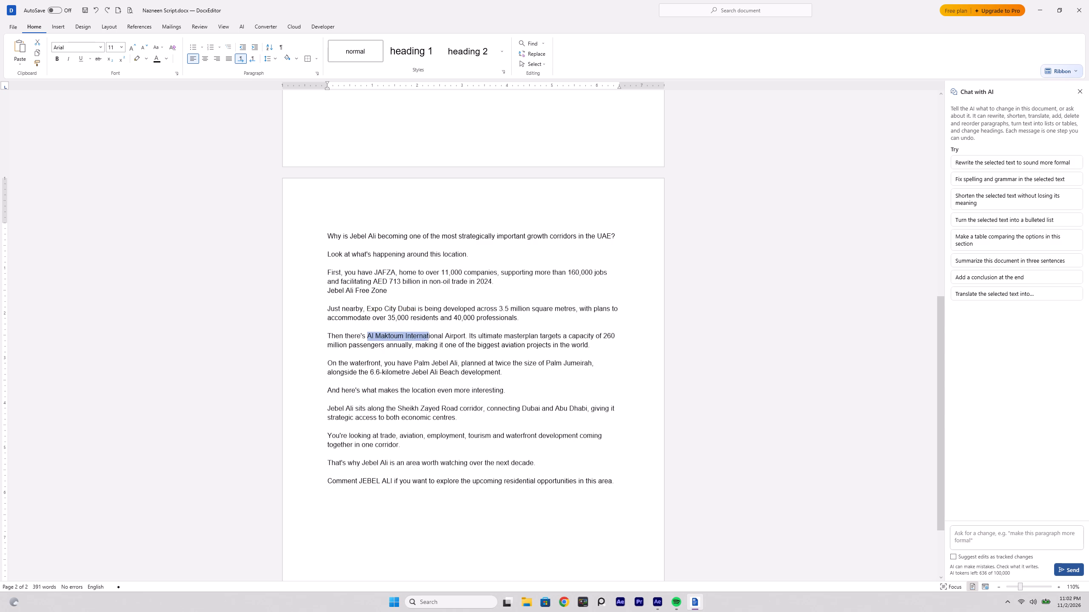
{"action": "left_click_drag", "start_coordinate": [440, 338], "coordinate": [465, 338]}
{"action": "key", "text": "ctrl+c"}
Switch to After Effects, search GEOlayers for "Al Maktoum International Airport" and add the terminal result to the feature browser.
{"action": "key", "text": "alt+Tab"}
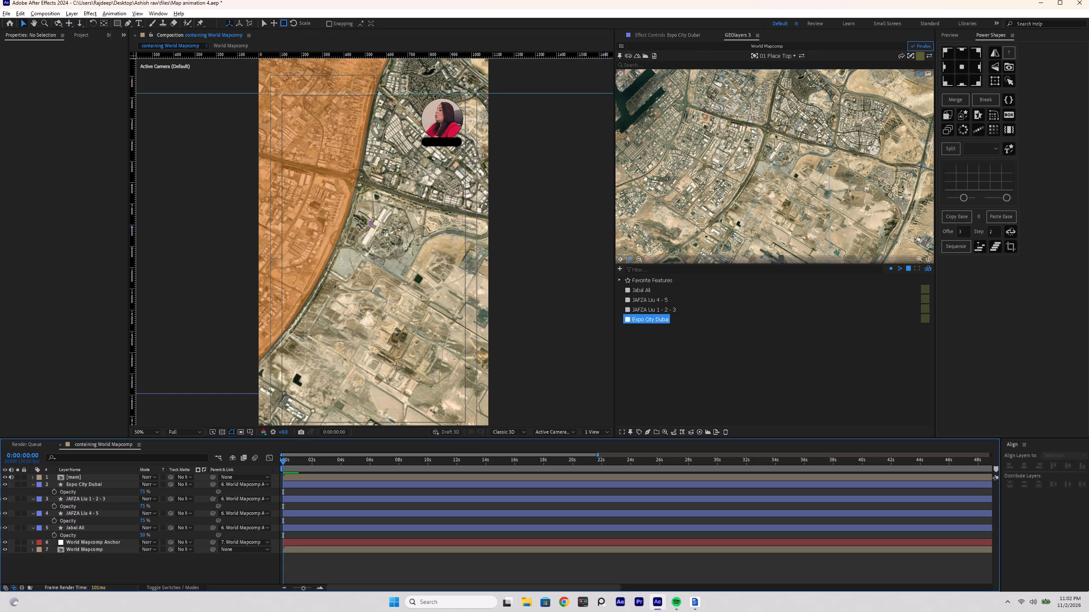
{"action": "left_click", "coordinate": [675, 64]}
{"action": "key", "text": "ctrl+v"}
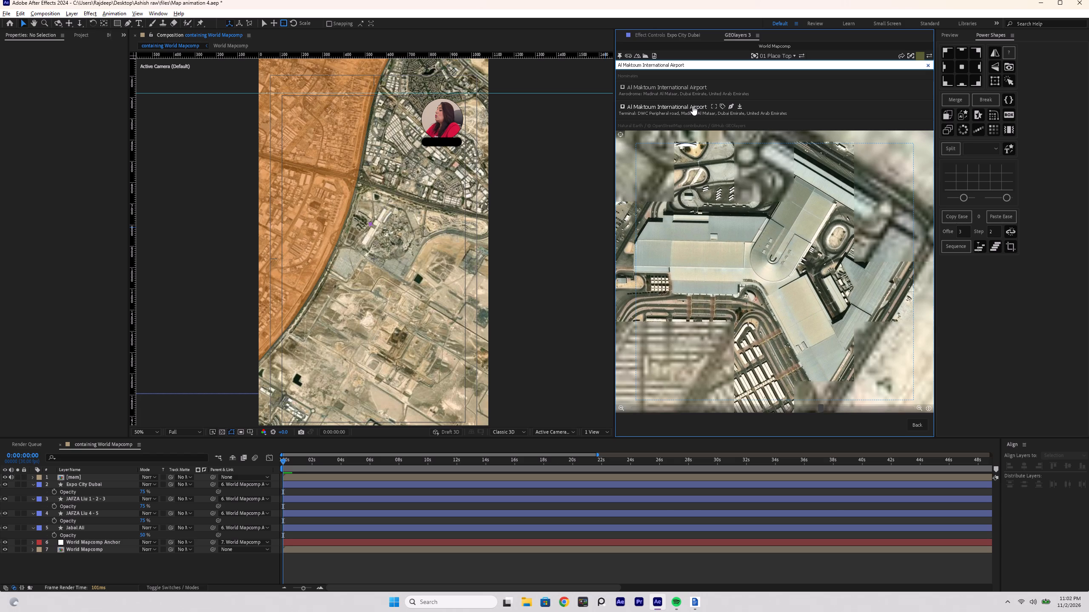
{"action": "left_click", "coordinate": [738, 106]}
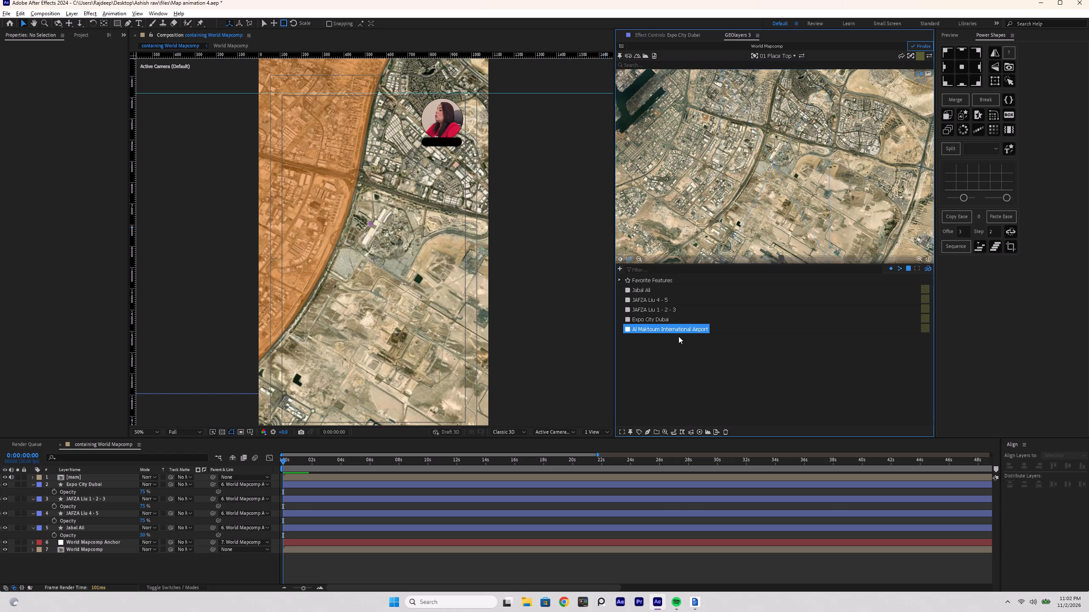
Draw the Al Maktoum International Airport feature as a shape layer in the map composition.
{"action": "left_click", "coordinate": [649, 432]}
{"action": "left_click", "coordinate": [665, 405]}
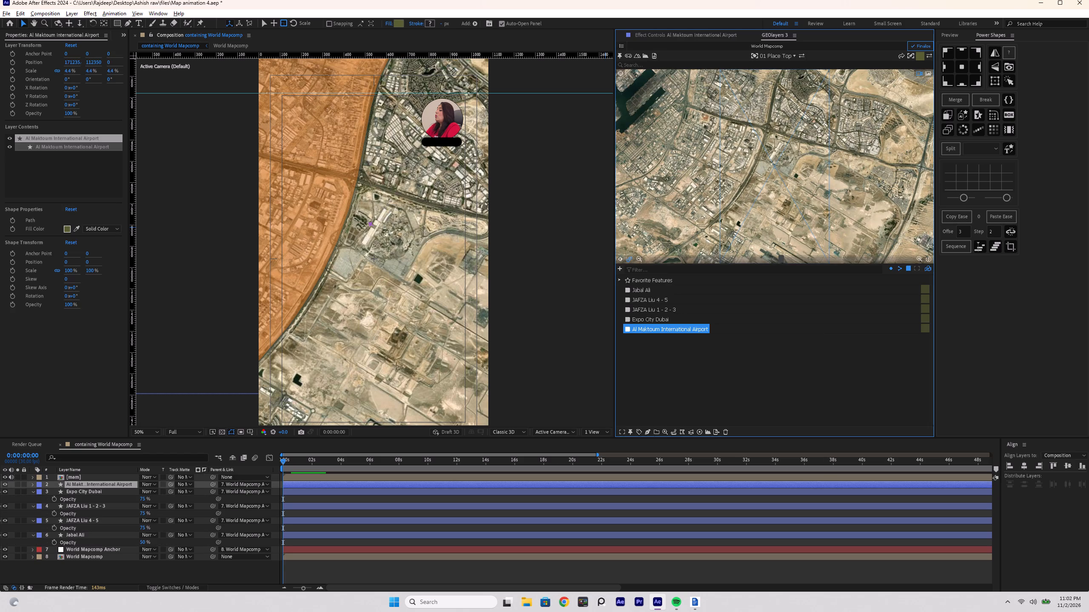
Locate the Al Maktoum International Airport shape on the satellite map and examine its outline and surroundings up close.
{"action": "scroll", "coordinate": [777, 169], "scroll_direction": "up", "scroll_amount": 4}
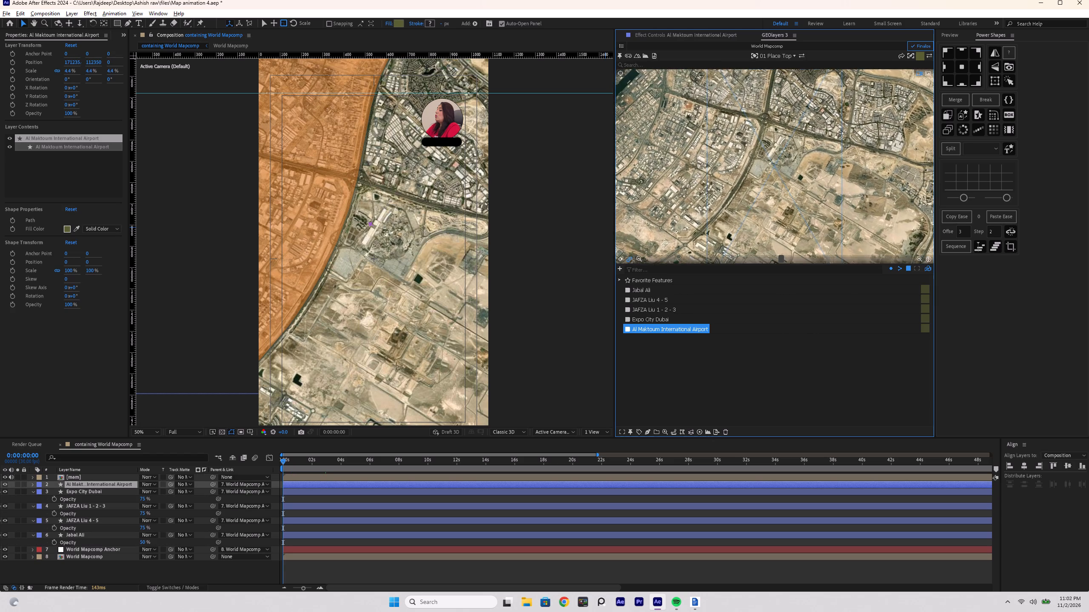
{"action": "scroll", "coordinate": [778, 169], "scroll_direction": "up", "scroll_amount": 2}
{"action": "scroll", "coordinate": [779, 168], "scroll_direction": "down", "scroll_amount": 6}
{"action": "scroll", "coordinate": [453, 243], "scroll_direction": "down", "scroll_amount": 2}
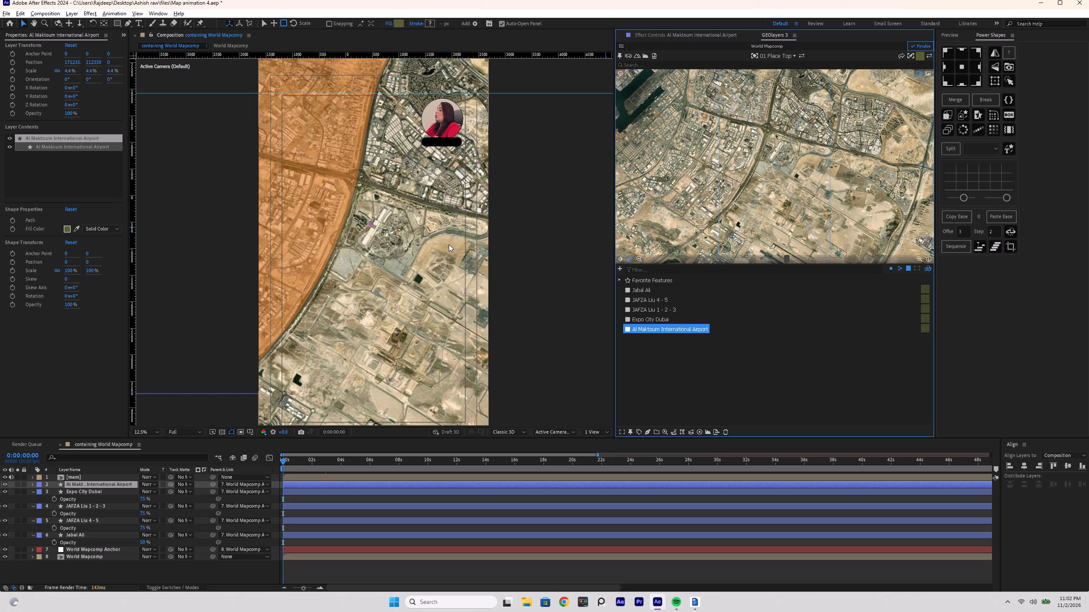
{"action": "scroll", "coordinate": [382, 253], "scroll_direction": "up", "scroll_amount": 1}
{"action": "left_click_drag", "start_coordinate": [742, 210], "coordinate": [742, 189]}
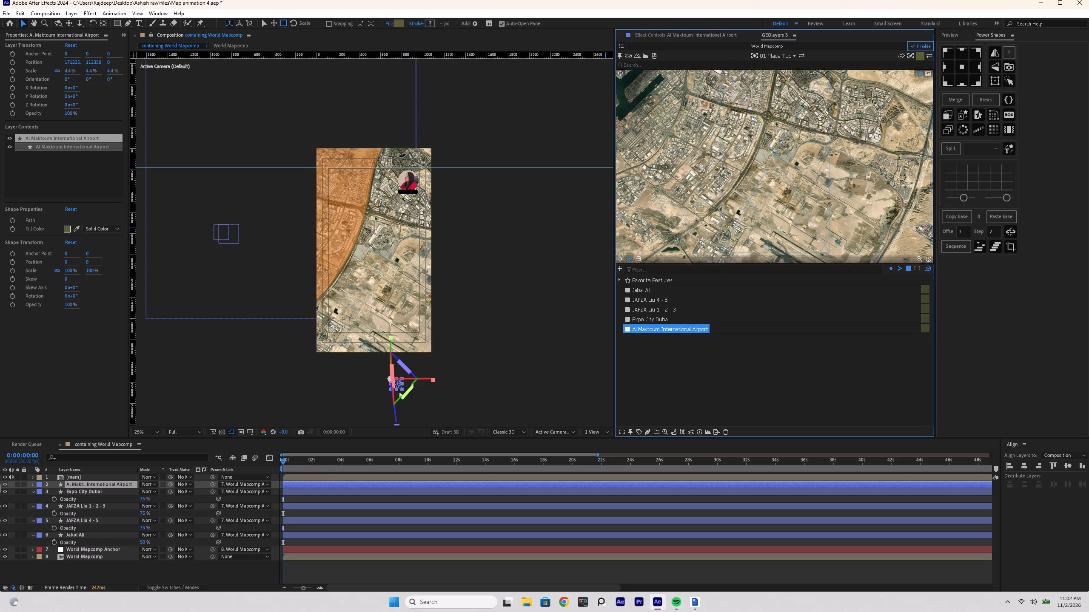
{"action": "left_click_drag", "start_coordinate": [742, 189], "coordinate": [742, 149]}
{"action": "left_click_drag", "start_coordinate": [790, 219], "coordinate": [766, 151]}
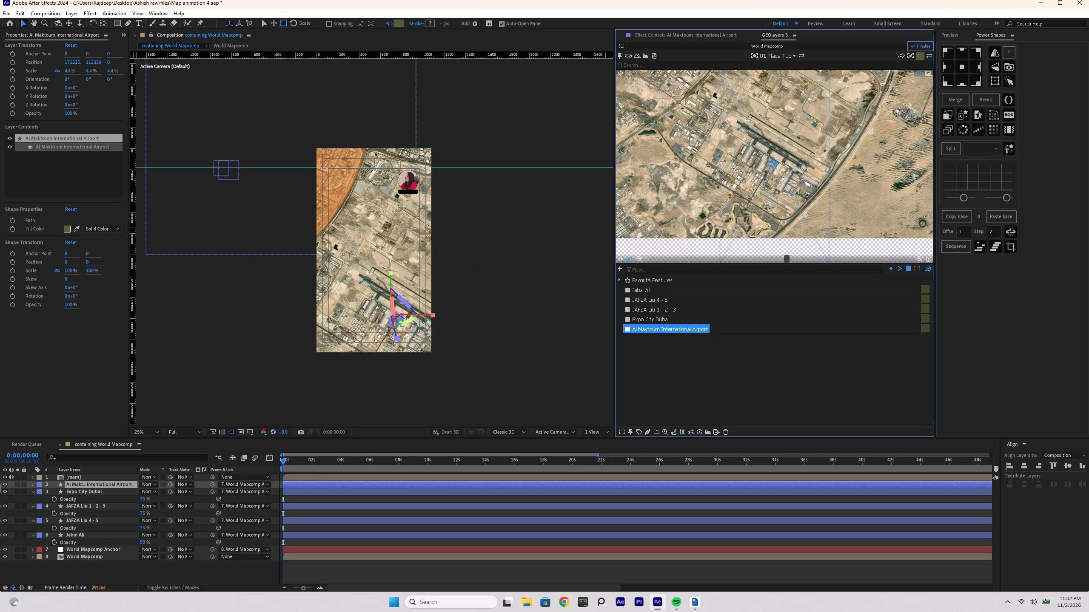
{"action": "left_click_drag", "start_coordinate": [766, 151], "coordinate": [771, 149]}
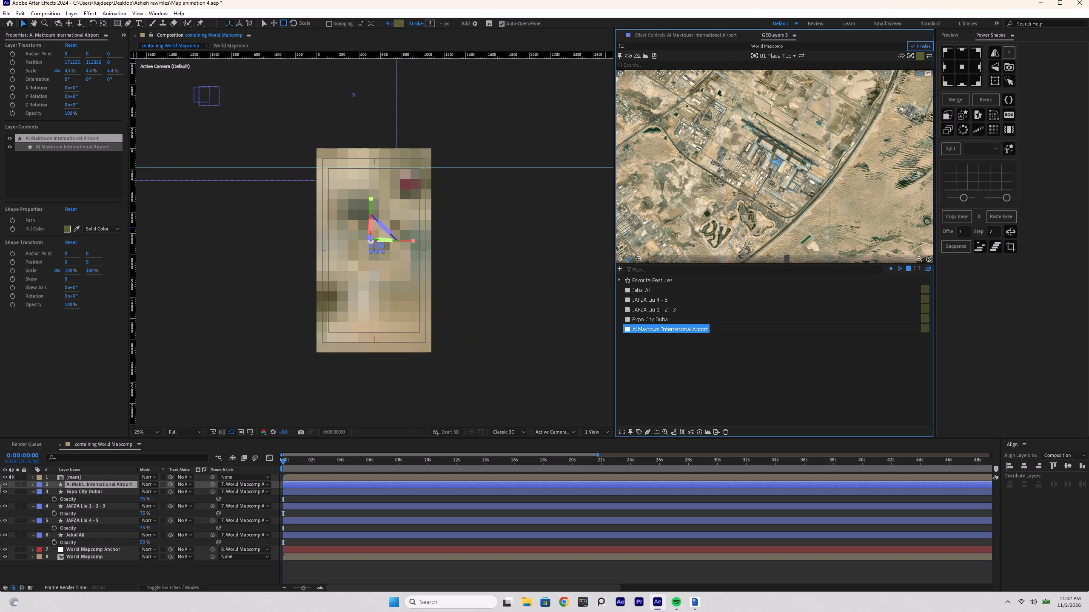
{"action": "scroll", "coordinate": [783, 166], "scroll_direction": "up", "scroll_amount": 7}
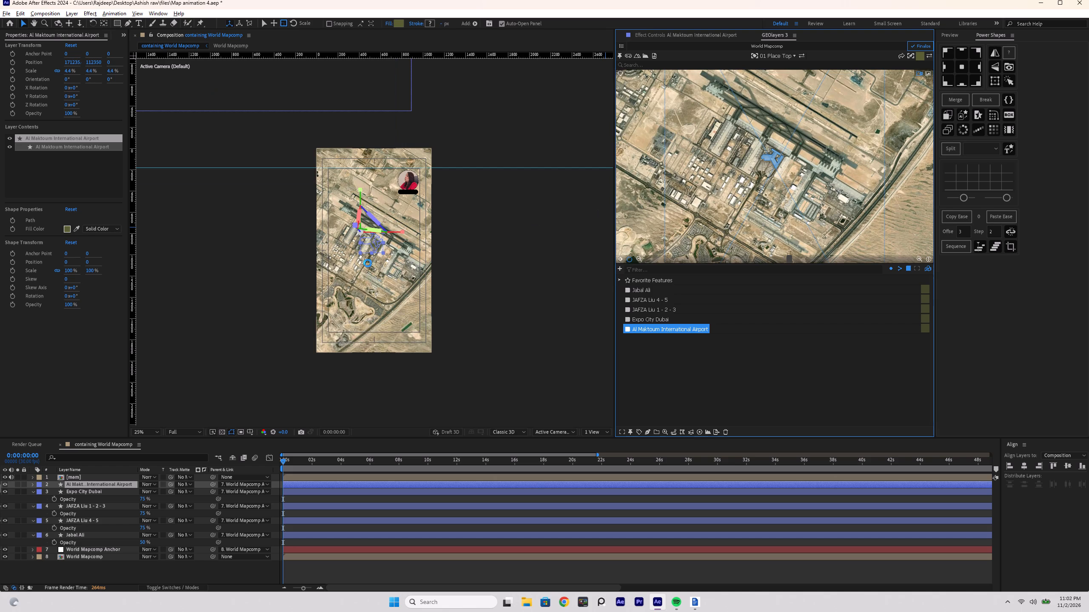
{"action": "scroll", "coordinate": [364, 255], "scroll_direction": "up", "scroll_amount": 2}
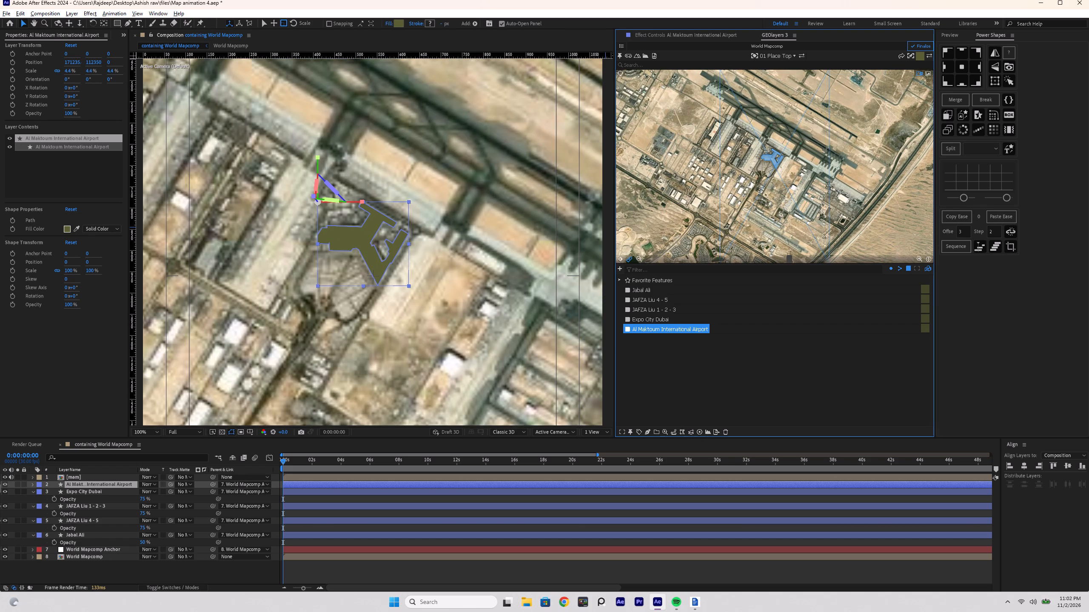
{"action": "scroll", "coordinate": [767, 159], "scroll_direction": "down", "scroll_amount": 4}
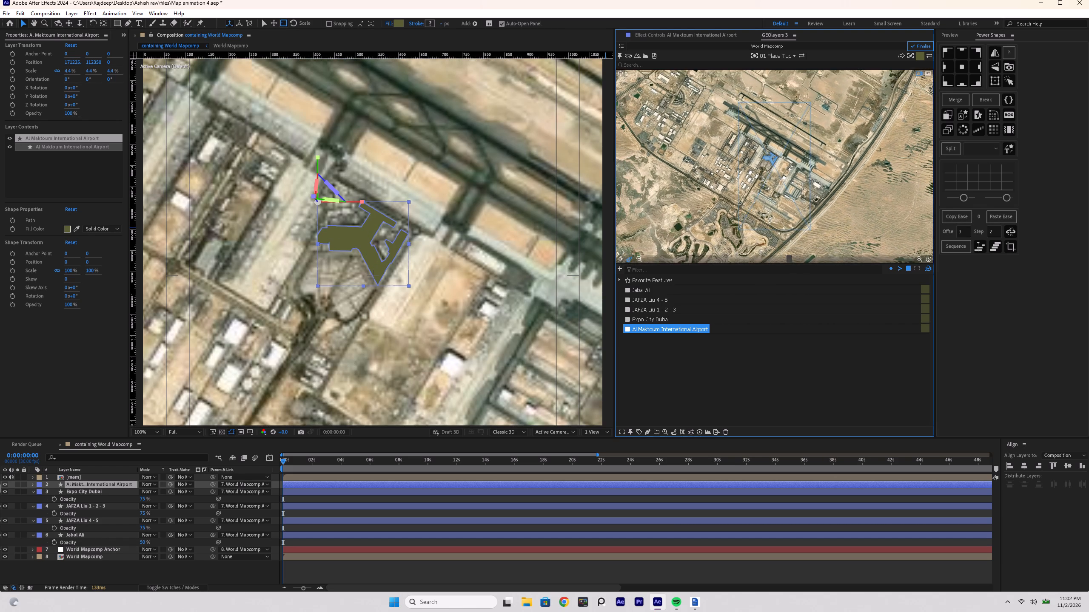
{"action": "scroll", "coordinate": [767, 159], "scroll_direction": "down", "scroll_amount": 1}
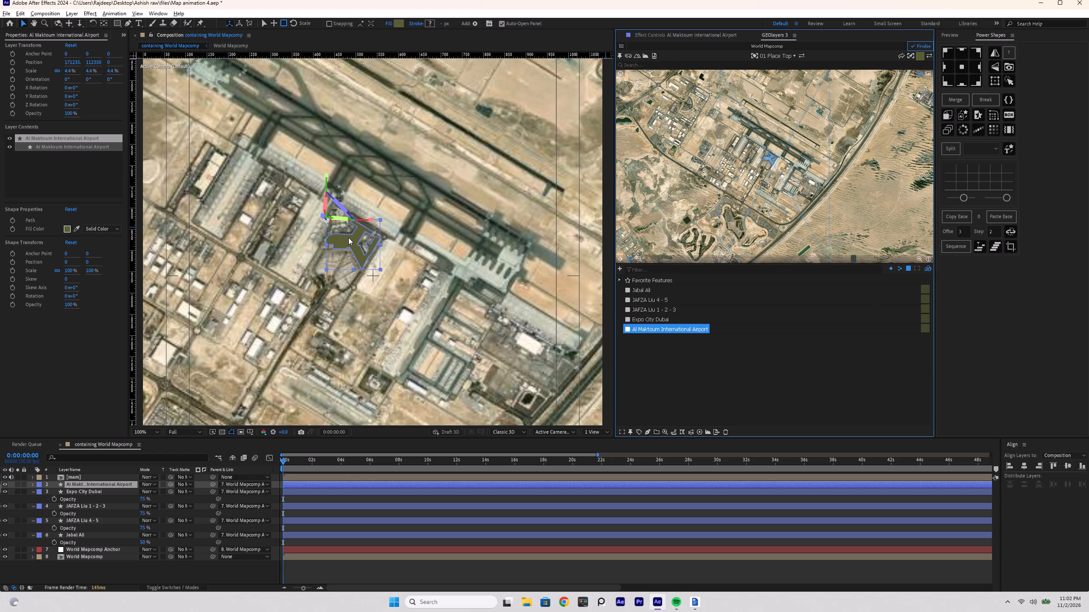
{"action": "scroll", "coordinate": [349, 238], "scroll_direction": "down", "scroll_amount": 1}
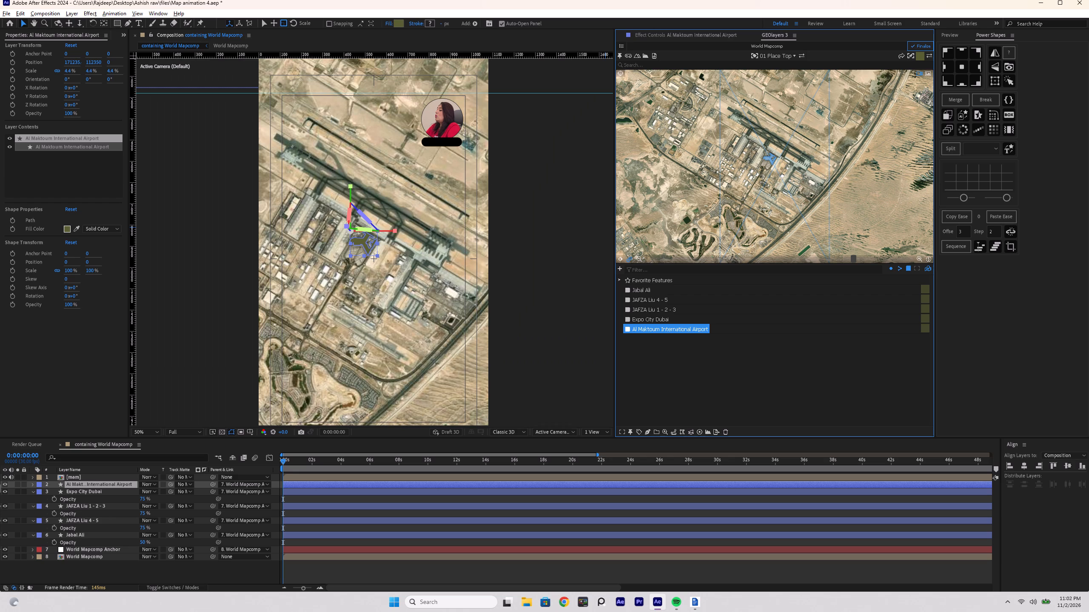
{"action": "scroll", "coordinate": [778, 148], "scroll_direction": "up", "scroll_amount": 5}
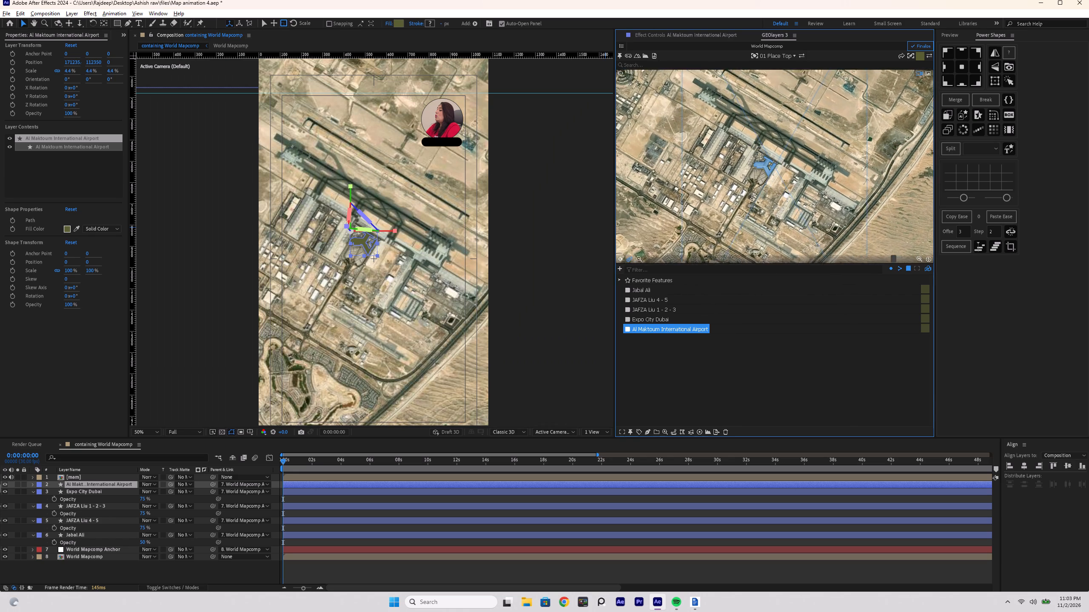
{"action": "scroll", "coordinate": [777, 148], "scroll_direction": "up", "scroll_amount": 3}
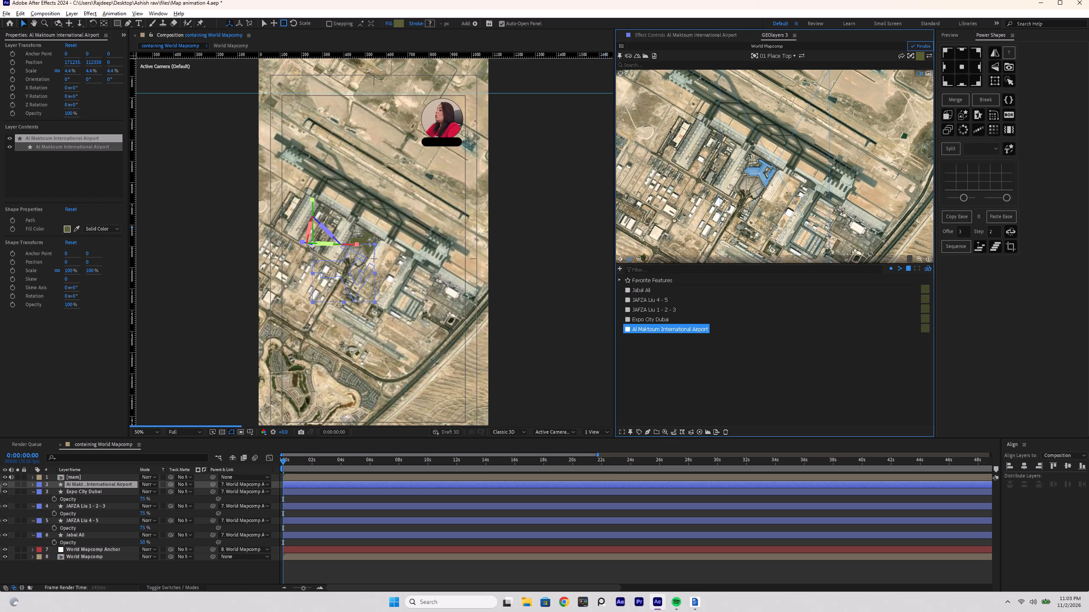
{"action": "scroll", "coordinate": [761, 176], "scroll_direction": "up", "scroll_amount": 13}
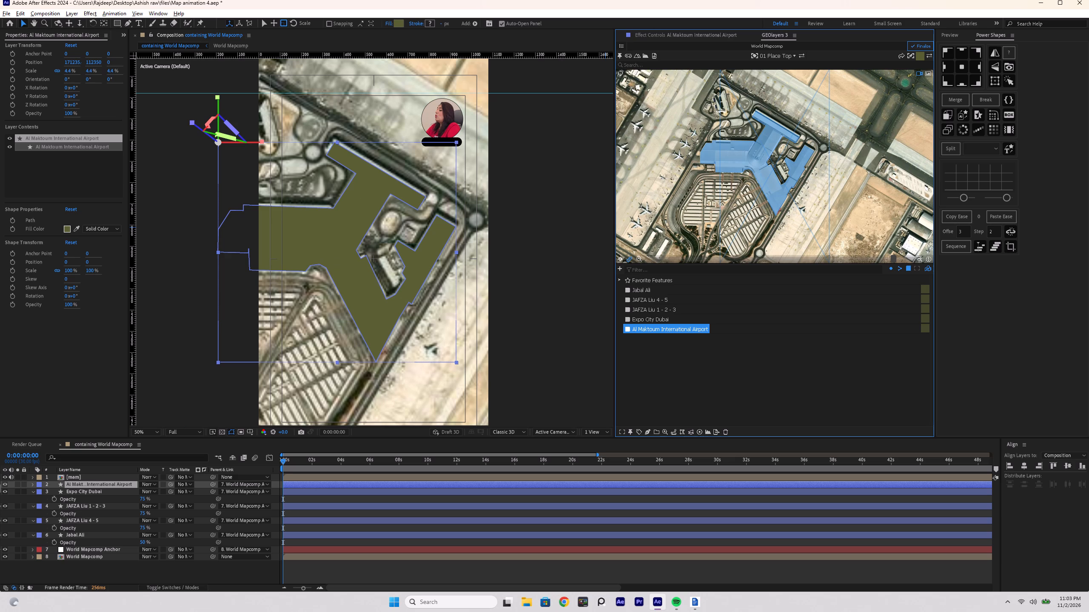
Change the Al Maktoum International Airport shape's fill colour to dark teal, 325D5E.
{"action": "left_click", "coordinate": [402, 24]}
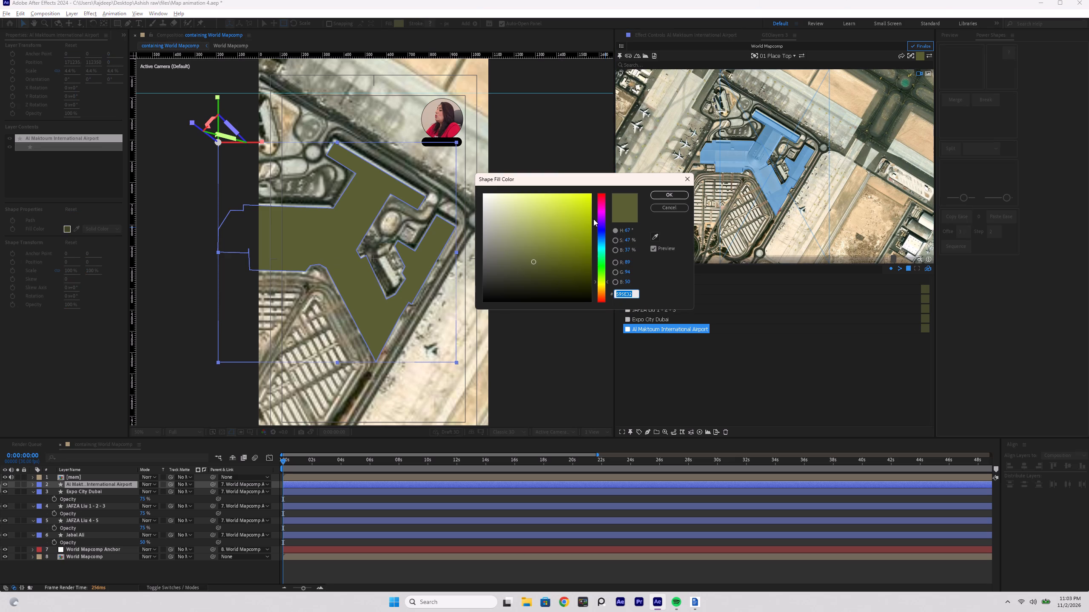
{"action": "left_click_drag", "start_coordinate": [595, 235], "coordinate": [599, 247]}
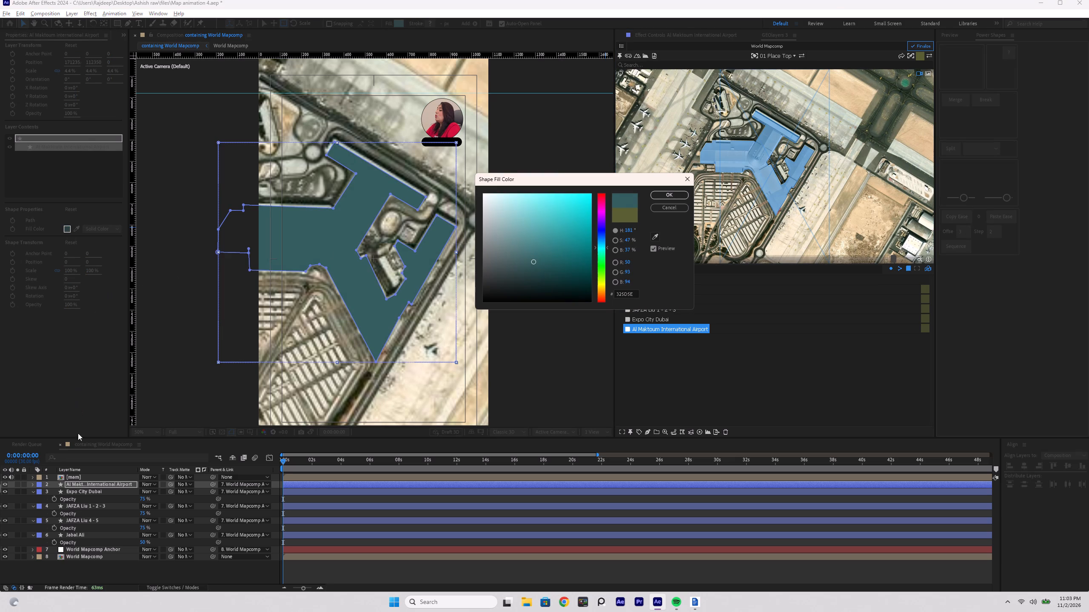
{"action": "left_click", "coordinate": [74, 484]}
{"action": "key", "text": "t"}
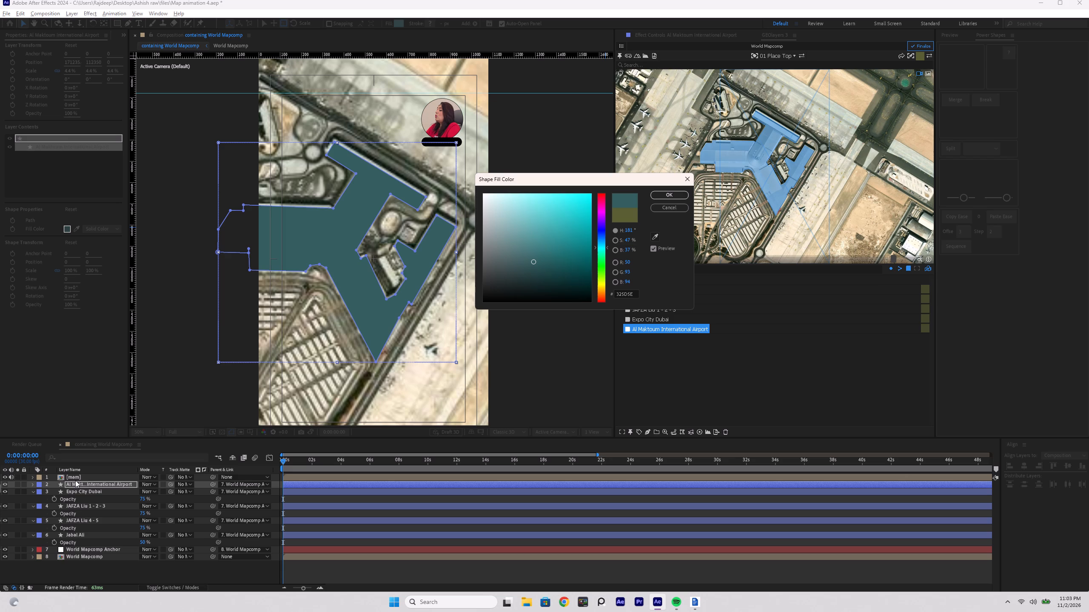
{"action": "left_click", "coordinate": [77, 483]}
{"action": "key", "text": "t"}
{"action": "left_click", "coordinate": [665, 198]}
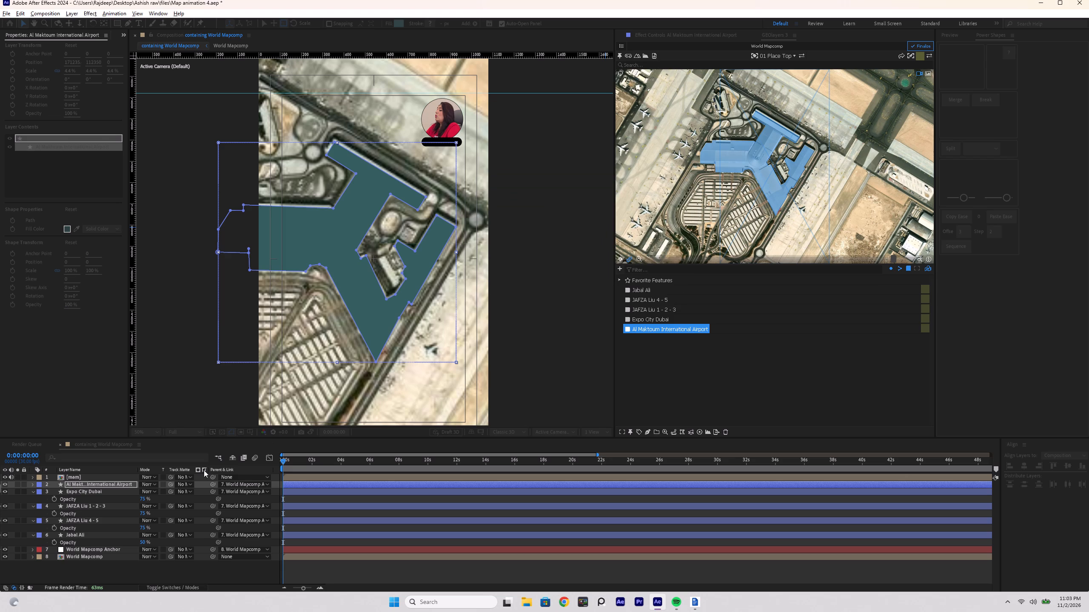
Set the Al Maktoum International Airport layer's opacity to 75%.
{"action": "left_click", "coordinate": [81, 484]}
{"action": "key", "text": "t"}
{"action": "key", "text": "2"}
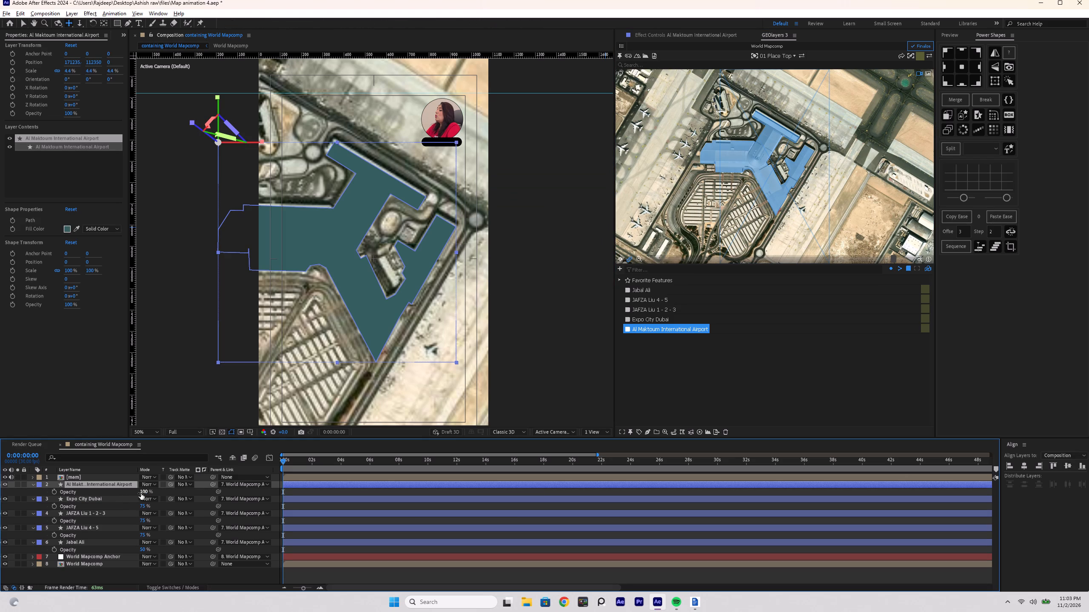
{"action": "left_click", "coordinate": [142, 493]}
{"action": "key", "text": "7"}
{"action": "key", "text": "5"}
{"action": "left_click", "coordinate": [175, 493]}
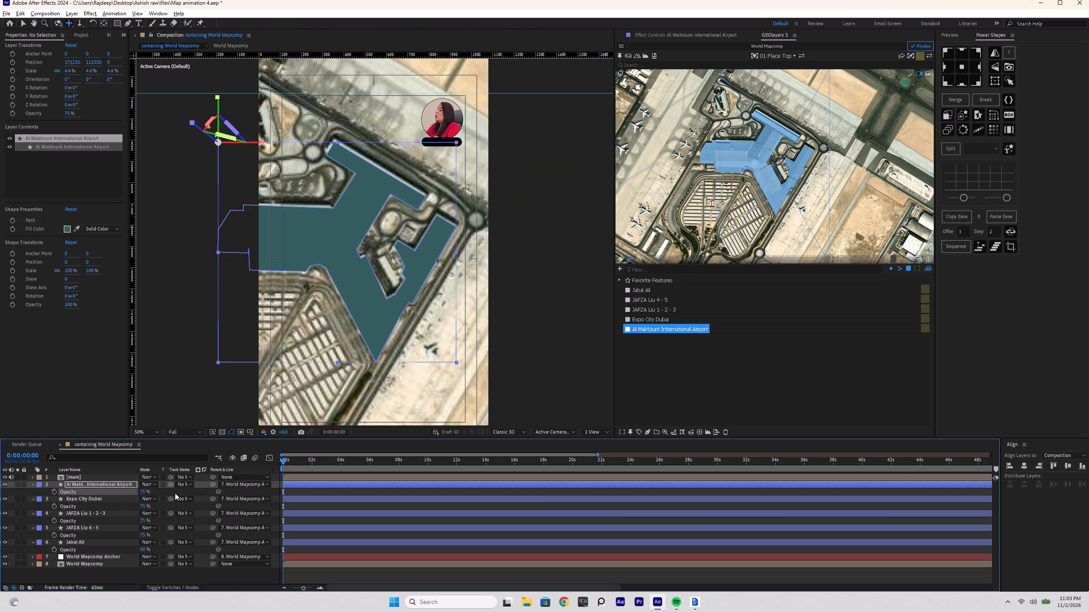
Examine the teal airport shape on the satellite map from progressively wider views, including the runways and surrounding area.
{"action": "scroll", "coordinate": [373, 208], "scroll_direction": "down", "scroll_amount": 1}
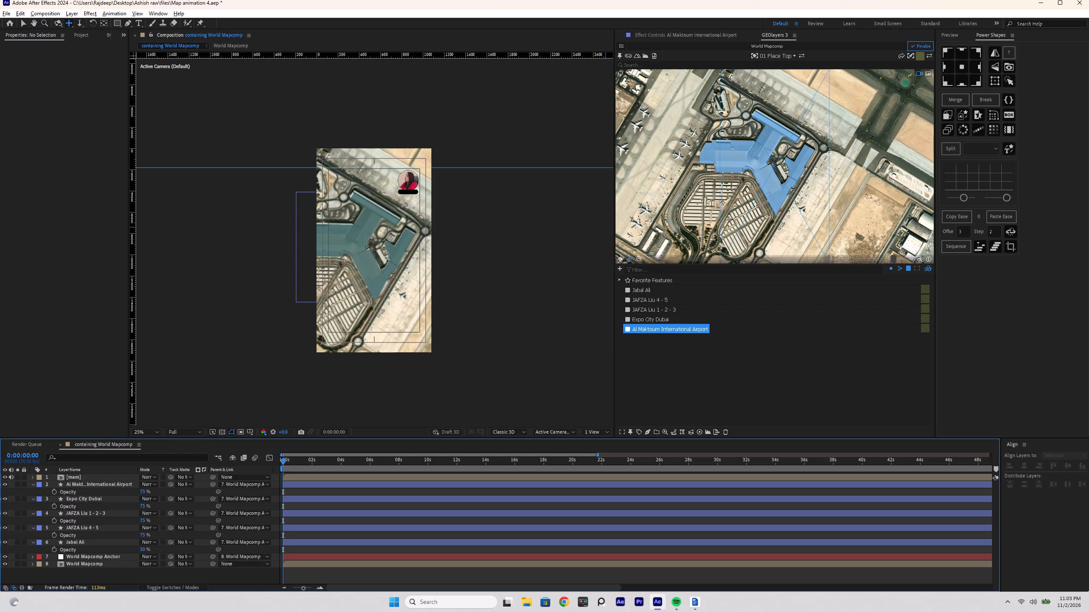
{"action": "scroll", "coordinate": [796, 147], "scroll_direction": "down", "scroll_amount": 6}
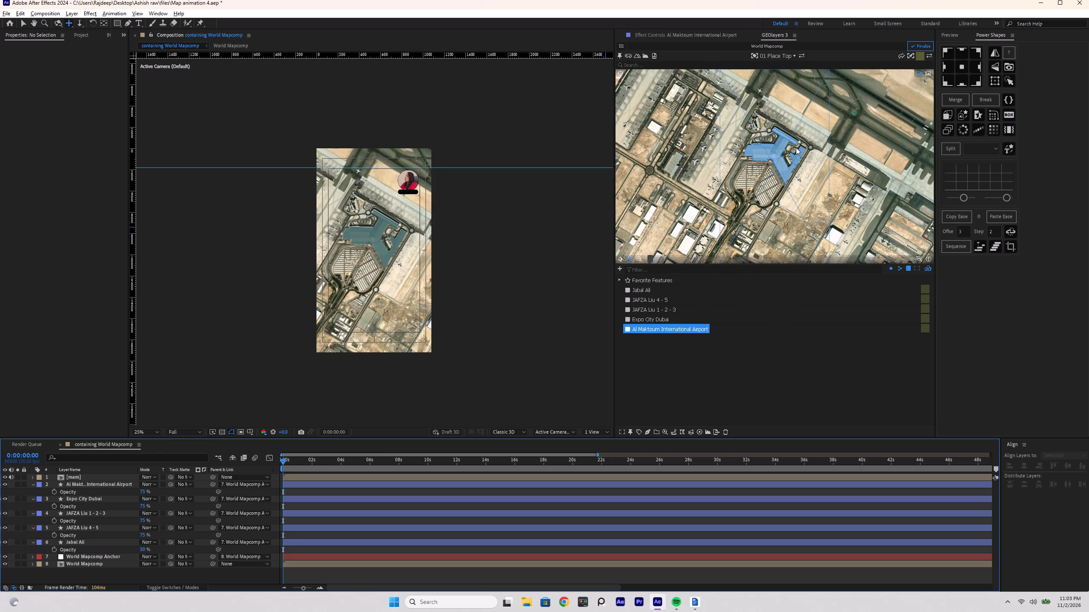
{"action": "scroll", "coordinate": [796, 147], "scroll_direction": "down", "scroll_amount": 4}
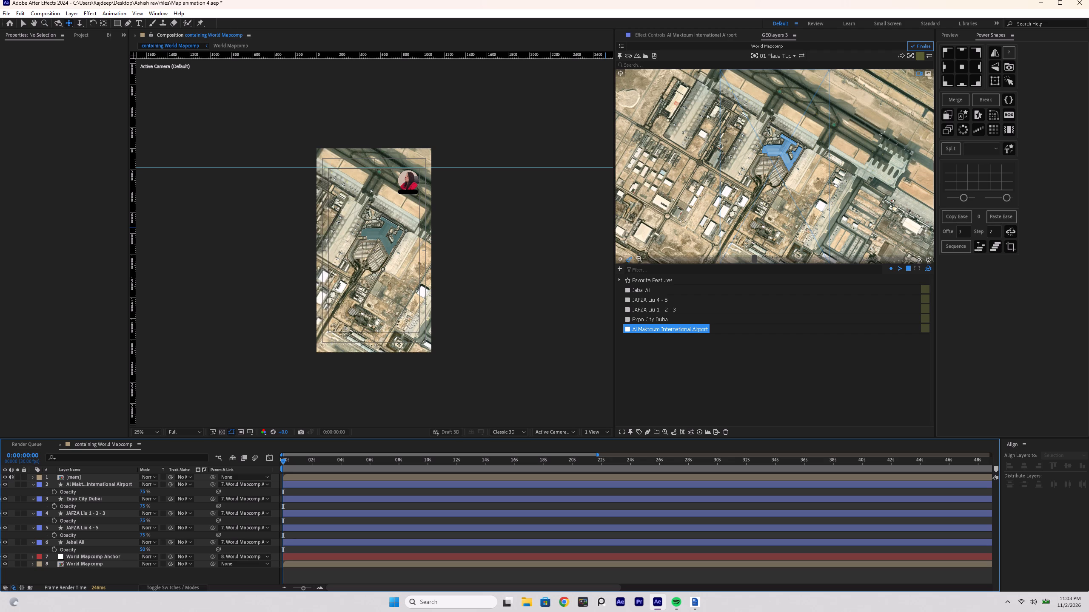
{"action": "scroll", "coordinate": [781, 143], "scroll_direction": "down", "scroll_amount": 2}
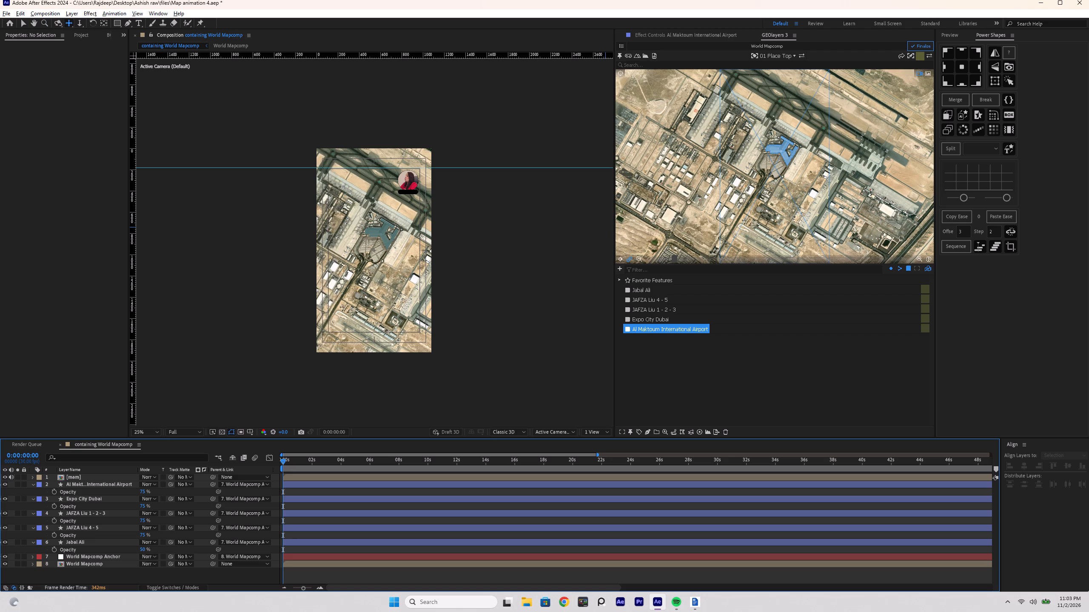
{"action": "scroll", "coordinate": [779, 136], "scroll_direction": "down", "scroll_amount": 6}
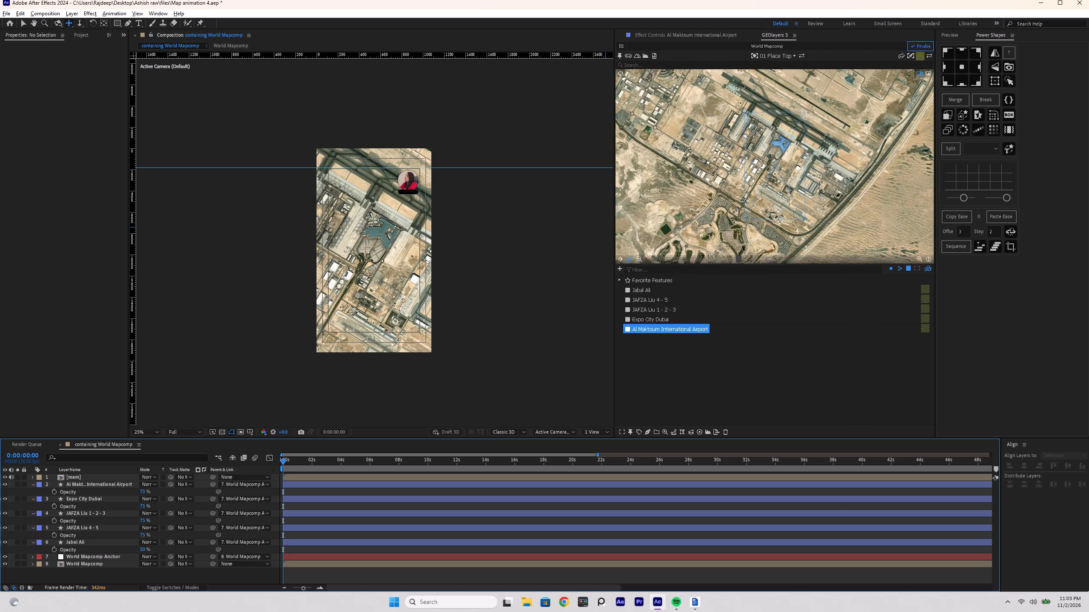
{"action": "scroll", "coordinate": [777, 137], "scroll_direction": "down", "scroll_amount": 1}
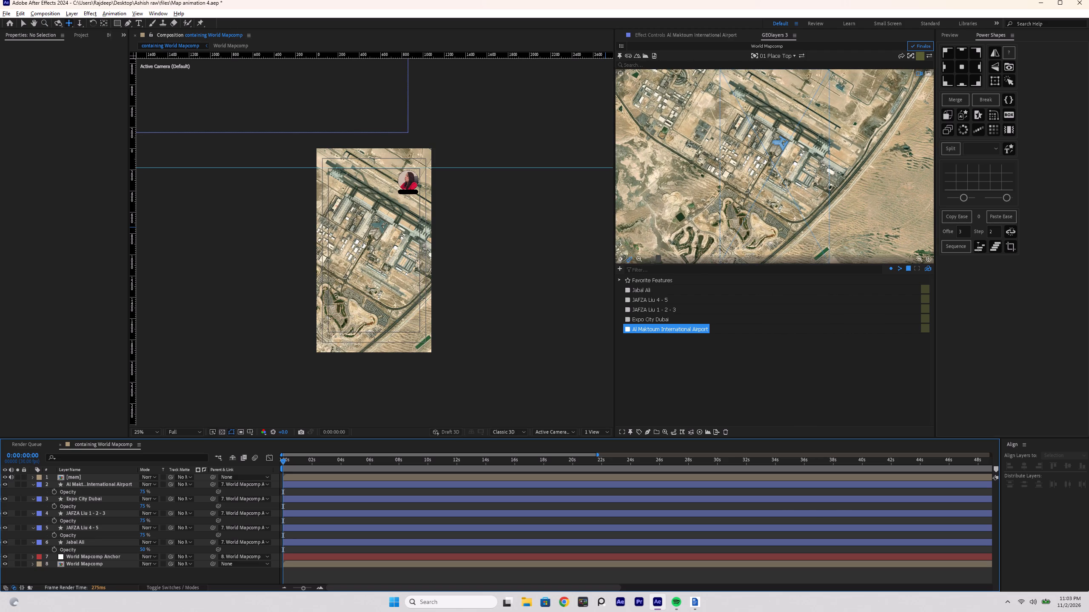
{"action": "scroll", "coordinate": [361, 232], "scroll_direction": "down", "scroll_amount": 1}
{"action": "scroll", "coordinate": [360, 231], "scroll_direction": "up", "scroll_amount": 1}
Switch to the script in DocxEditor and copy the place name "Palm Jebel Ali".
{"action": "key", "text": "alt+Tab"}
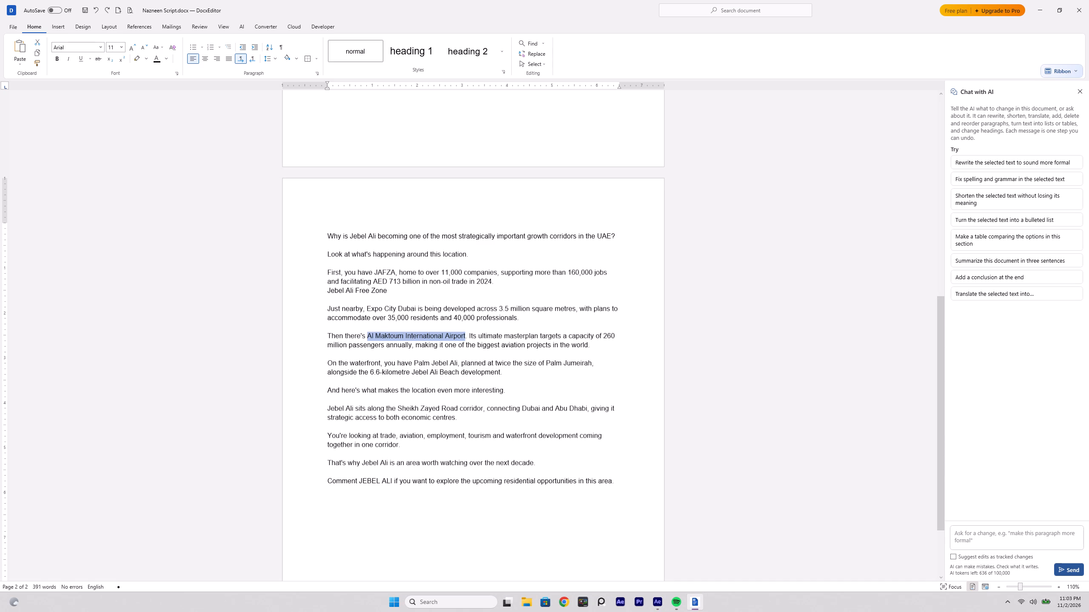
{"action": "scroll", "coordinate": [434, 327], "scroll_direction": "down", "scroll_amount": 1}
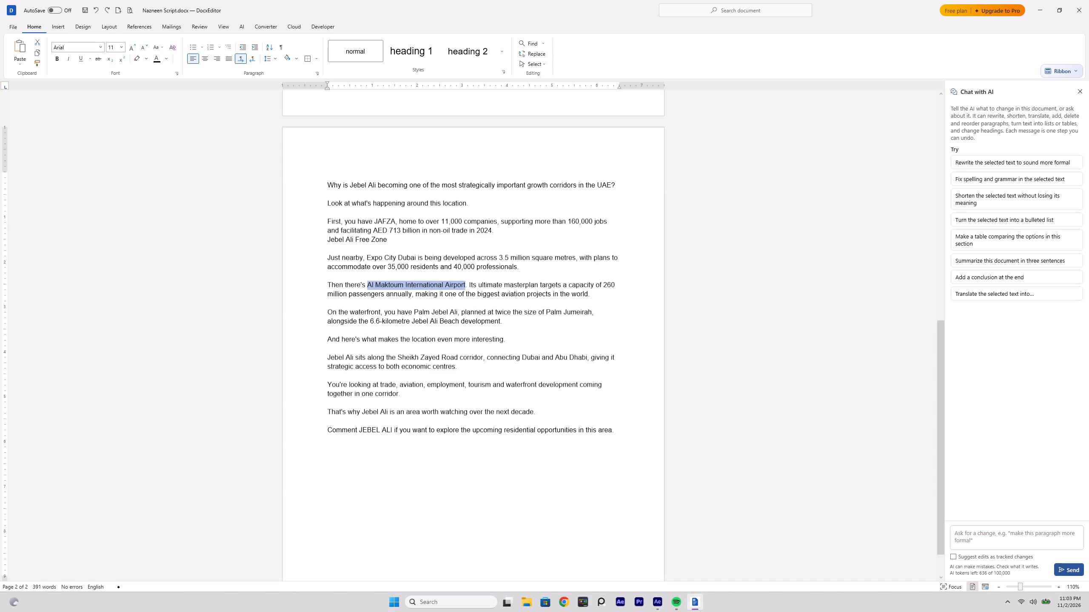
{"action": "left_click_drag", "start_coordinate": [415, 312], "coordinate": [459, 314]}
{"action": "key", "text": "ctrl+c"}
Switch to After Effects, search GEOlayers for "Palm Jebel Ali", and add The Palm Jebel Ali Waterhomes - Show Village to the feature browser.
{"action": "key", "text": "alt+Tab"}
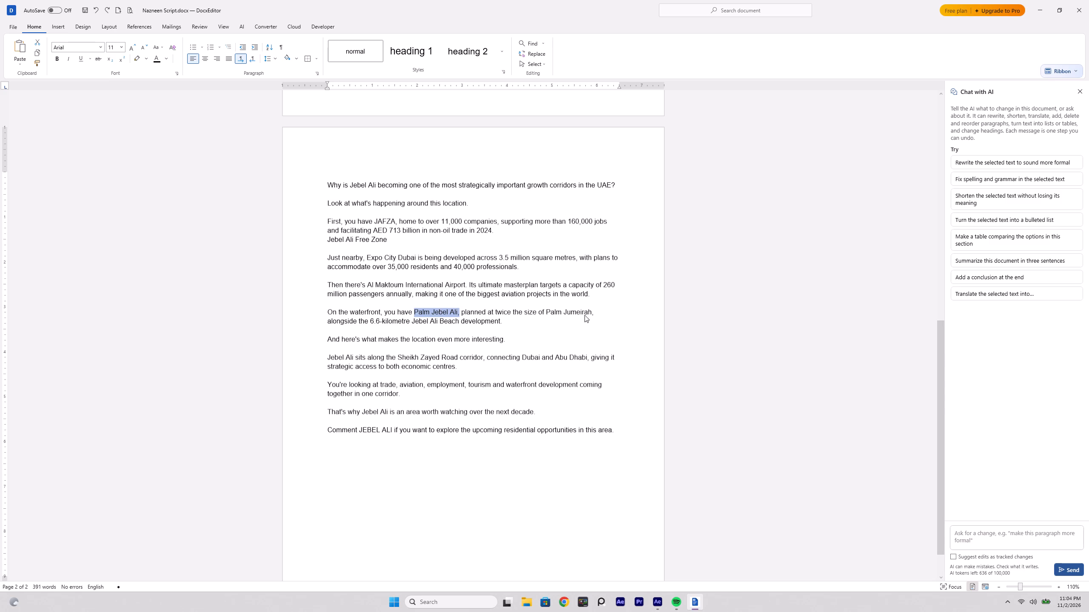
{"action": "left_click", "coordinate": [662, 63]}
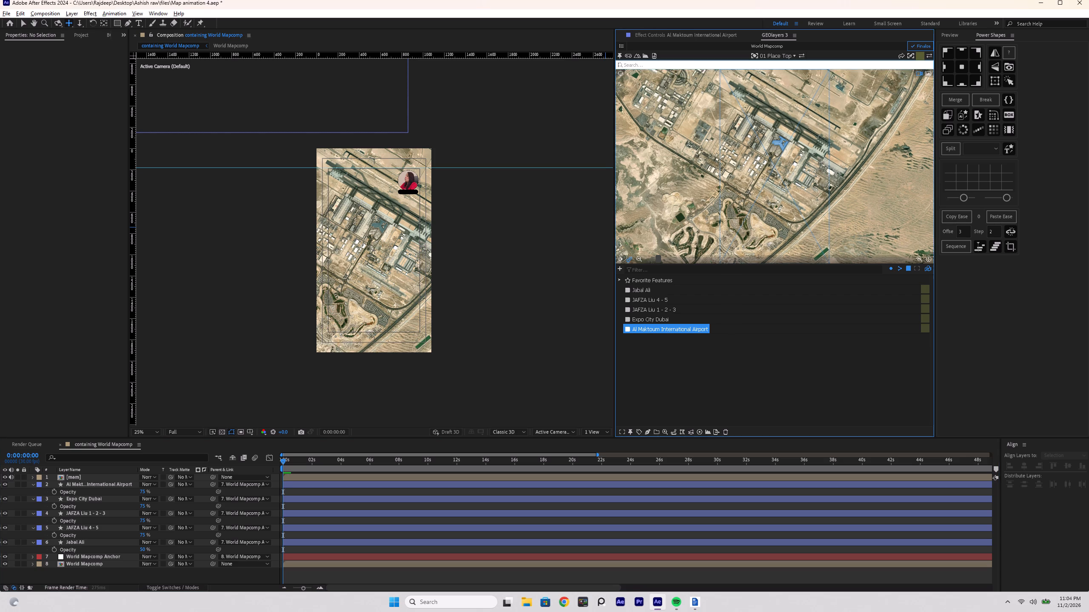
{"action": "key", "text": "ctrl+v"}
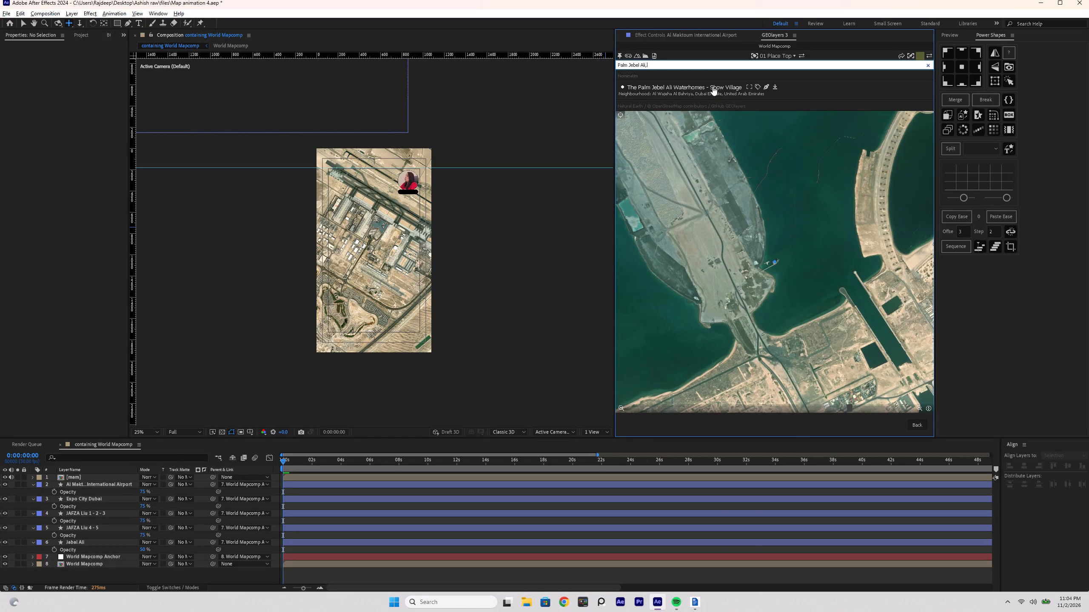
{"action": "left_click", "coordinate": [774, 85]}
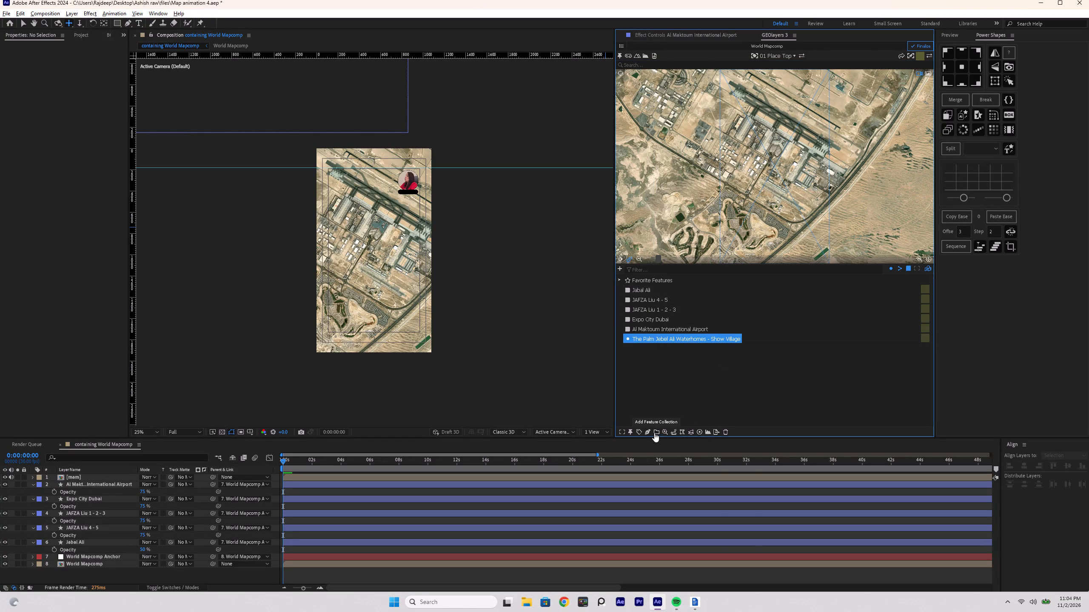
Draw the Palm Jebel Ali Waterhomes - Show Village feature as a shape layer in the composition.
{"action": "key", "text": "alt+Tab"}
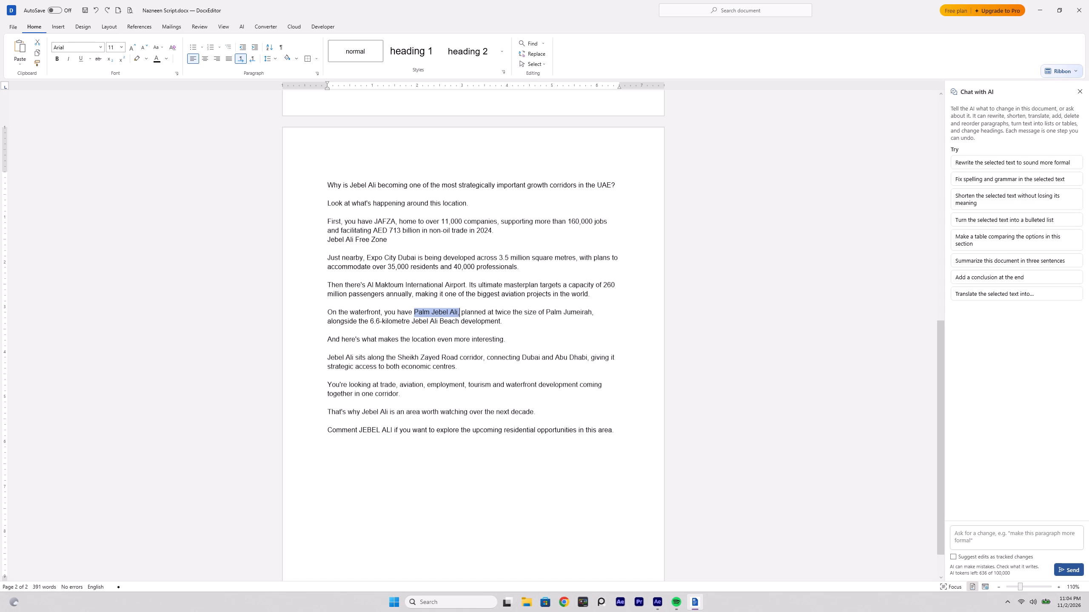
{"action": "key", "text": "alt+Tab"}
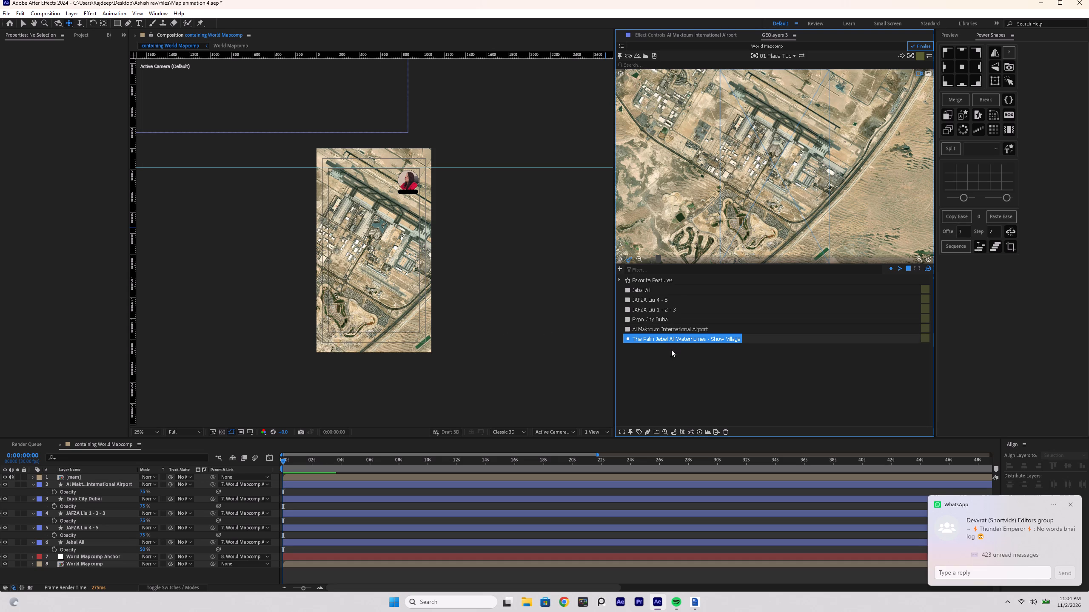
{"action": "left_click", "coordinate": [646, 431]}
{"action": "left_click", "coordinate": [665, 411]}
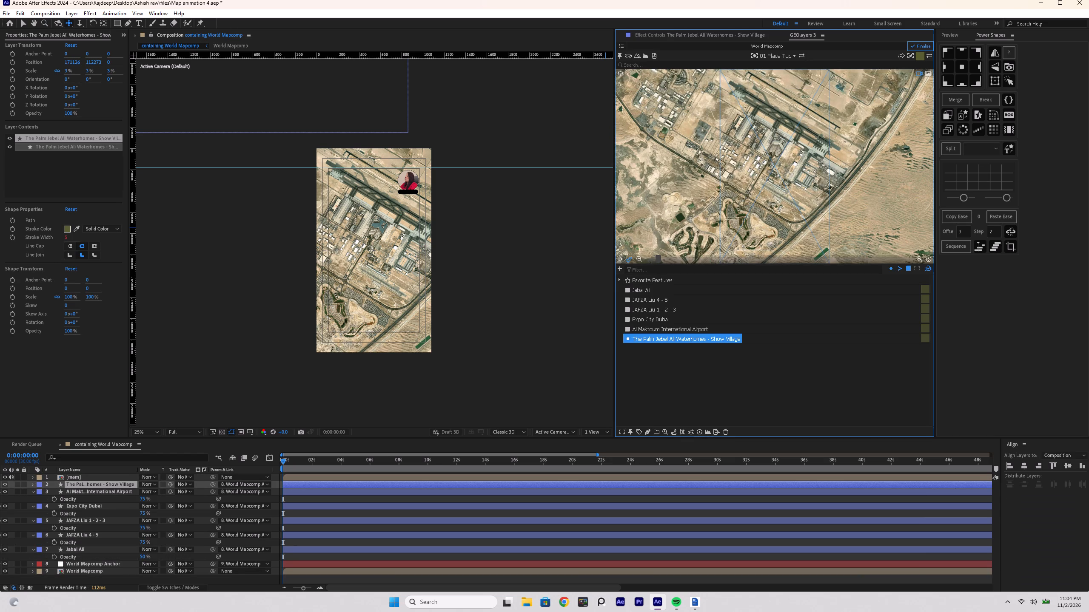
Examine the satellite map around Palm Jebel Ali, from the whole palm to close views of its trunk, for the drawn Waterhomes feature.
{"action": "scroll", "coordinate": [379, 165], "scroll_direction": "down", "scroll_amount": 1}
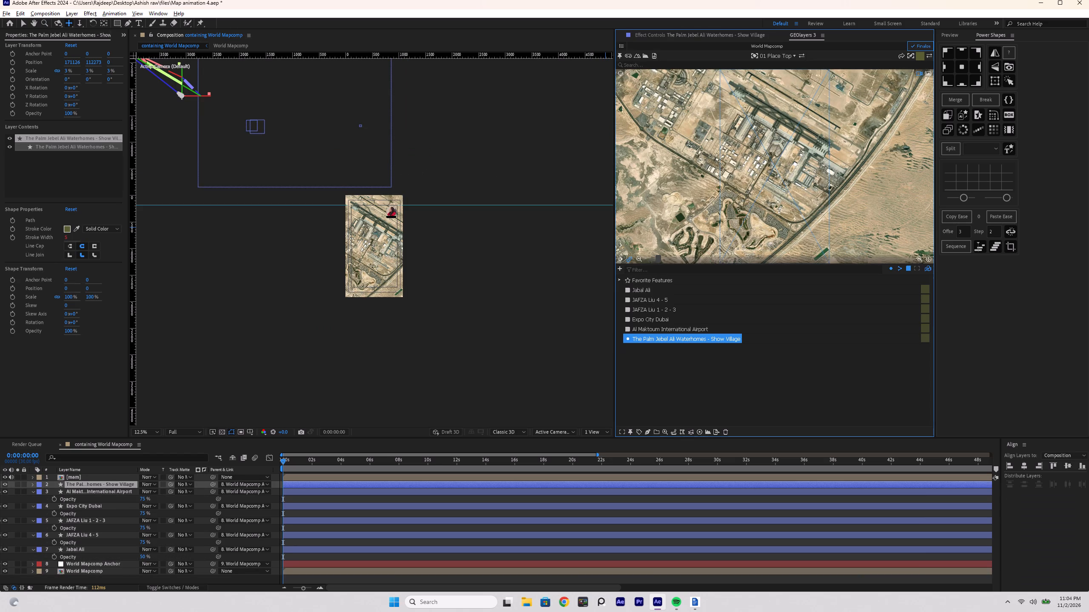
{"action": "scroll", "coordinate": [716, 175], "scroll_direction": "down", "scroll_amount": 7}
{"action": "left_click_drag", "start_coordinate": [720, 170], "coordinate": [833, 231]}
{"action": "scroll", "coordinate": [784, 187], "scroll_direction": "down", "scroll_amount": 2}
{"action": "left_click_drag", "start_coordinate": [714, 159], "coordinate": [784, 210]}
{"action": "scroll", "coordinate": [776, 168], "scroll_direction": "up", "scroll_amount": 3}
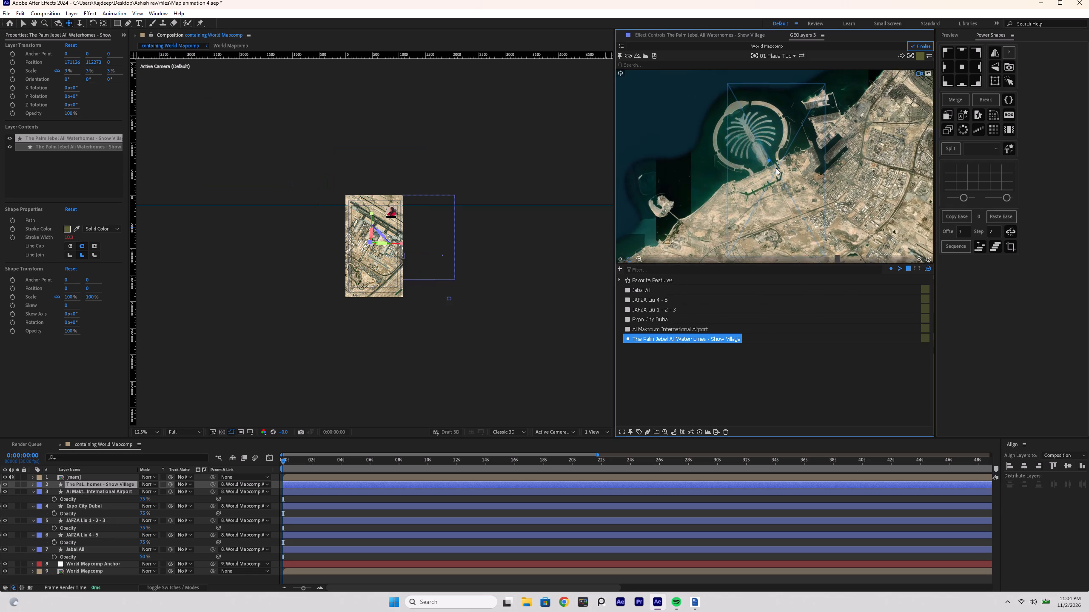
{"action": "scroll", "coordinate": [765, 164], "scroll_direction": "up", "scroll_amount": 7}
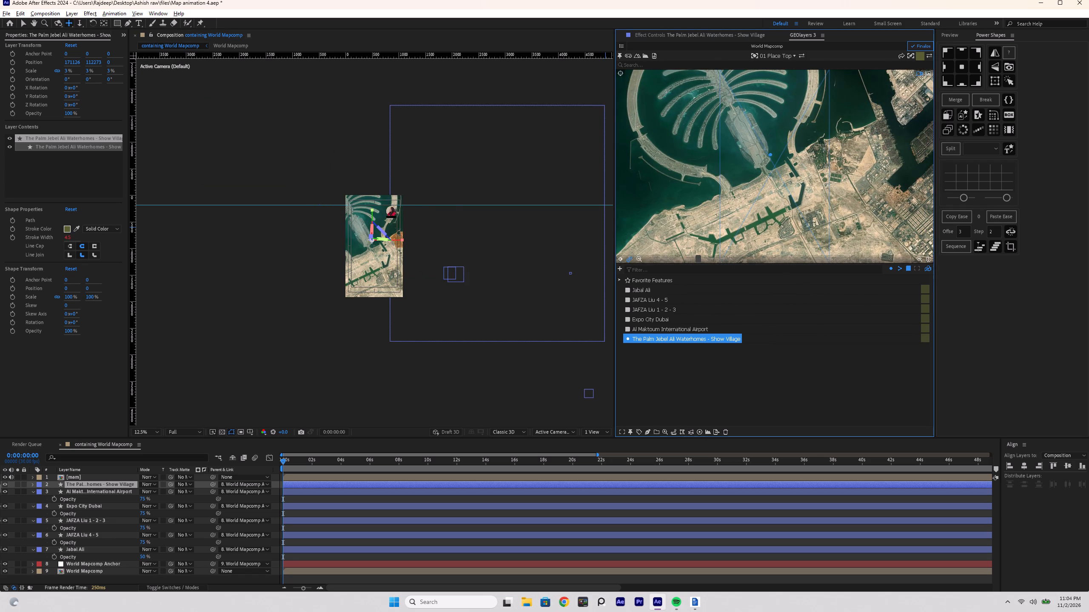
{"action": "scroll", "coordinate": [774, 149], "scroll_direction": "up", "scroll_amount": 7}
{"action": "left_click_drag", "start_coordinate": [773, 167], "coordinate": [789, 177]}
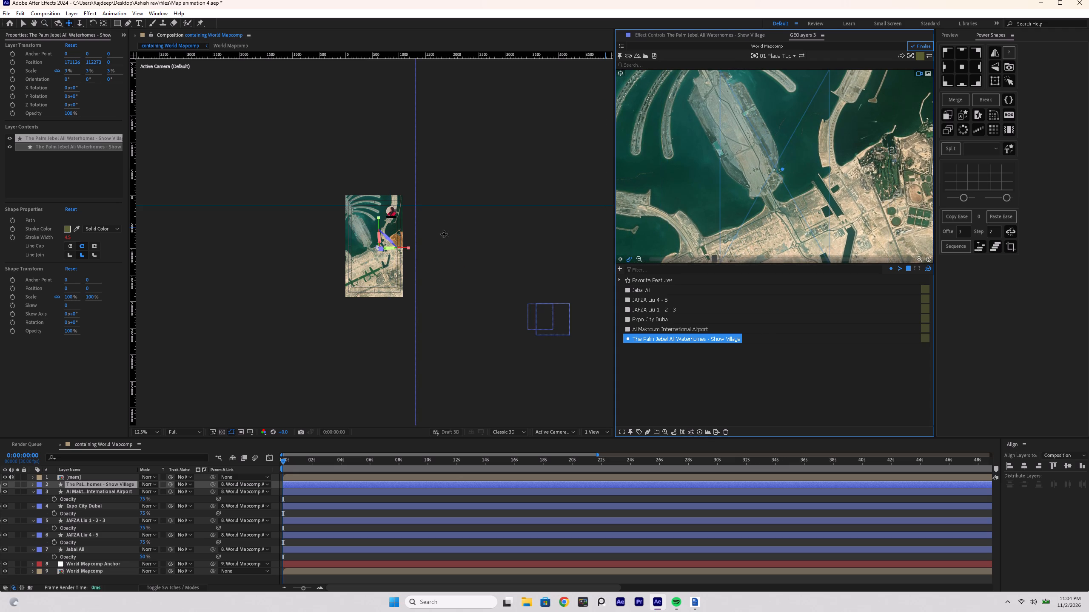
{"action": "scroll", "coordinate": [370, 250], "scroll_direction": "up", "scroll_amount": 3}
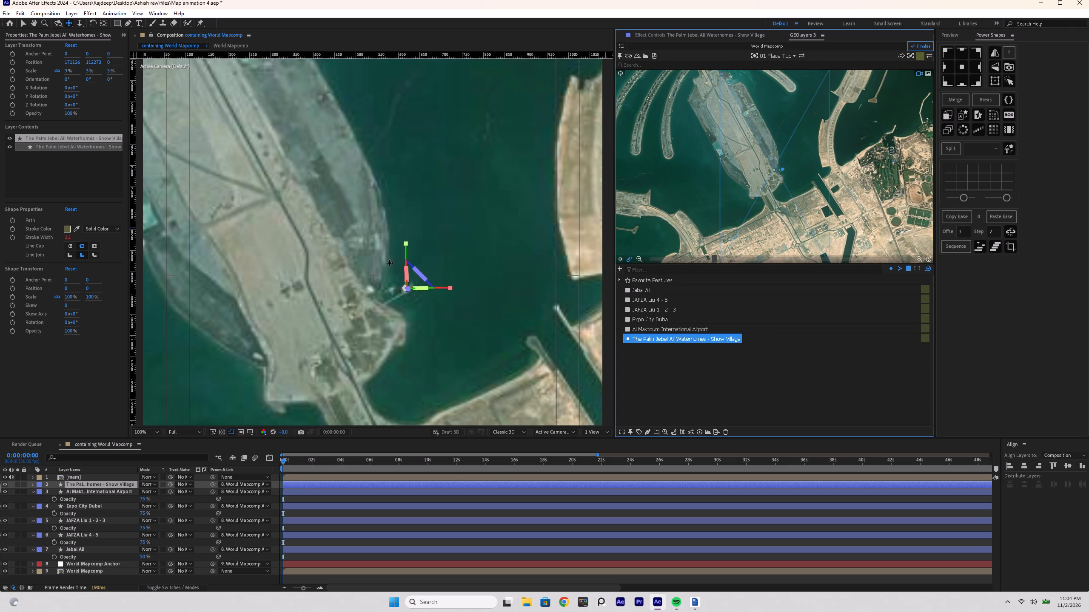
{"action": "scroll", "coordinate": [389, 263], "scroll_direction": "down", "scroll_amount": 1}
{"action": "left_click", "coordinate": [175, 433]}
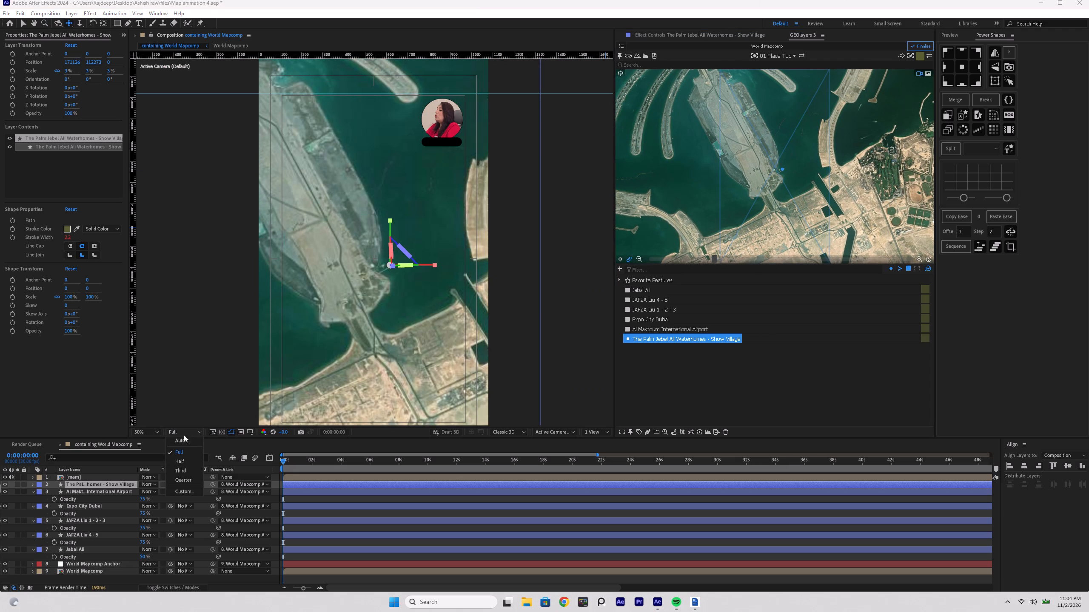
Switch to the script in DocxEditor and copy the phrase "Sheikh Zayed Road corridor".
{"action": "key", "text": "alt+Tab"}
{"action": "key", "text": "alt+Tab"}
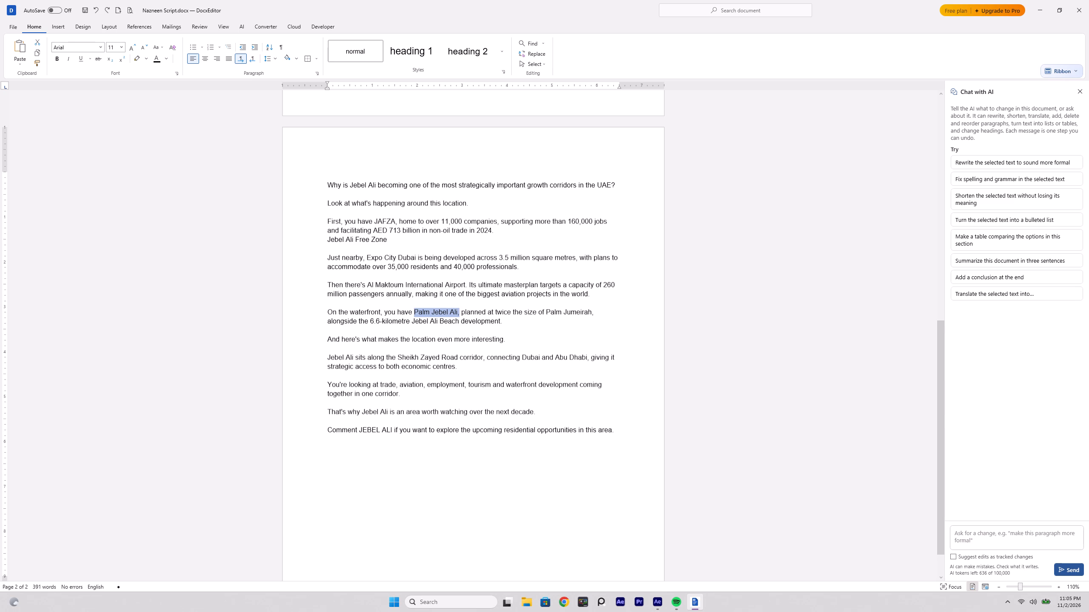
{"action": "scroll", "coordinate": [505, 334], "scroll_direction": "down", "scroll_amount": 1}
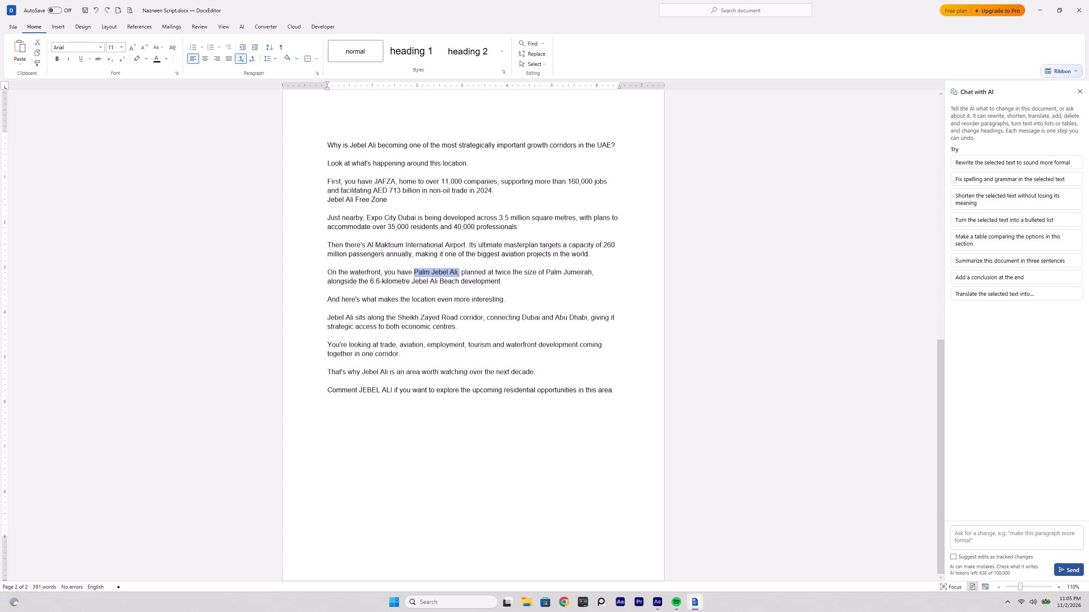
{"action": "scroll", "coordinate": [505, 334], "scroll_direction": "down", "scroll_amount": 1}
{"action": "left_click_drag", "start_coordinate": [399, 314], "coordinate": [483, 314]}
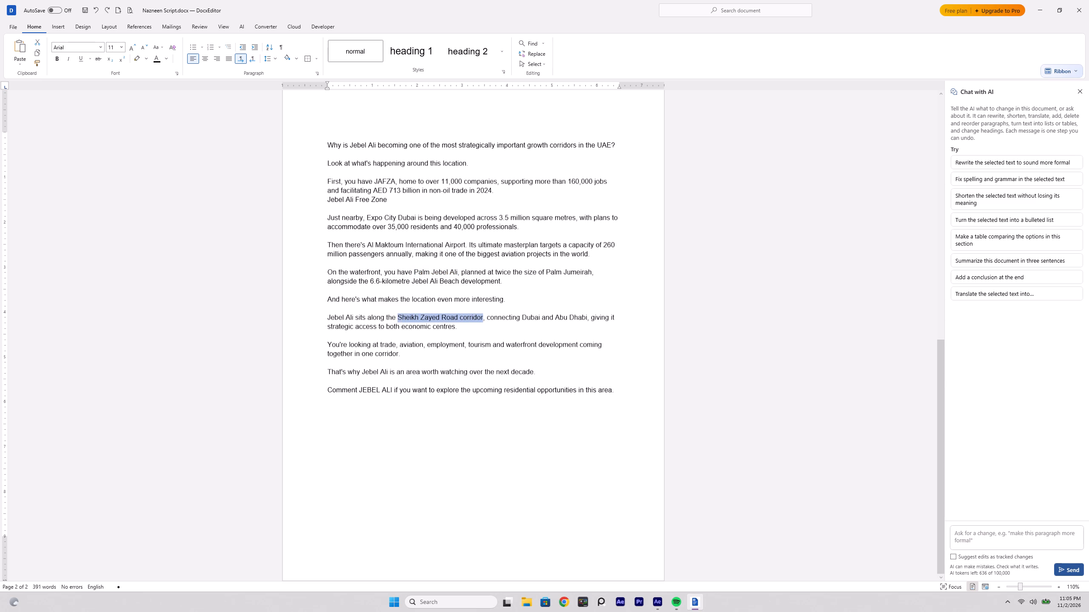
{"action": "key", "text": "ctrl+c"}
Switch to After Effects, search GEOlayers for "Sheikh Zayed Road", and add the Trade Centre, Dubai neighbourhood result to the feature browser.
{"action": "key", "text": "alt+Tab"}
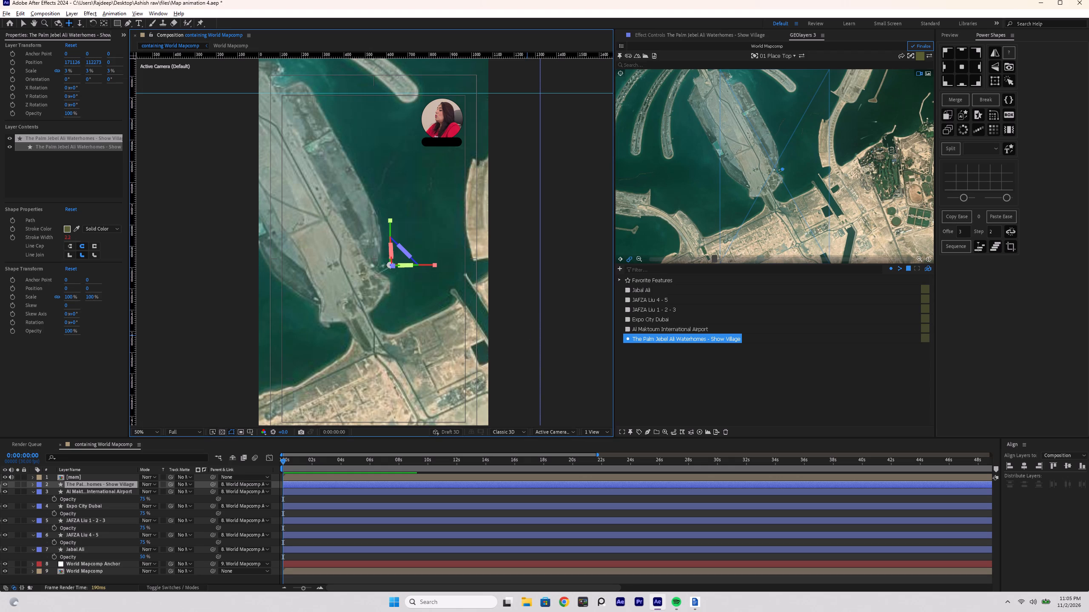
{"action": "scroll", "coordinate": [770, 166], "scroll_direction": "down", "scroll_amount": 1}
{"action": "left_click", "coordinate": [698, 65]}
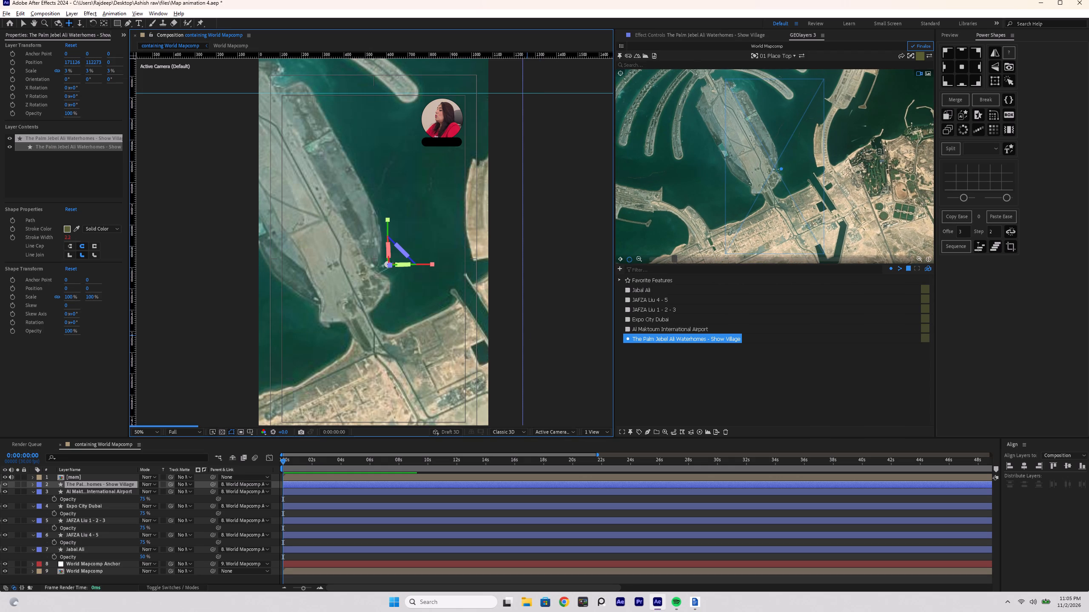
{"action": "key", "text": "ctrl+v"}
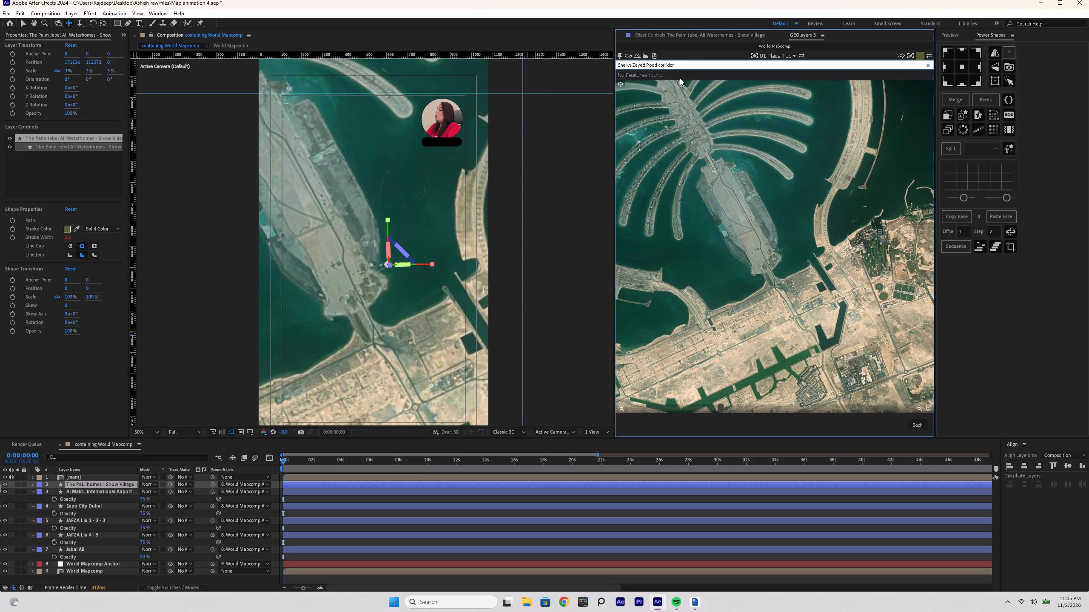
{"action": "key", "text": "ctrl+BackSpace"}
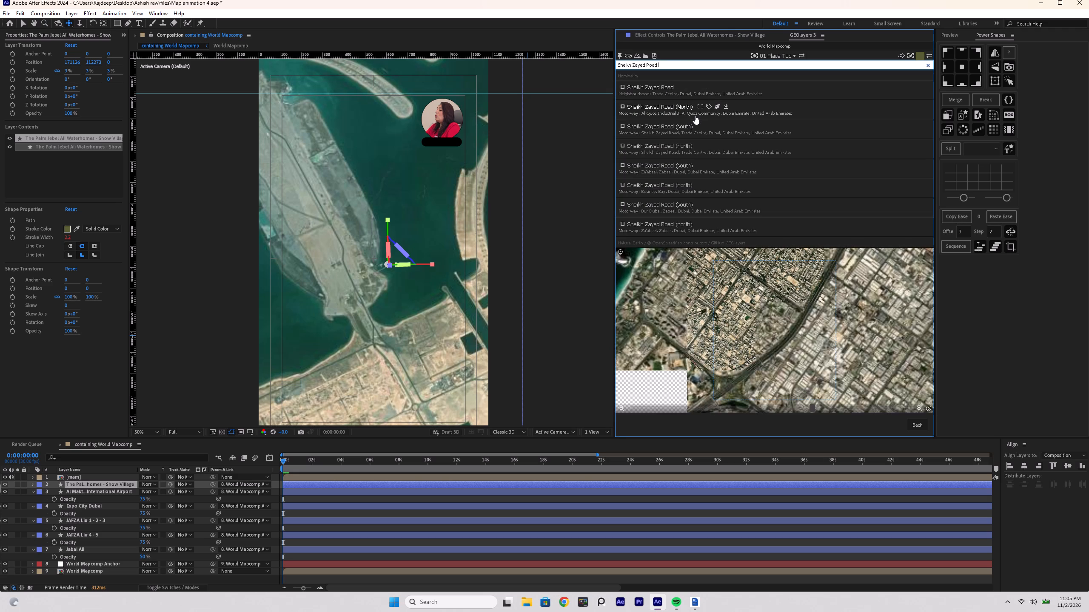
{"action": "left_click", "coordinate": [707, 85]}
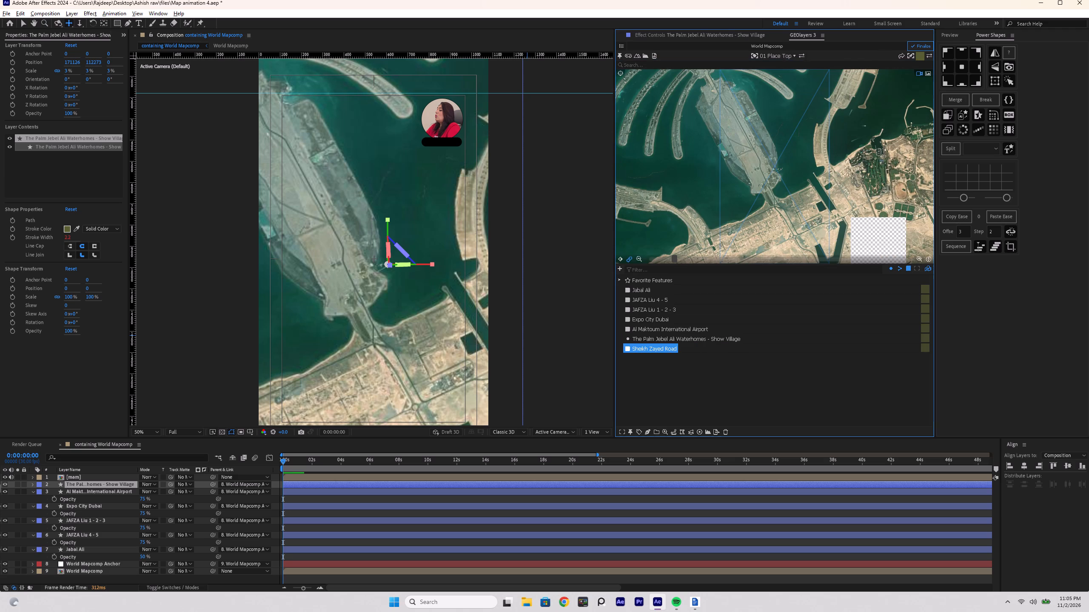
Draw the Sheikh Zayed Road feature as a shape layer in the composition.
{"action": "left_click", "coordinate": [645, 433]}
{"action": "left_click", "coordinate": [664, 408]}
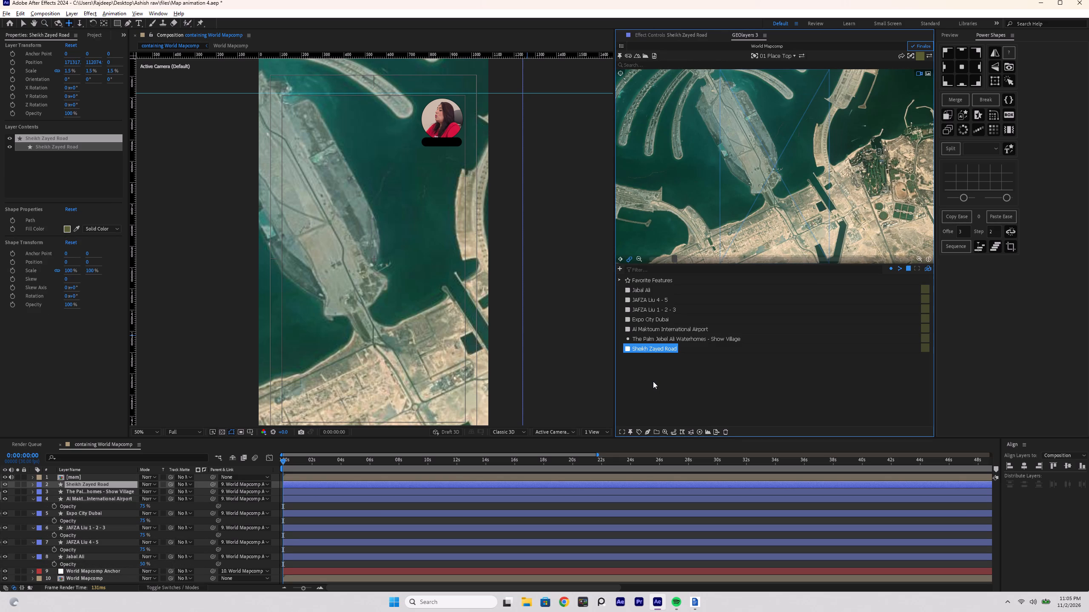
Examine the satellite map from Palm Jebel Ali inland to the green canal for the drawn Sheikh Zayed Road shape.
{"action": "scroll", "coordinate": [384, 363], "scroll_direction": "down", "scroll_amount": 1}
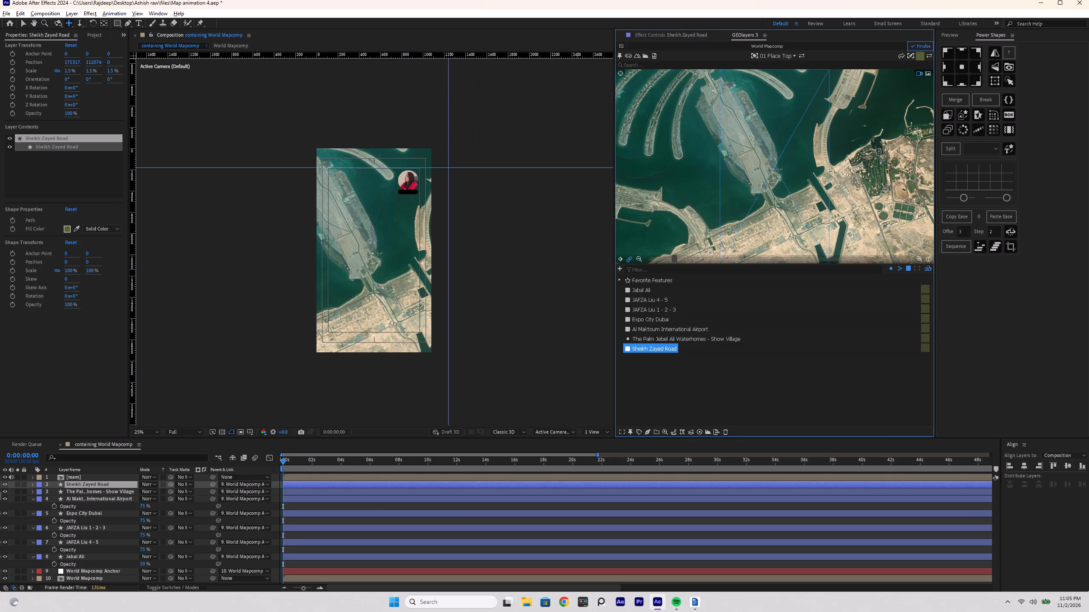
{"action": "scroll", "coordinate": [745, 223], "scroll_direction": "down", "scroll_amount": 4}
{"action": "scroll", "coordinate": [398, 236], "scroll_direction": "down", "scroll_amount": 2}
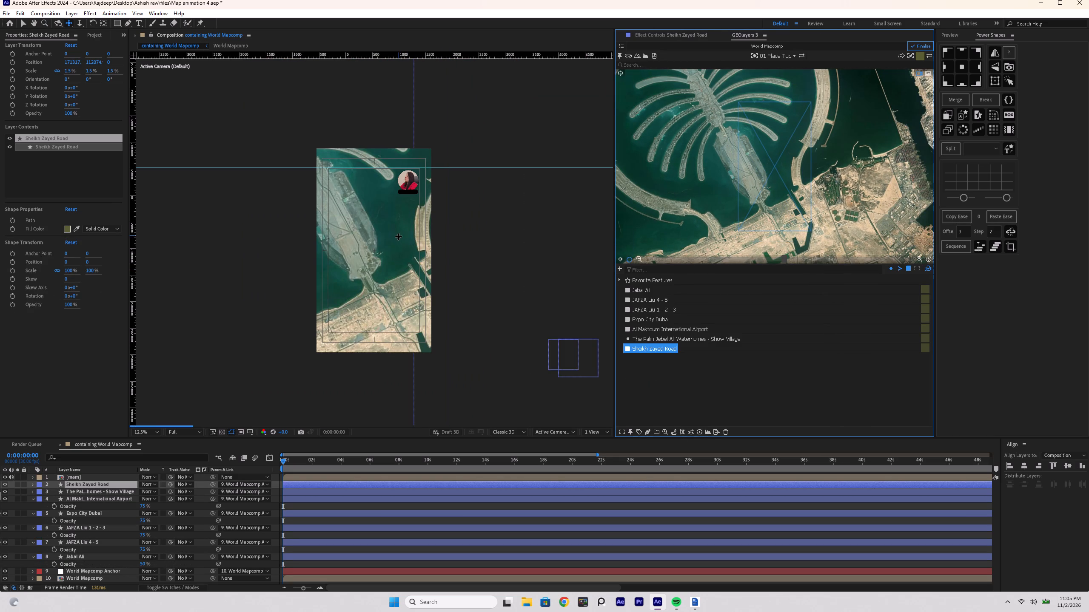
{"action": "scroll", "coordinate": [398, 237], "scroll_direction": "up", "scroll_amount": 1}
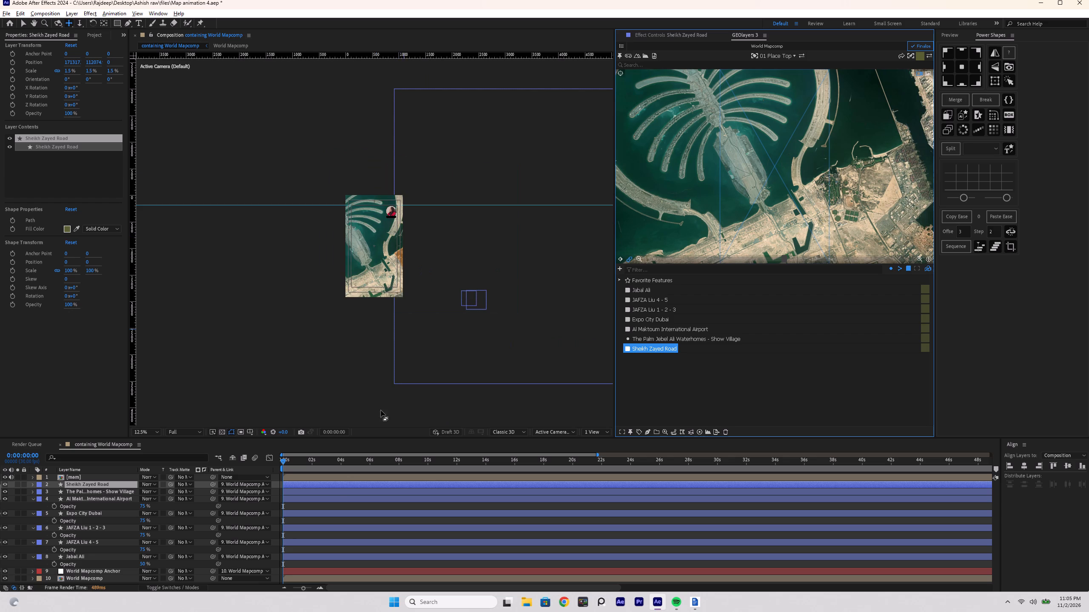
{"action": "scroll", "coordinate": [779, 194], "scroll_direction": "down", "scroll_amount": 2}
{"action": "left_click_drag", "start_coordinate": [785, 208], "coordinate": [782, 205]}
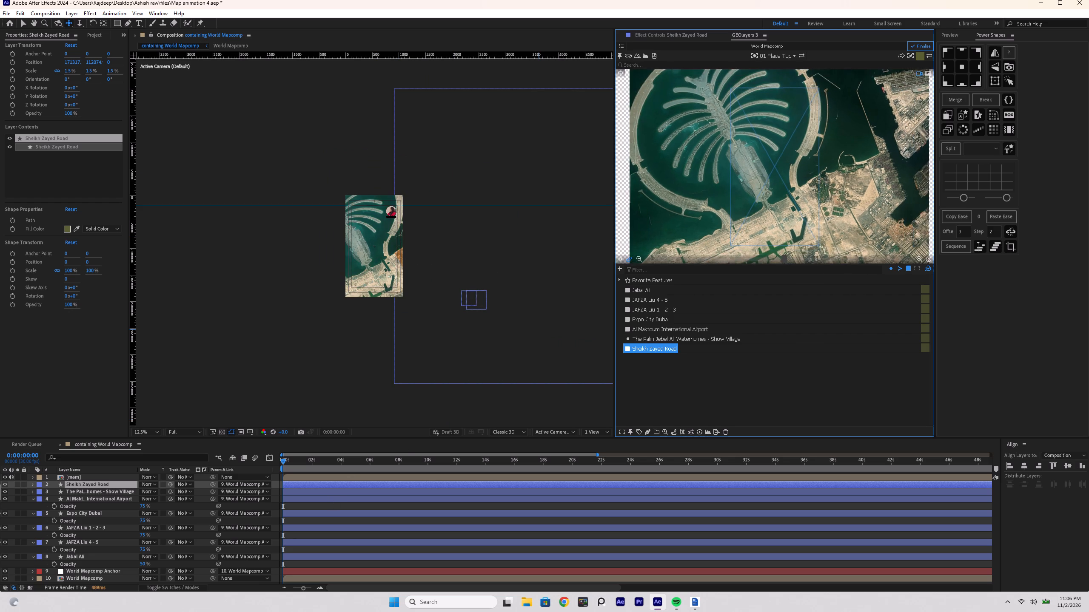
{"action": "left_click_drag", "start_coordinate": [782, 205], "coordinate": [749, 120]}
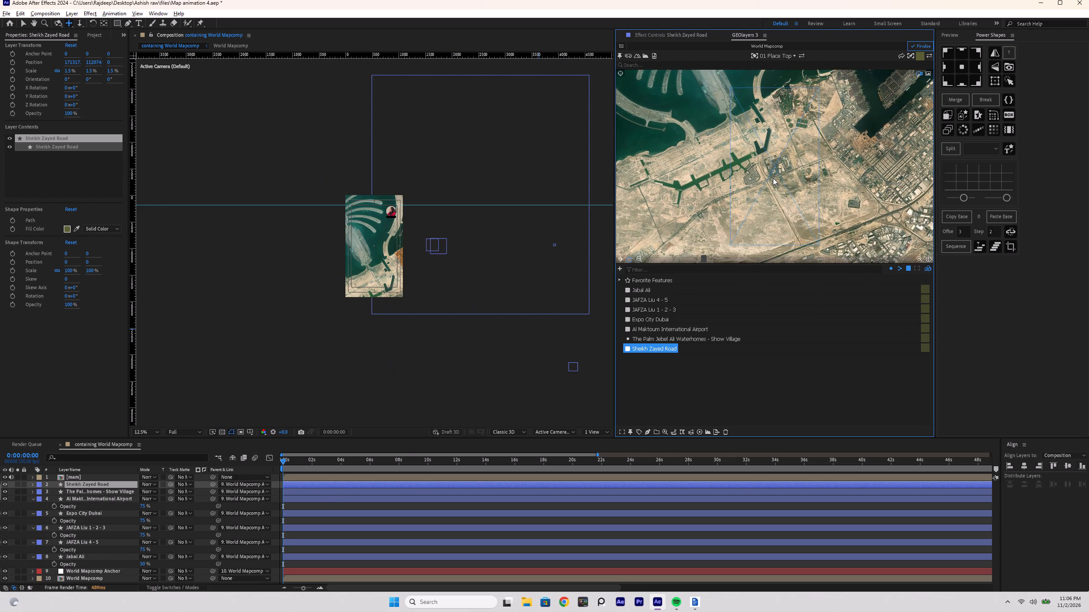
{"action": "left_click_drag", "start_coordinate": [742, 179], "coordinate": [778, 171]}
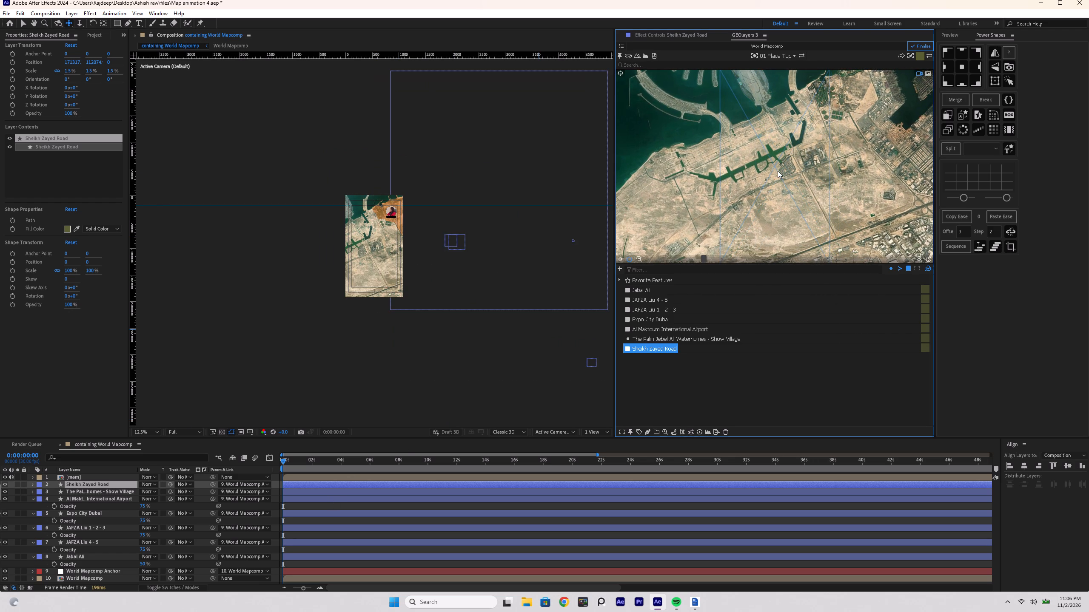
{"action": "left_click_drag", "start_coordinate": [764, 173], "coordinate": [781, 170]}
{"action": "scroll", "coordinate": [772, 169], "scroll_direction": "up", "scroll_amount": 3}
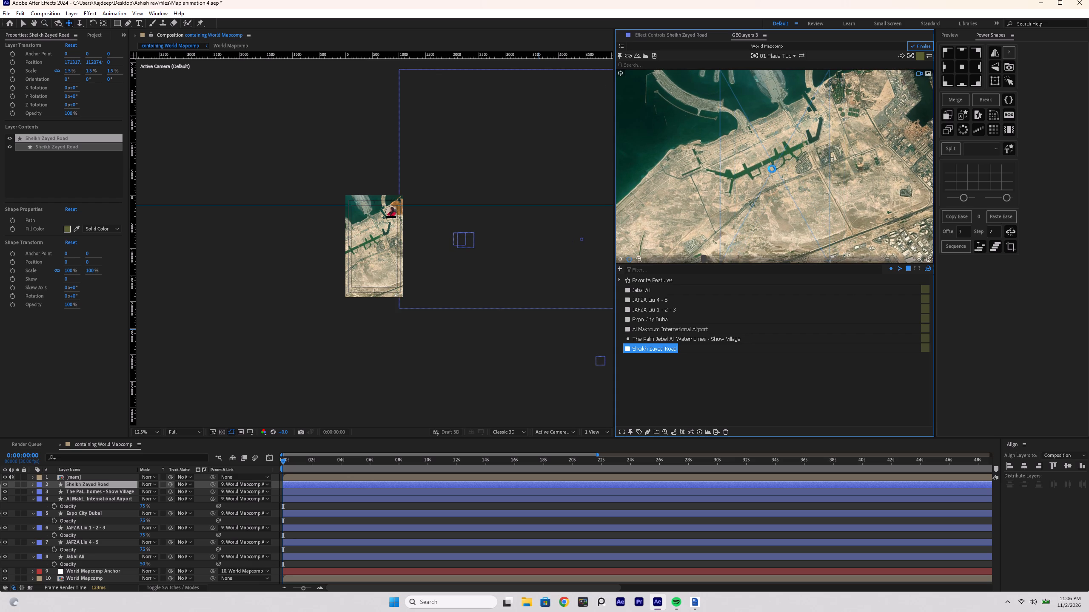
{"action": "scroll", "coordinate": [772, 169], "scroll_direction": "up", "scroll_amount": 8}
{"action": "left_click_drag", "start_coordinate": [770, 168], "coordinate": [784, 181]}
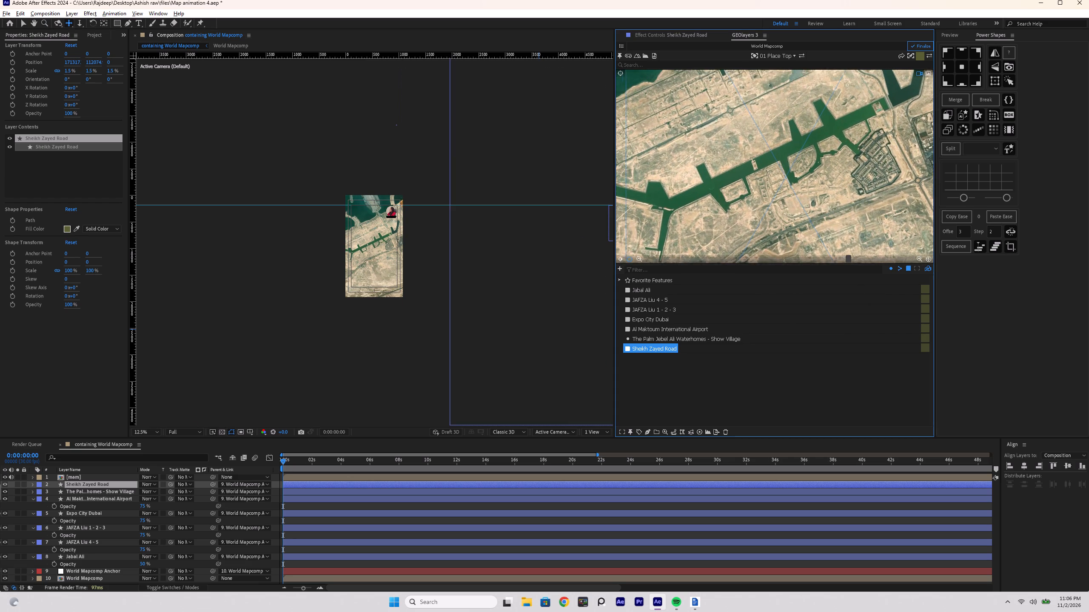
{"action": "left_click_drag", "start_coordinate": [784, 181], "coordinate": [785, 181]}
Check where the Sheikh Zayed Road layer lies relative to the composition frame around Palm Jebel Ali.
{"action": "left_click", "coordinate": [409, 492]}
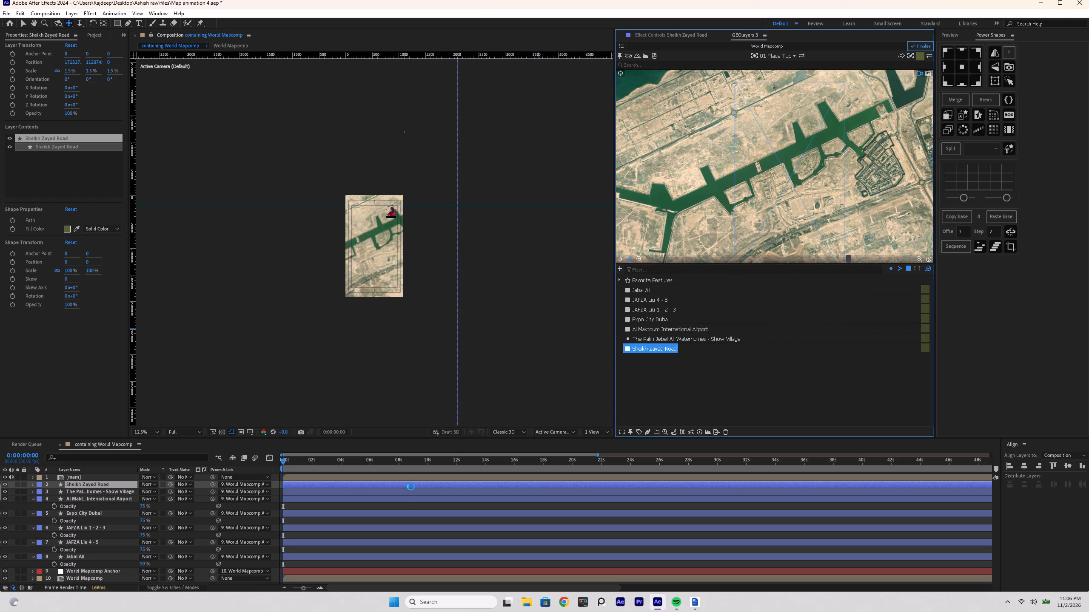
{"action": "left_click", "coordinate": [411, 486]}
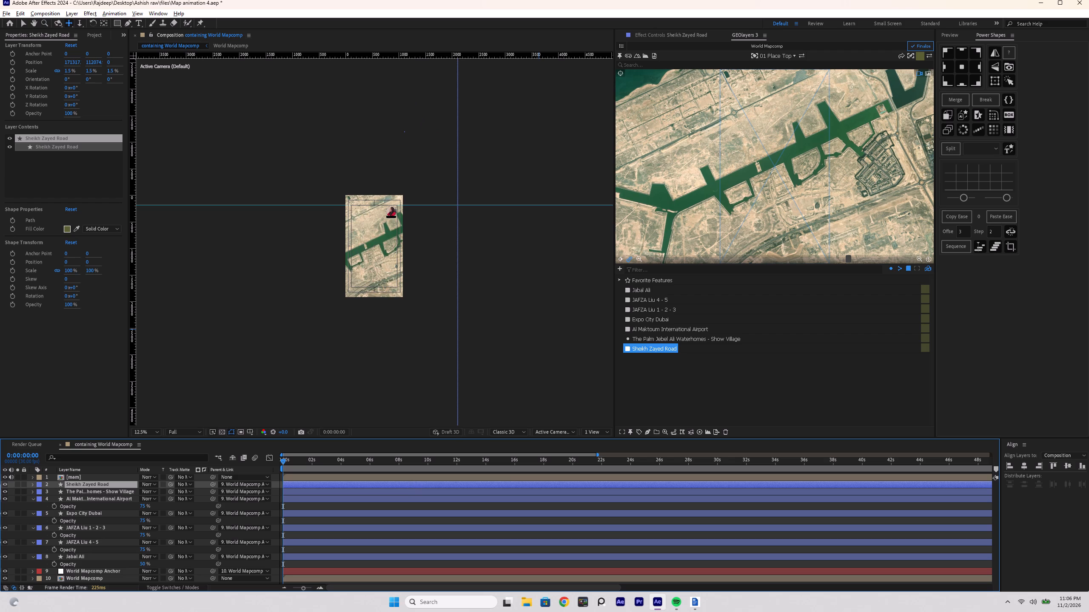
{"action": "scroll", "coordinate": [754, 162], "scroll_direction": "down", "scroll_amount": 9}
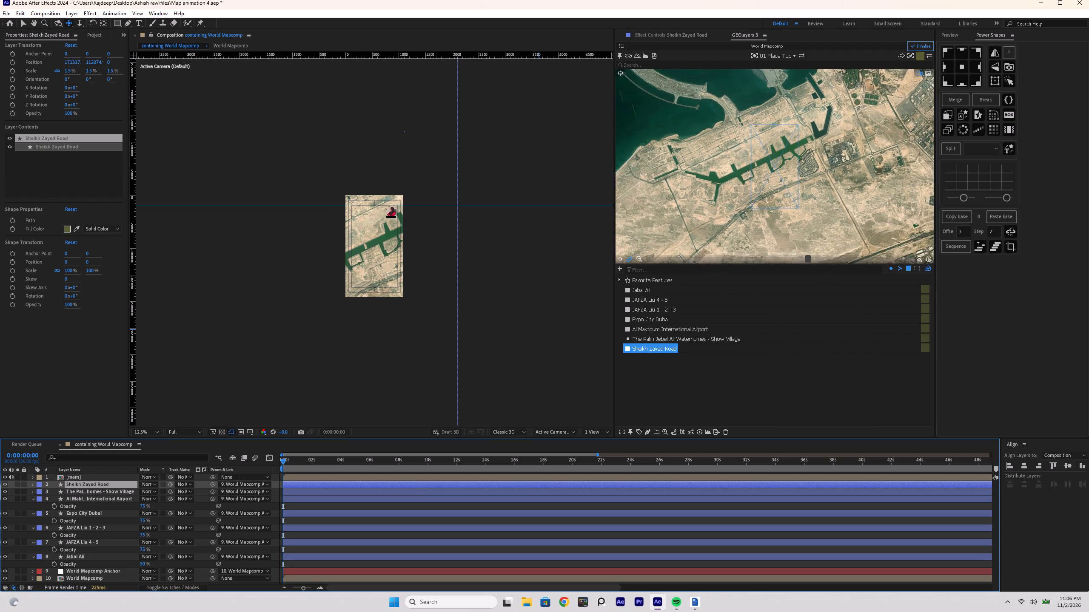
{"action": "scroll", "coordinate": [754, 162], "scroll_direction": "down", "scroll_amount": 7}
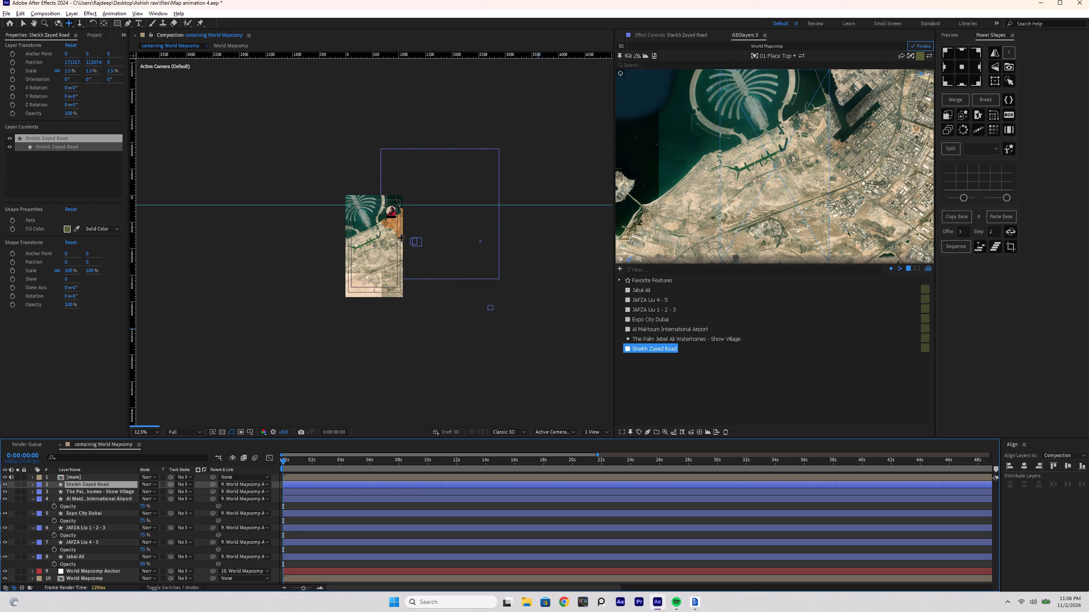
{"action": "scroll", "coordinate": [365, 235], "scroll_direction": "up", "scroll_amount": 1}
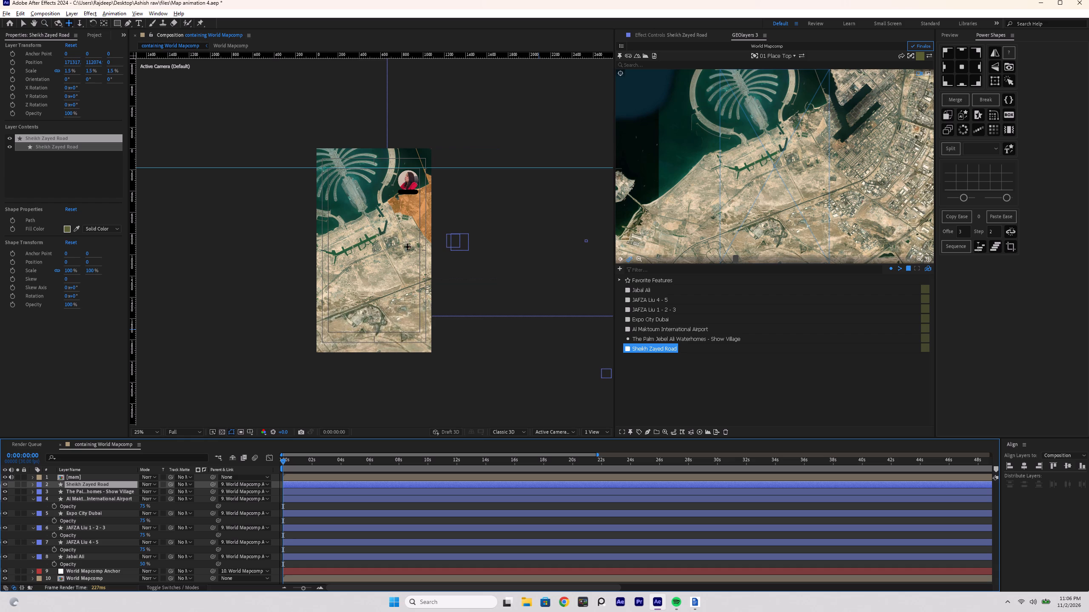
{"action": "left_click", "coordinate": [334, 495]}
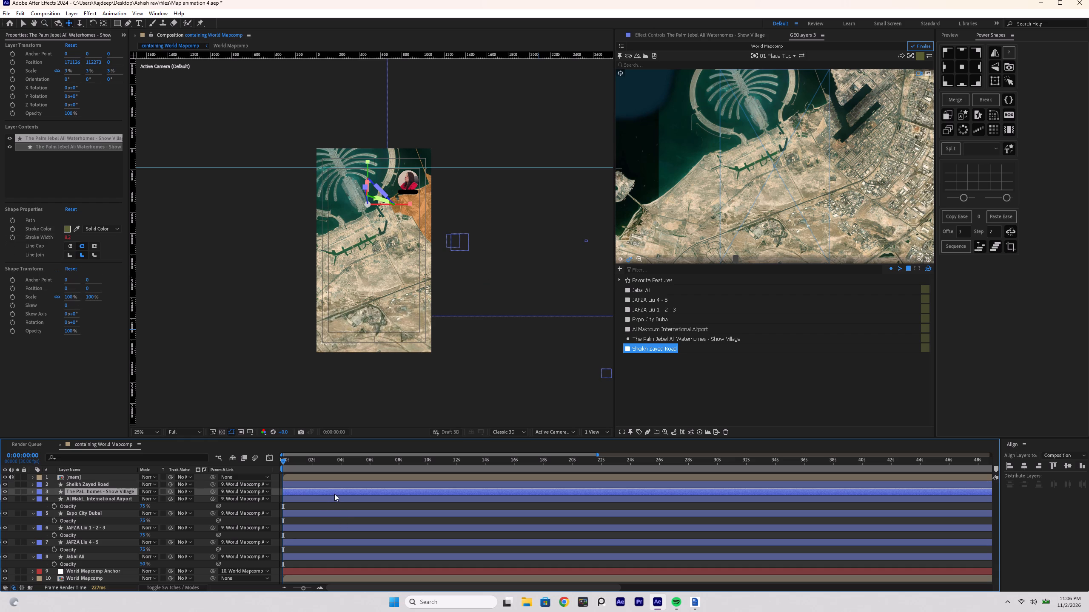
{"action": "left_click", "coordinate": [338, 487]}
{"action": "scroll", "coordinate": [368, 219], "scroll_direction": "down", "scroll_amount": 3}
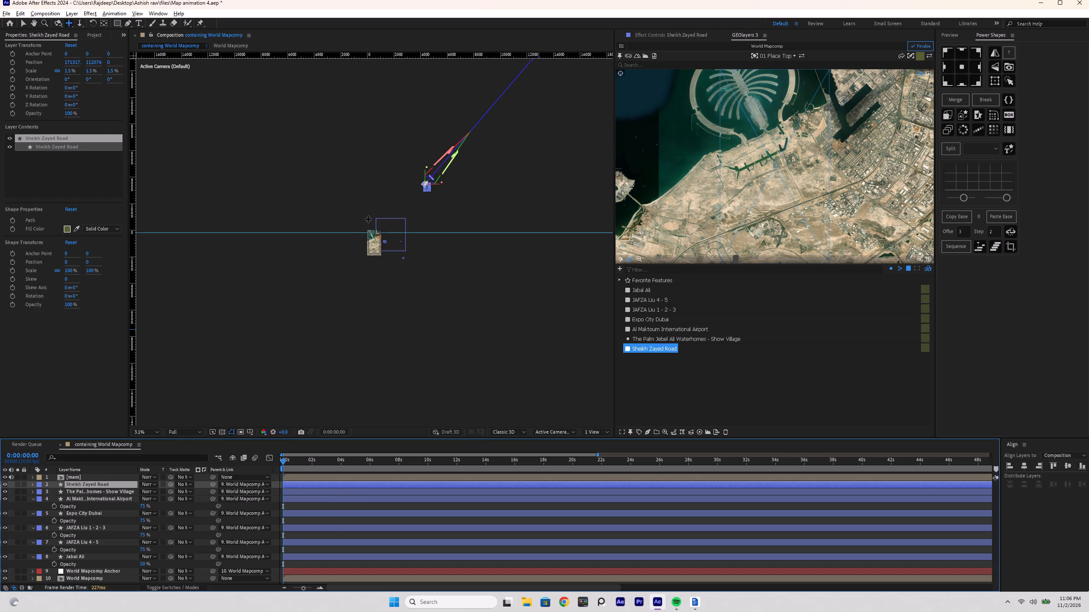
{"action": "scroll", "coordinate": [445, 204], "scroll_direction": "up", "scroll_amount": 2}
{"action": "scroll", "coordinate": [439, 218], "scroll_direction": "down", "scroll_amount": 1}
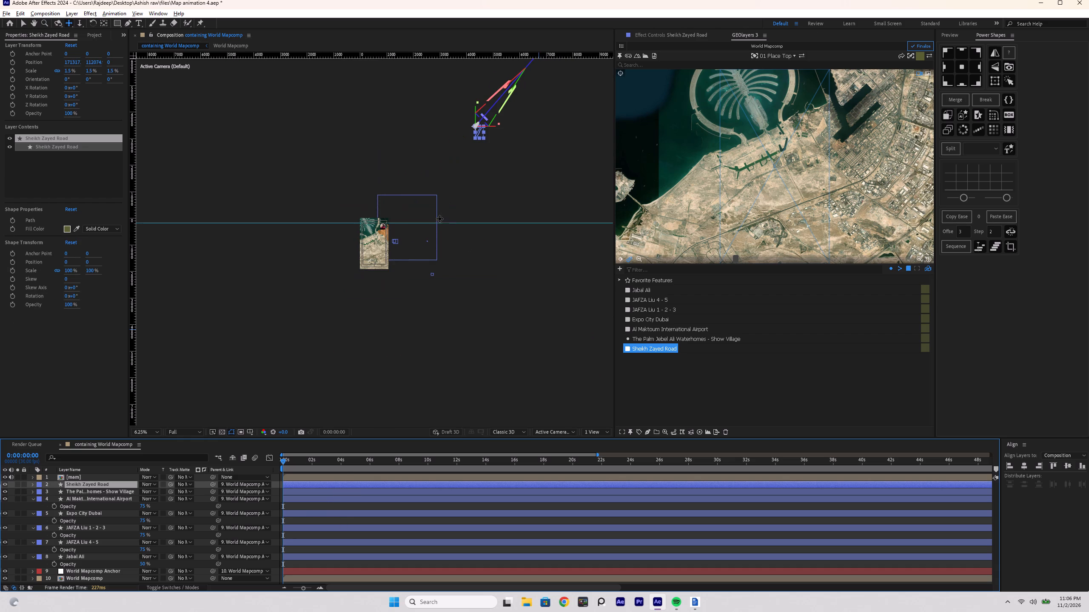
Follow the satellite map up the coast to central Dubai and inspect the drawn Sheikh Zayed Road shape.
{"action": "left_click_drag", "start_coordinate": [795, 147], "coordinate": [660, 255]}
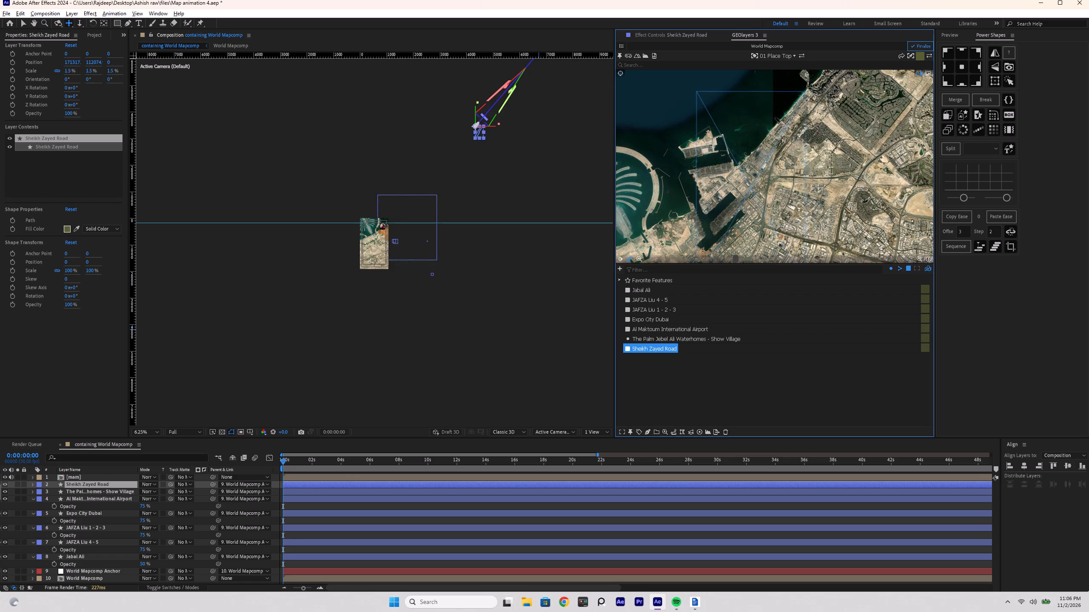
{"action": "scroll", "coordinate": [754, 179], "scroll_direction": "down", "scroll_amount": 2}
{"action": "left_click_drag", "start_coordinate": [769, 176], "coordinate": [671, 224]}
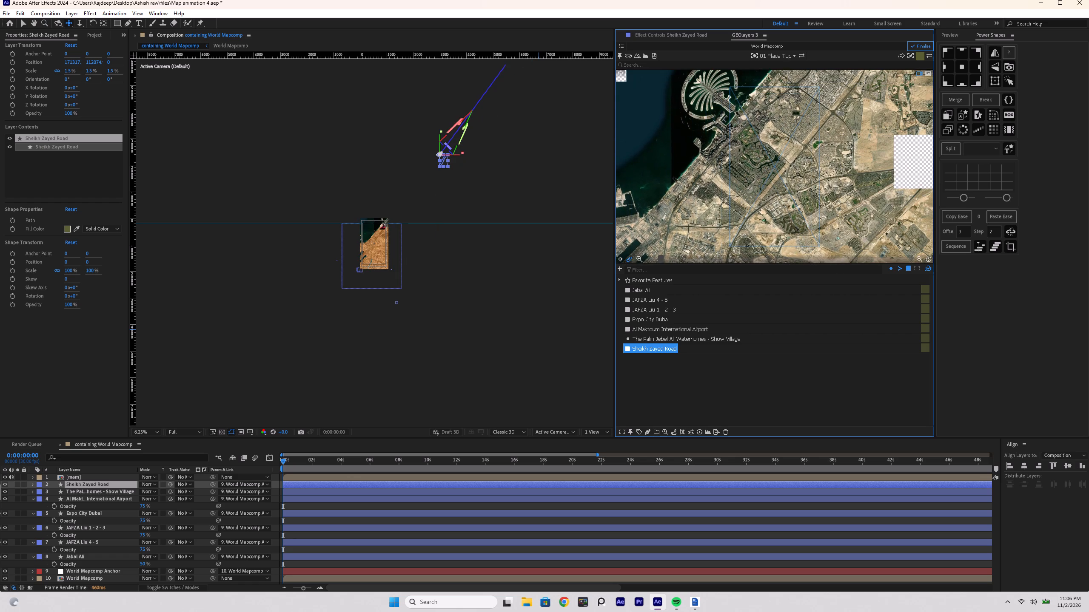
{"action": "scroll", "coordinate": [744, 181], "scroll_direction": "down", "scroll_amount": 2}
{"action": "left_click_drag", "start_coordinate": [758, 178], "coordinate": [694, 248]}
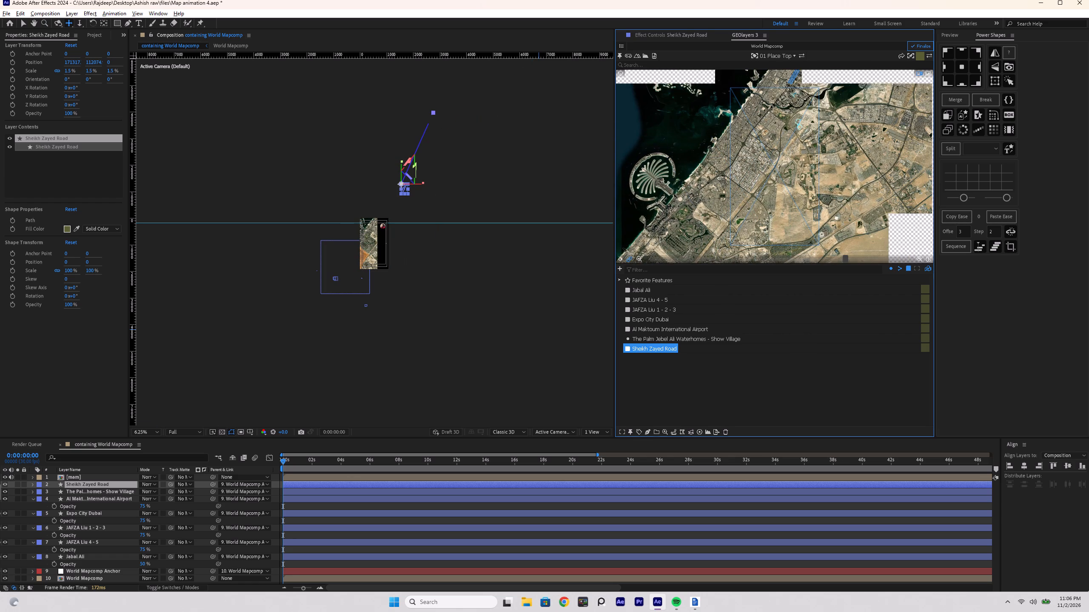
{"action": "left_click_drag", "start_coordinate": [750, 176], "coordinate": [700, 254]}
{"action": "left_click_drag", "start_coordinate": [731, 184], "coordinate": [719, 207]}
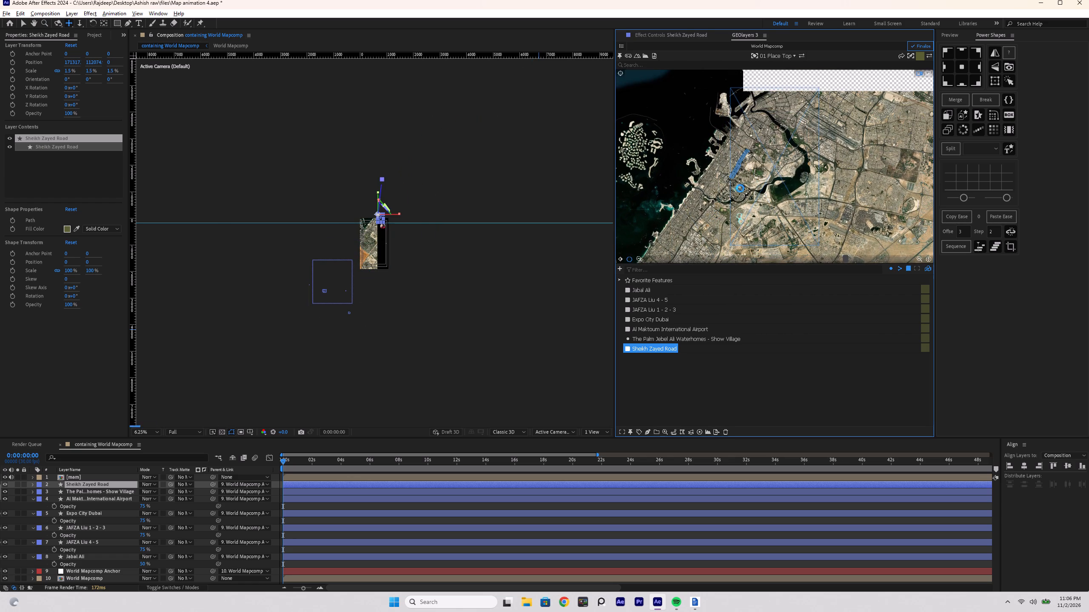
{"action": "left_click_drag", "start_coordinate": [740, 188], "coordinate": [781, 189]}
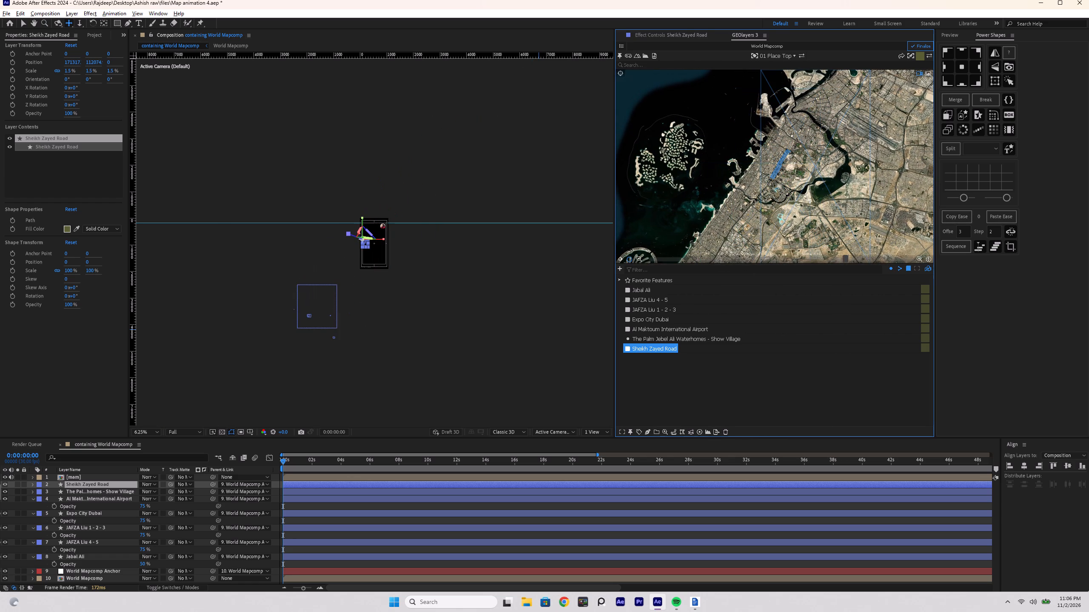
{"action": "scroll", "coordinate": [779, 168], "scroll_direction": "up", "scroll_amount": 6}
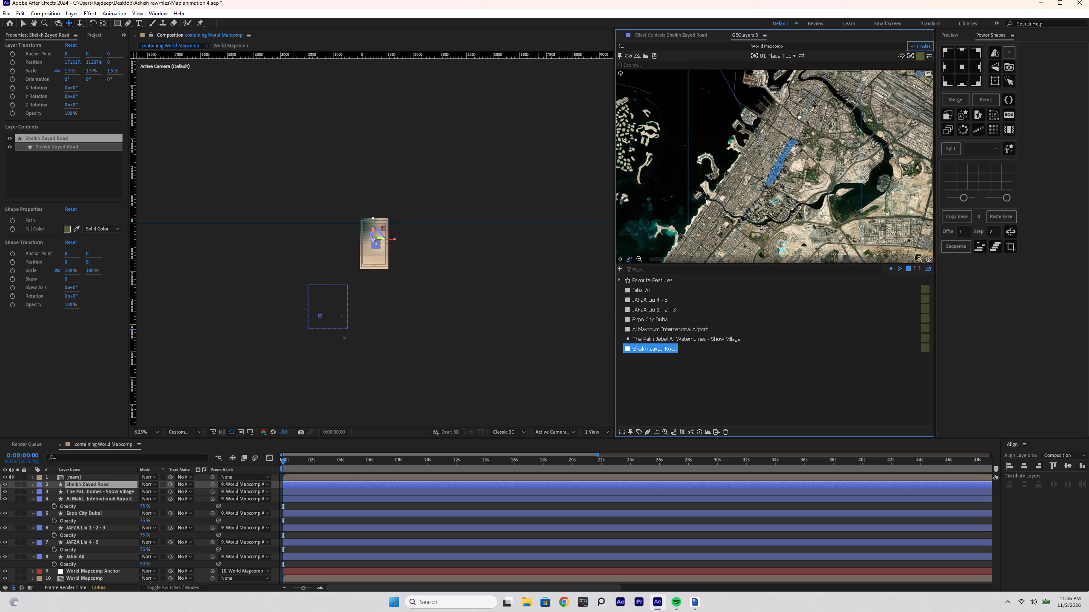
{"action": "scroll", "coordinate": [783, 175], "scroll_direction": "up", "scroll_amount": 8}
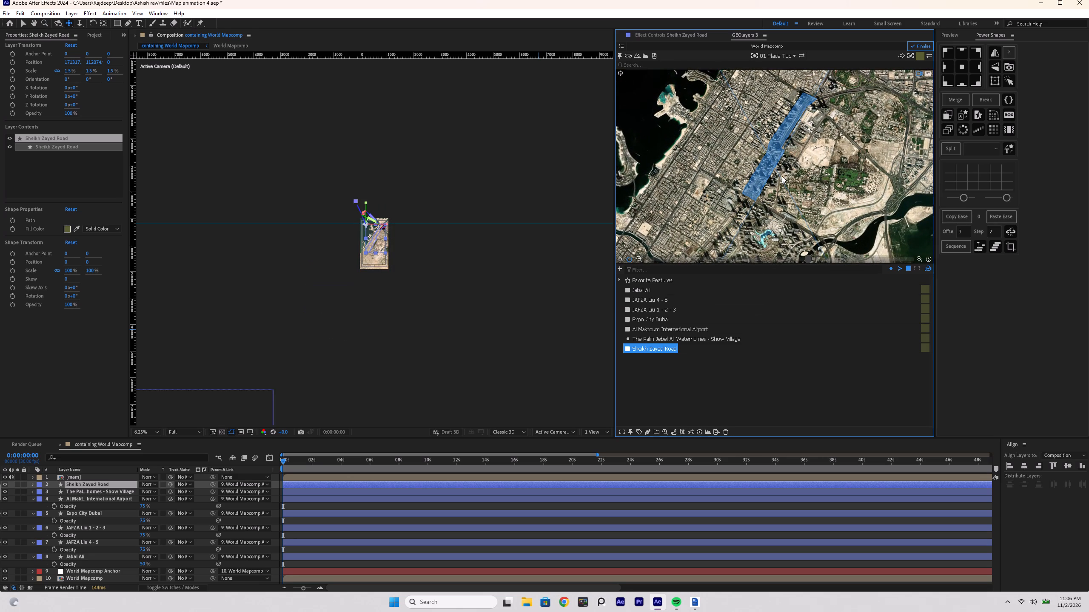
{"action": "scroll", "coordinate": [372, 244], "scroll_direction": "up", "scroll_amount": 1}
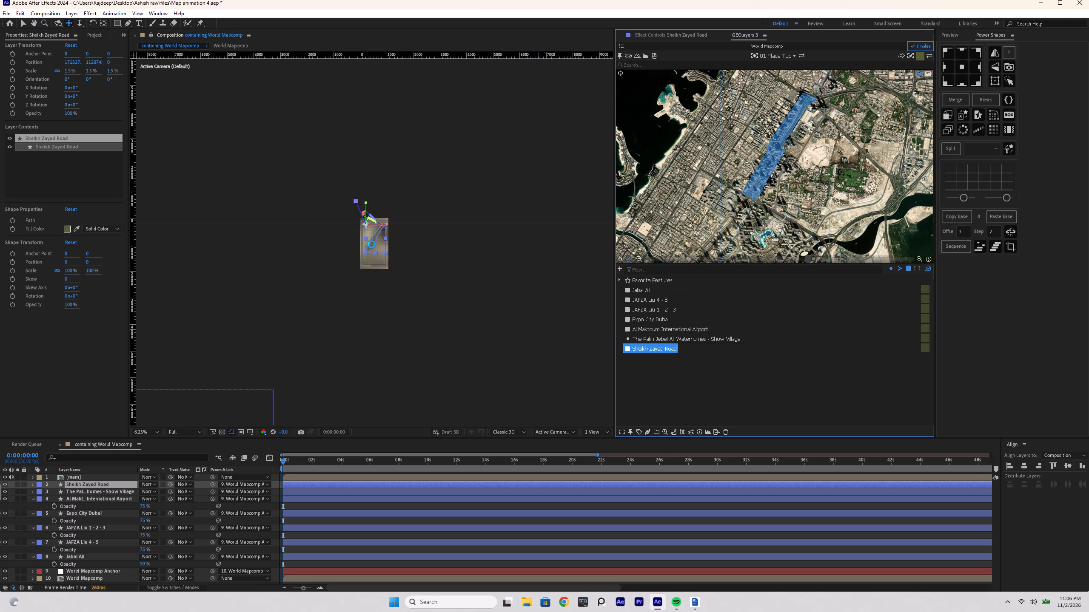
{"action": "scroll", "coordinate": [372, 244], "scroll_direction": "up", "scroll_amount": 2}
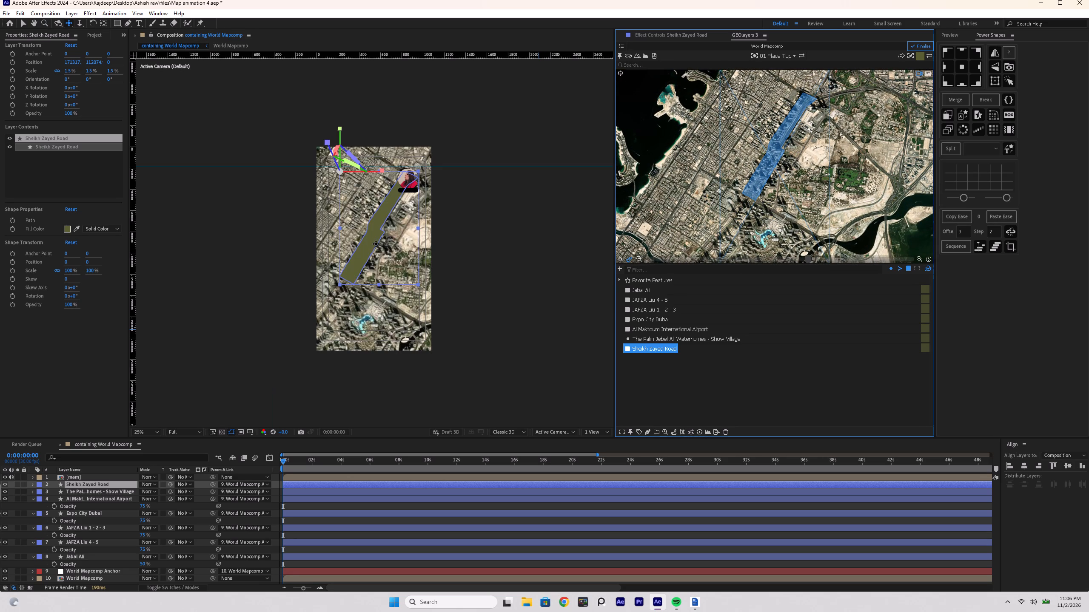
Check the script's Sheikh Zayed Road corridor line, then inspect the satellite map between the drawn road shape and the turquoise lake.
{"action": "key", "text": "alt+Tab"}
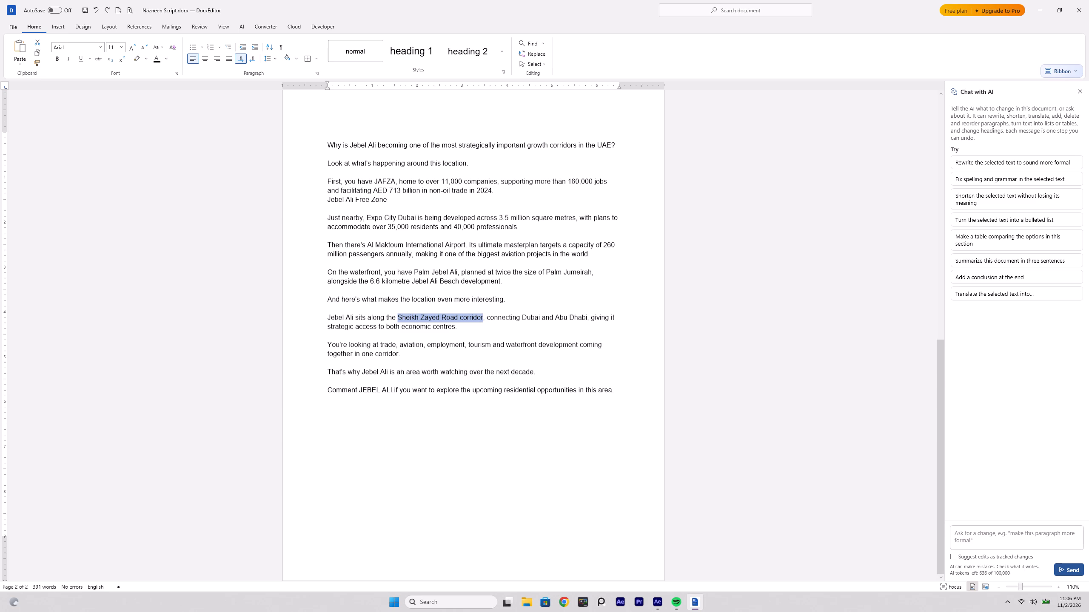
{"action": "key", "text": "alt+Tab"}
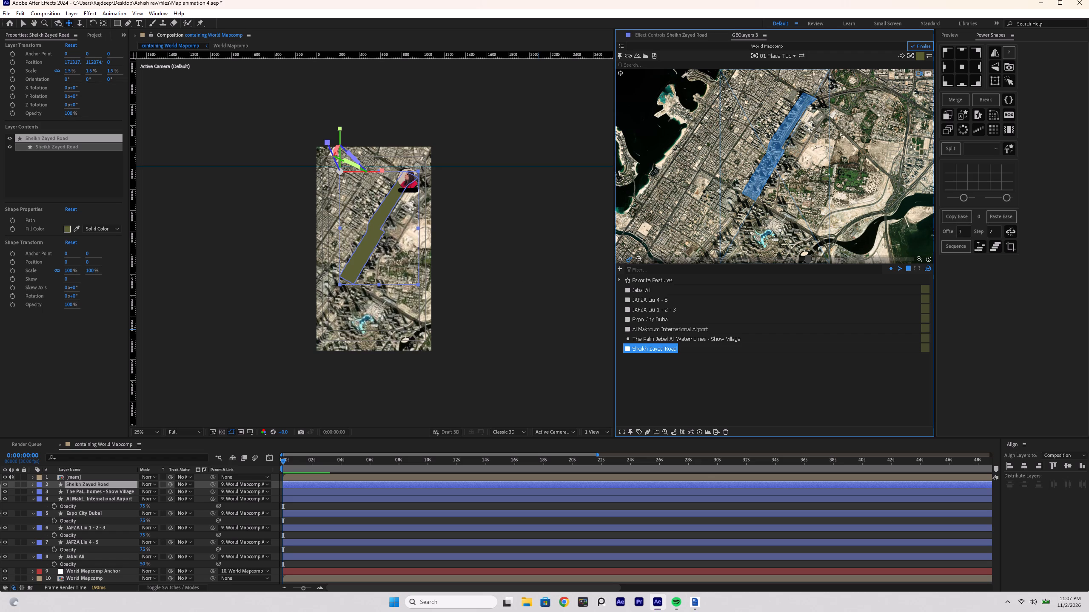
{"action": "scroll", "coordinate": [752, 156], "scroll_direction": "down", "scroll_amount": 3}
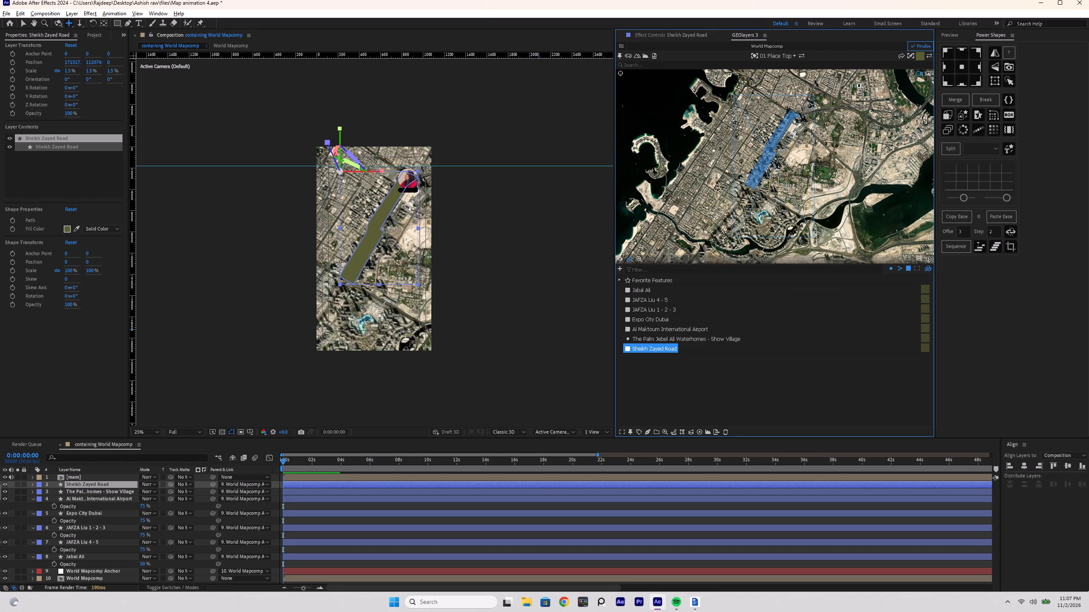
{"action": "scroll", "coordinate": [773, 229], "scroll_direction": "up", "scroll_amount": 8}
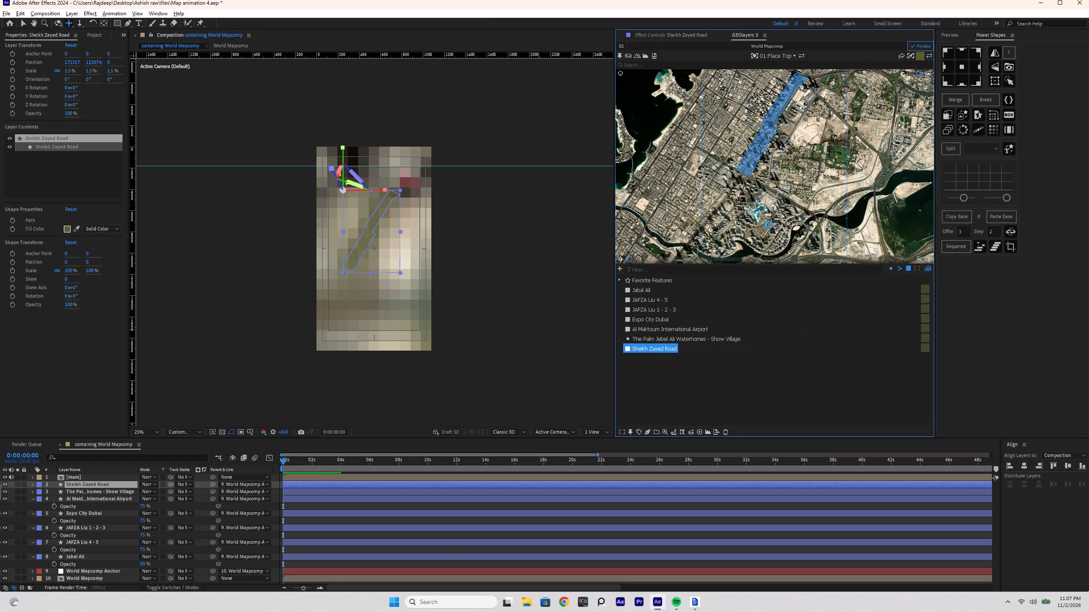
{"action": "scroll", "coordinate": [769, 225], "scroll_direction": "up", "scroll_amount": 5}
{"action": "scroll", "coordinate": [741, 189], "scroll_direction": "up", "scroll_amount": 1}
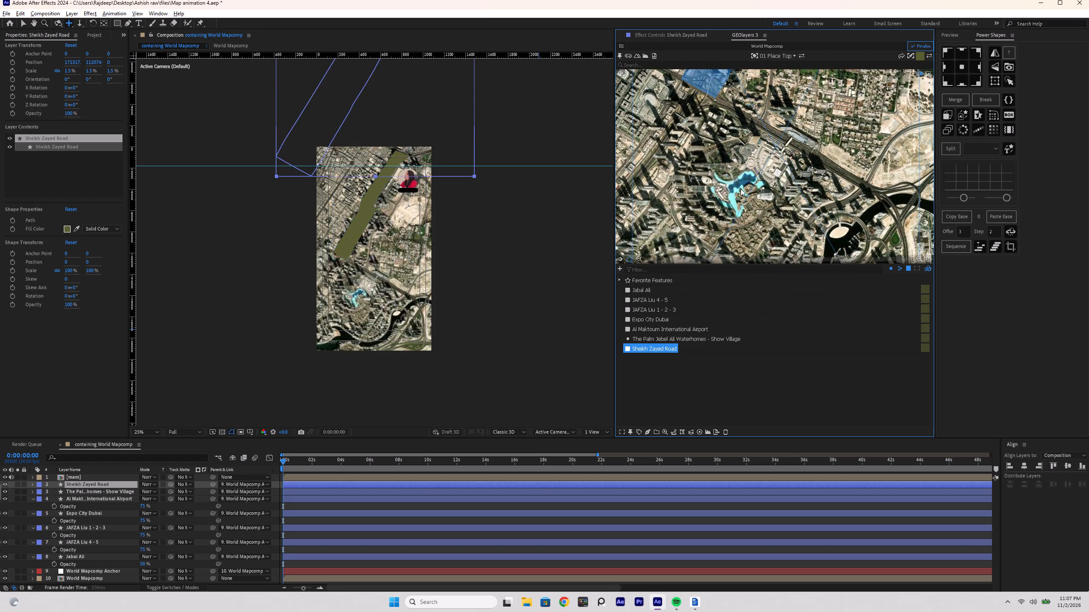
{"action": "scroll", "coordinate": [741, 189], "scroll_direction": "up", "scroll_amount": 6}
{"action": "scroll", "coordinate": [741, 189], "scroll_direction": "down", "scroll_amount": 1}
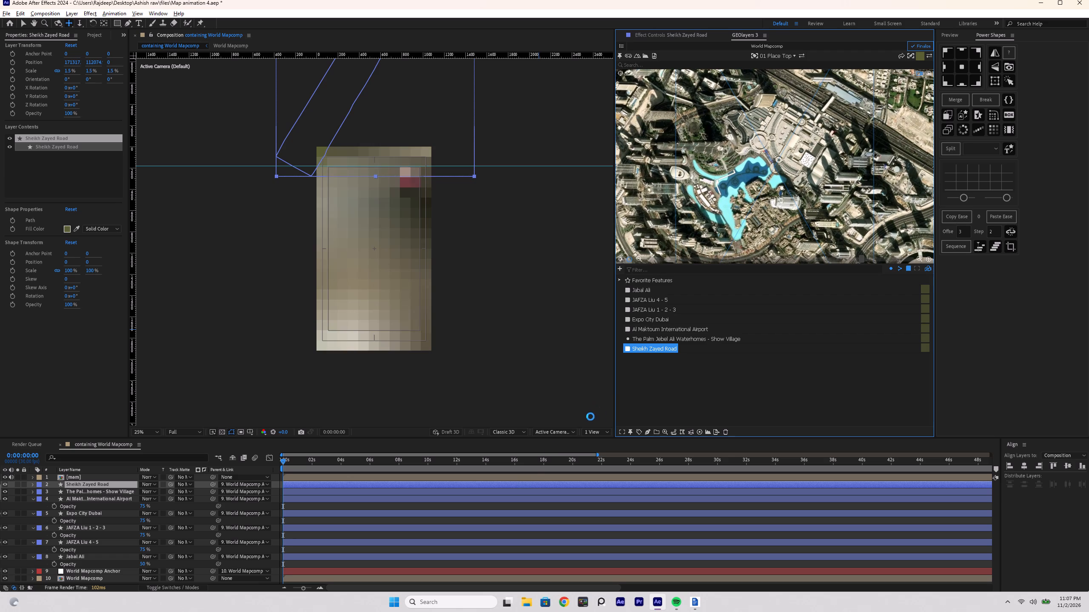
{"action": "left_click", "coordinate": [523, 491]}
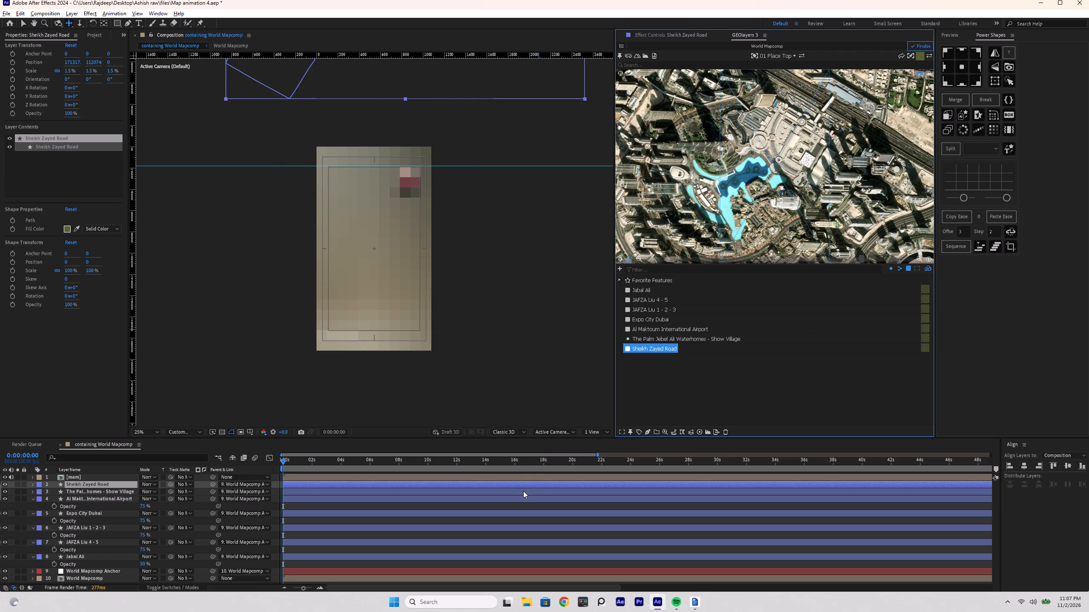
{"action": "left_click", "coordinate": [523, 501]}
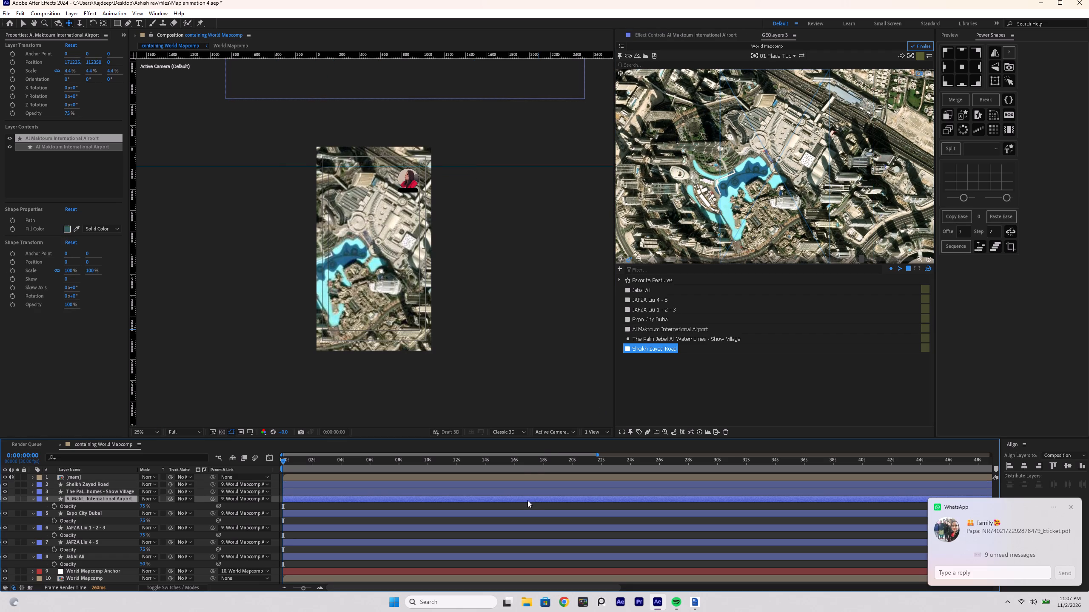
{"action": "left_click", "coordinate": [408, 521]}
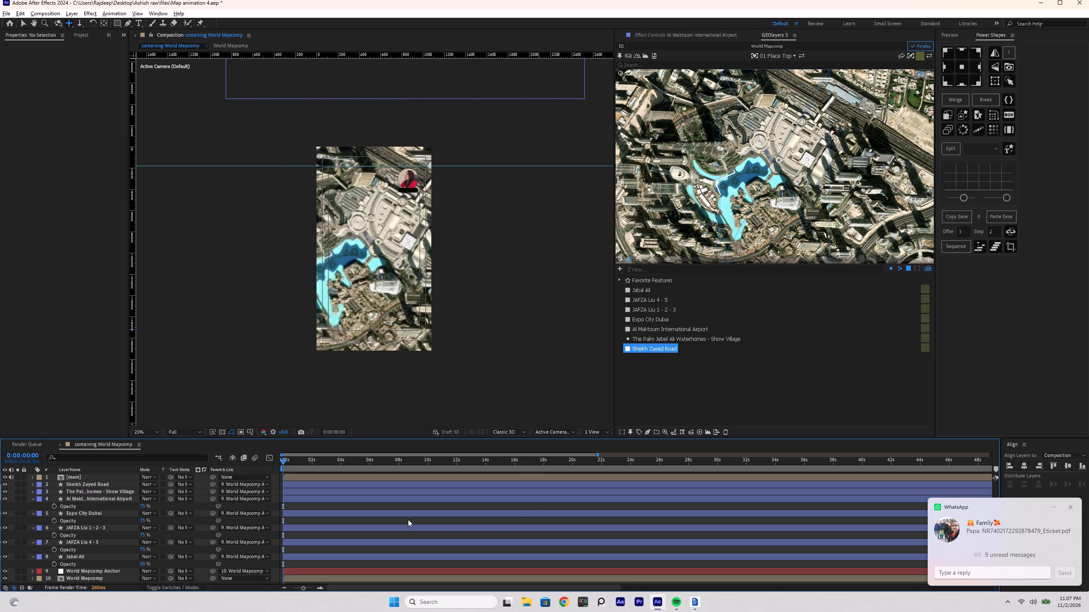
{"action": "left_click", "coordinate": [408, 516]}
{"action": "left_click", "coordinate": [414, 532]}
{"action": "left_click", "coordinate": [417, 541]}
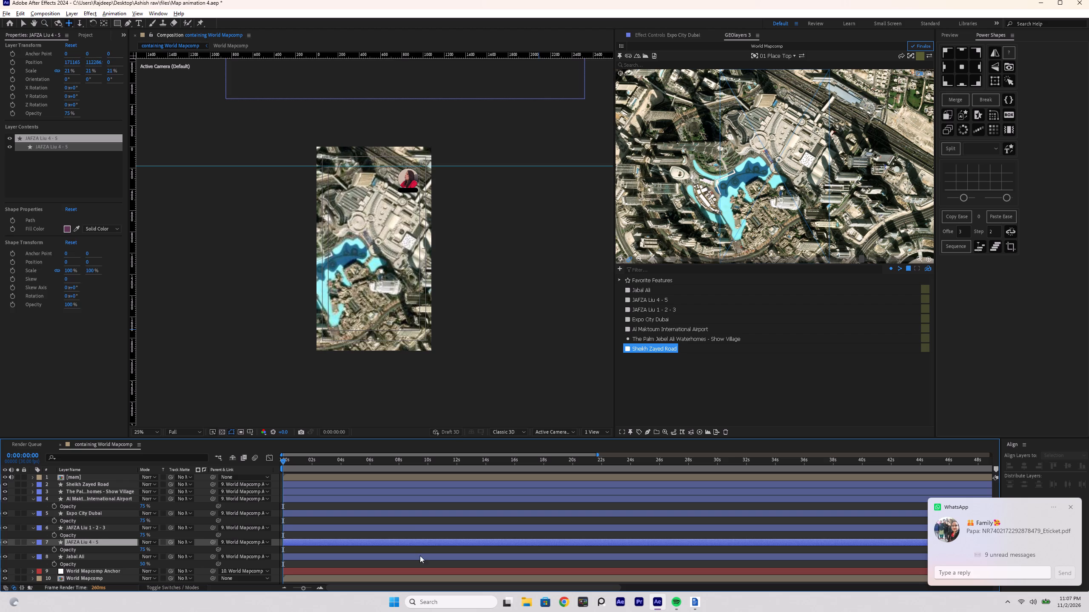
Examine the satellite map from the turquoise lake and the Sheikh Zayed Road shape out to the Dubai coast, palm islands and inland desert.
{"action": "scroll", "coordinate": [700, 209], "scroll_direction": "down", "scroll_amount": 5}
{"action": "scroll", "coordinate": [700, 209], "scroll_direction": "up", "scroll_amount": 1}
{"action": "scroll", "coordinate": [700, 209], "scroll_direction": "down", "scroll_amount": 7}
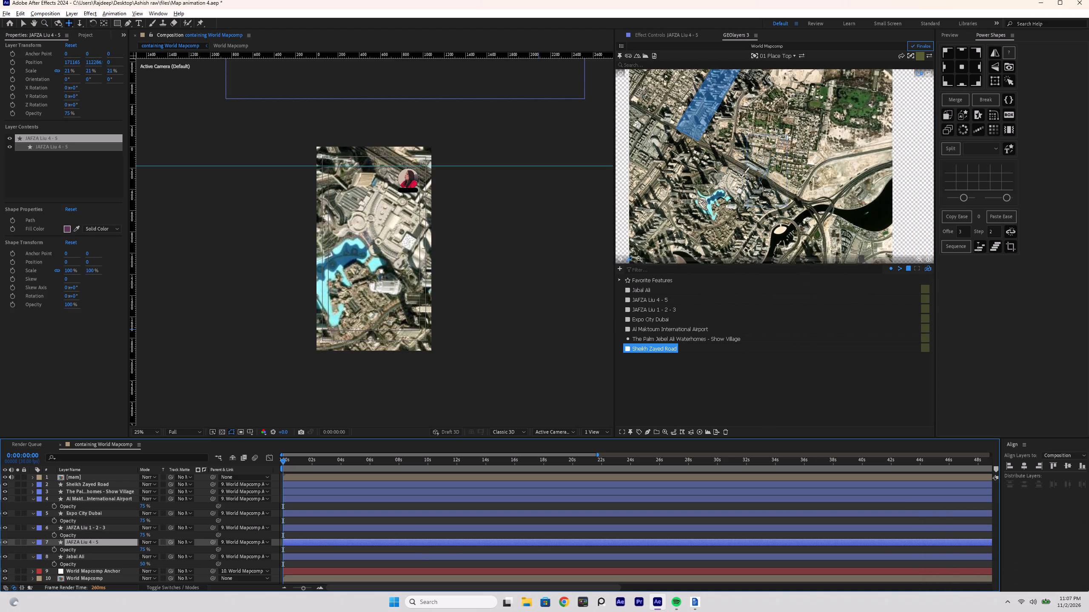
{"action": "scroll", "coordinate": [700, 209], "scroll_direction": "down", "scroll_amount": 8}
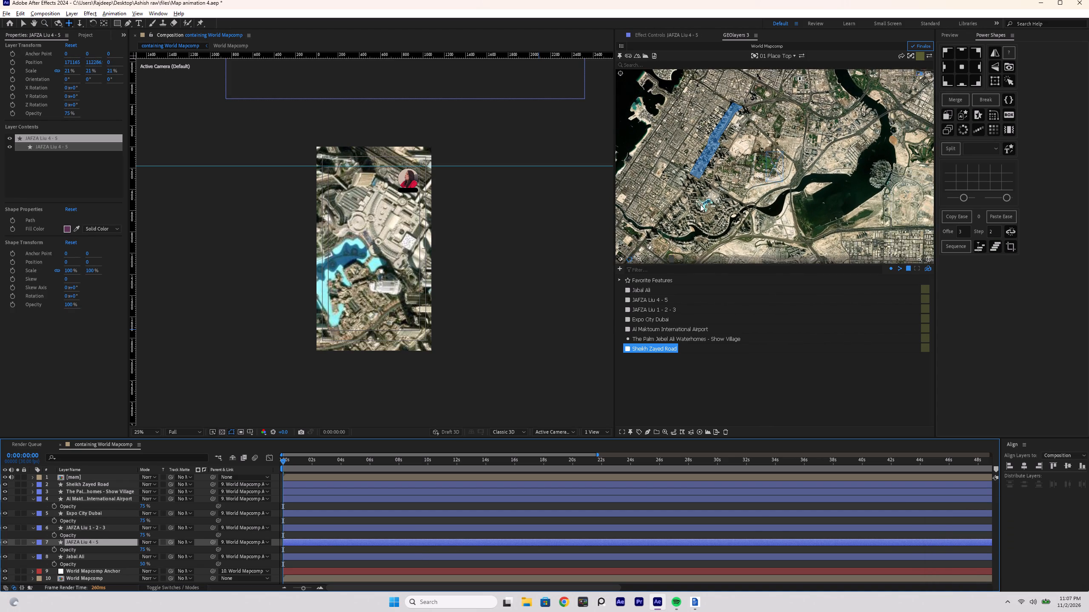
{"action": "scroll", "coordinate": [700, 204], "scroll_direction": "down", "scroll_amount": 6}
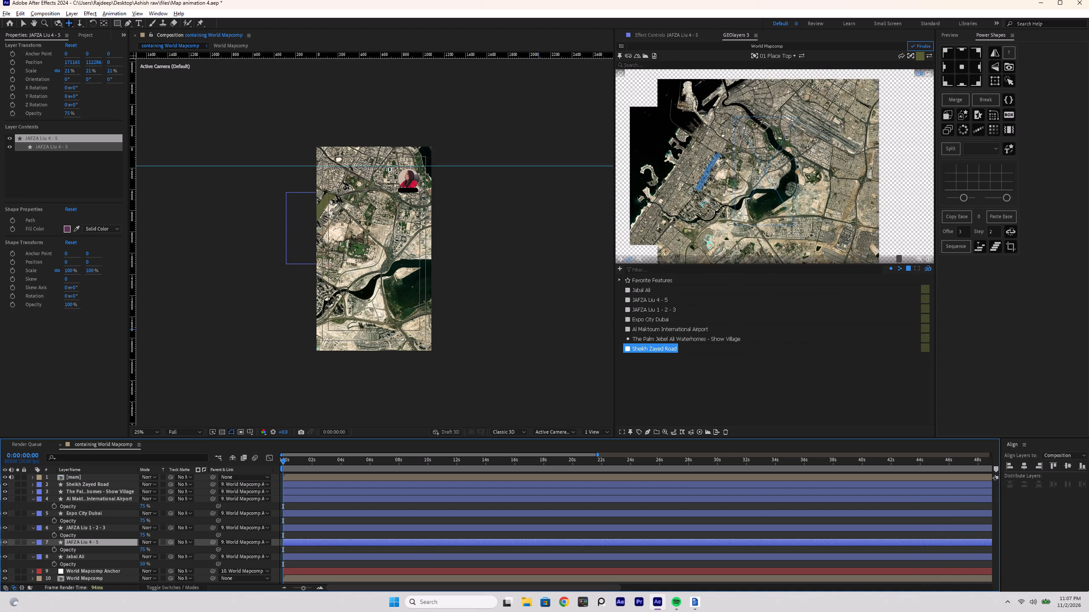
{"action": "left_click_drag", "start_coordinate": [696, 208], "coordinate": [724, 158]}
{"action": "scroll", "coordinate": [724, 158], "scroll_direction": "down", "scroll_amount": 2}
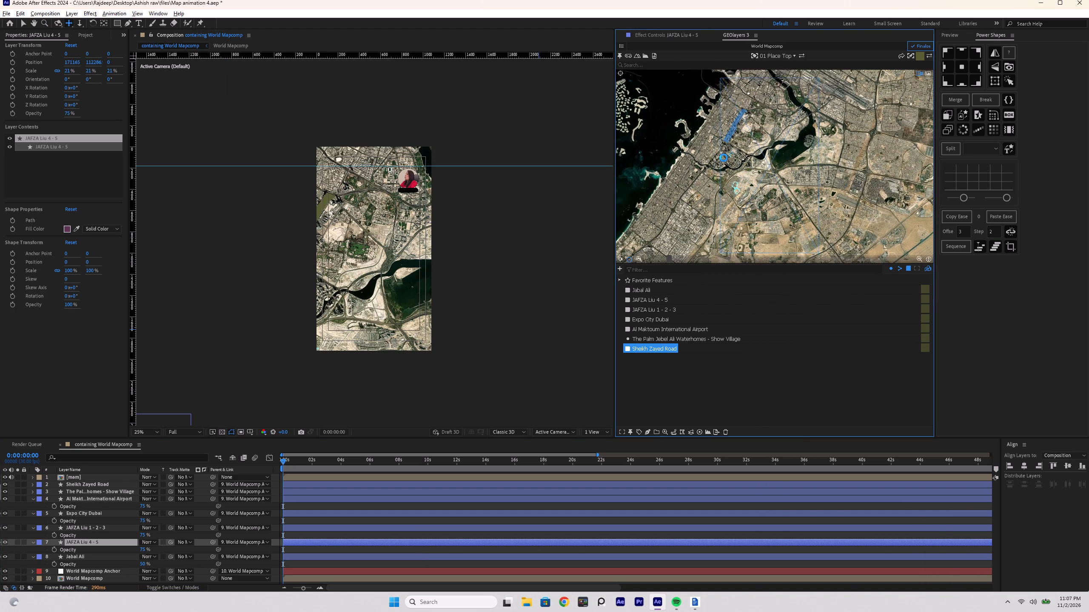
{"action": "scroll", "coordinate": [724, 158], "scroll_direction": "down", "scroll_amount": 6}
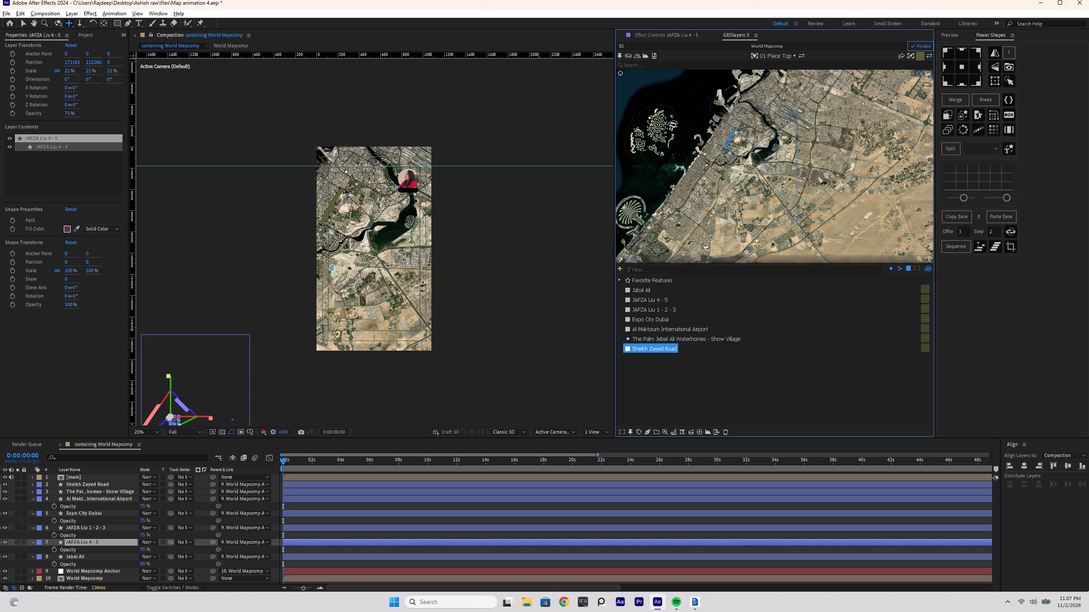
{"action": "left_click_drag", "start_coordinate": [700, 186], "coordinate": [707, 152]}
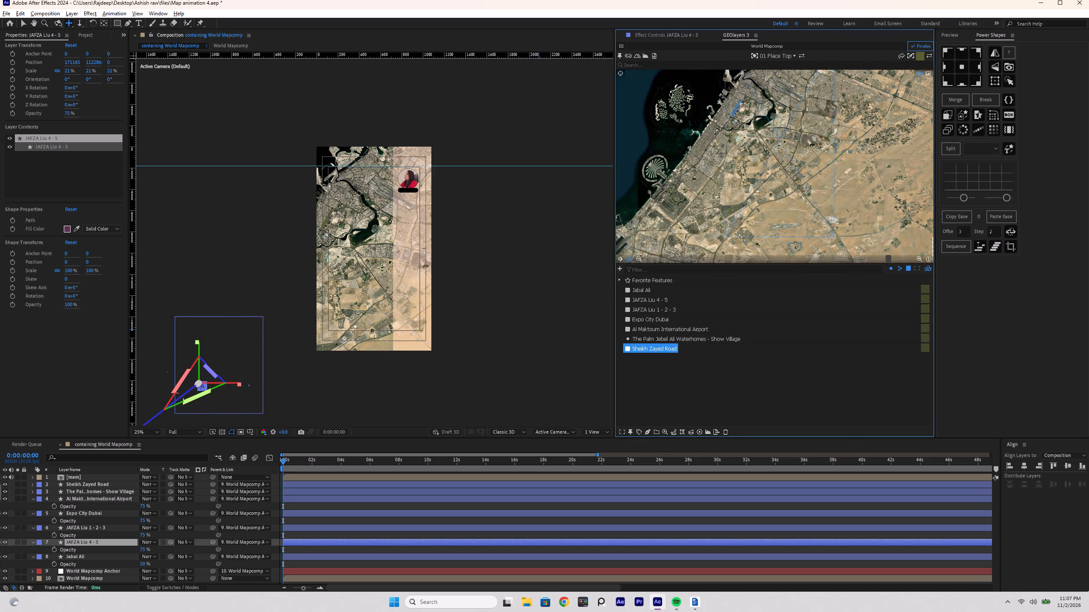
{"action": "scroll", "coordinate": [706, 163], "scroll_direction": "down", "scroll_amount": 1}
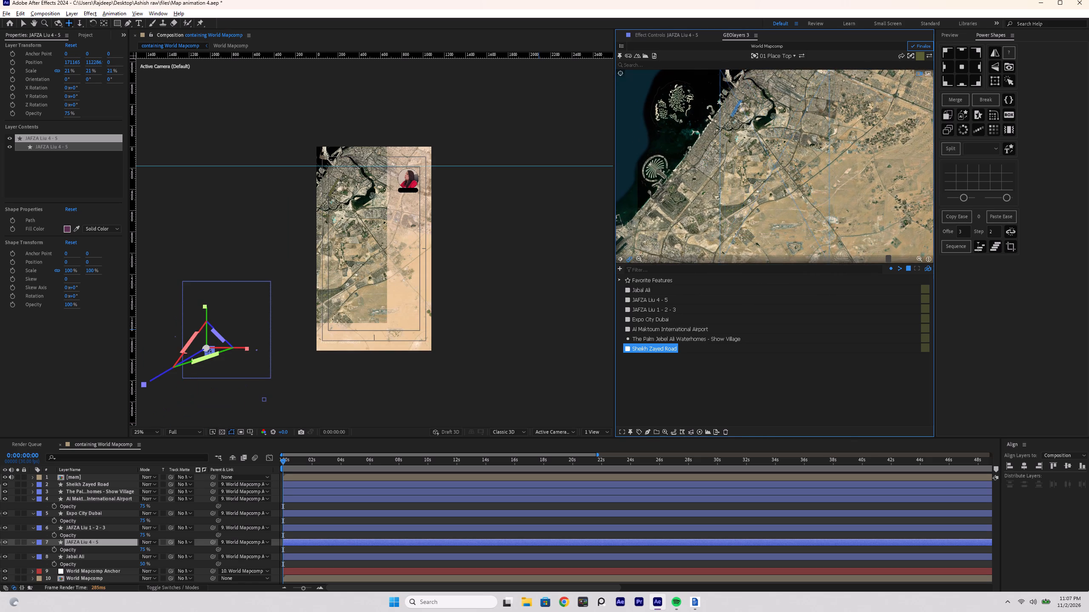
{"action": "scroll", "coordinate": [706, 163], "scroll_direction": "down", "scroll_amount": 6}
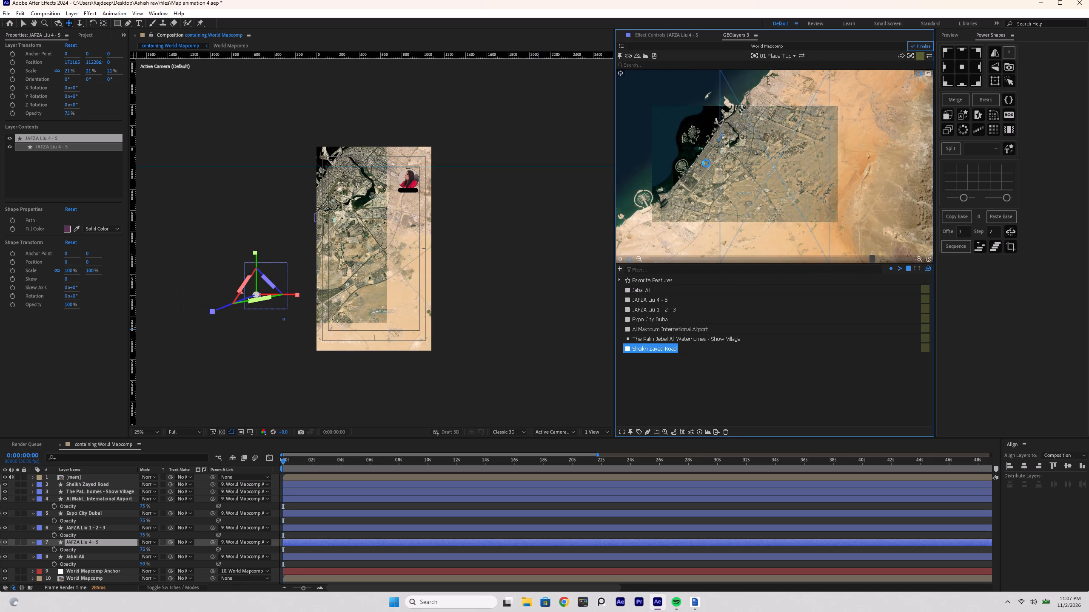
{"action": "scroll", "coordinate": [706, 163], "scroll_direction": "up", "scroll_amount": 1}
Switch to the script document and read its closing lines about Jebel Ali over the next decade and the JEBEL ALI comment call.
{"action": "key", "text": "alt+Tab"}
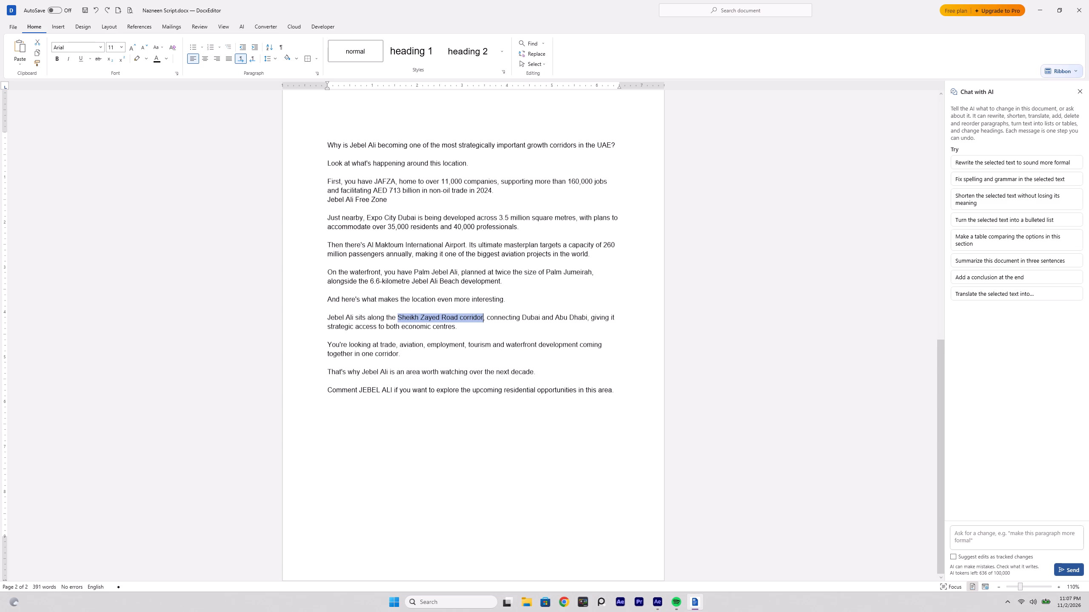
{"action": "scroll", "coordinate": [470, 315], "scroll_direction": "down", "scroll_amount": 1}
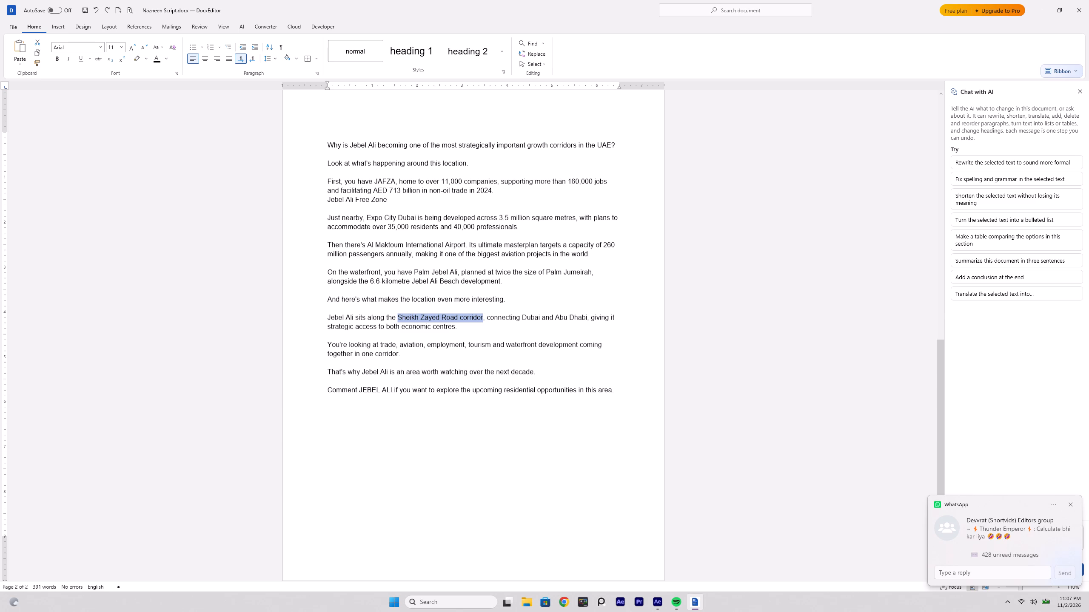
{"action": "left_click_drag", "start_coordinate": [336, 373], "coordinate": [456, 370]}
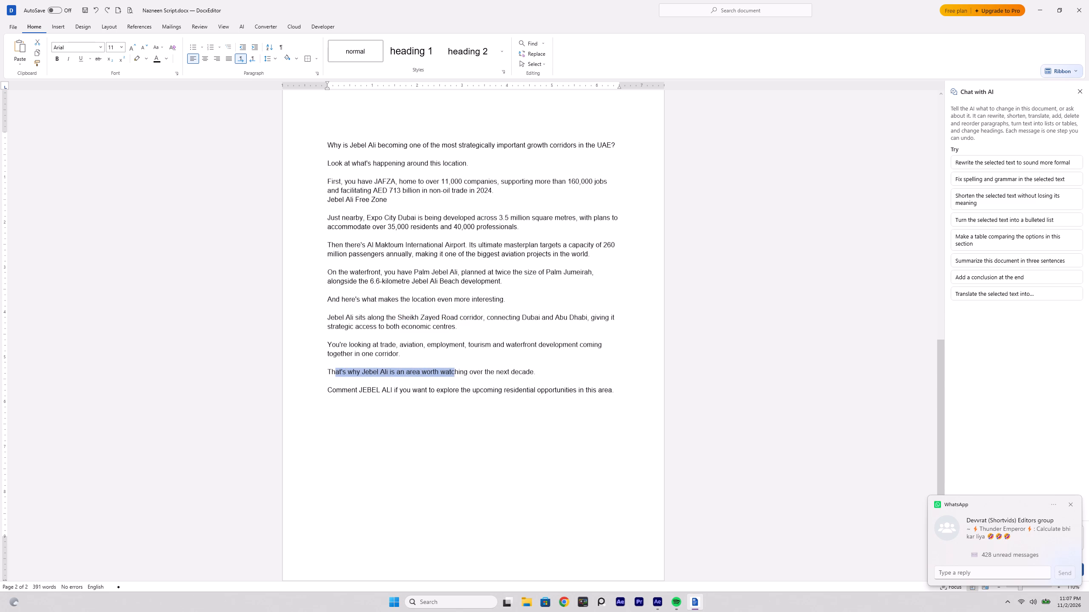
{"action": "left_click", "coordinate": [456, 389]}
{"action": "left_click_drag", "start_coordinate": [470, 369], "coordinate": [499, 368]}
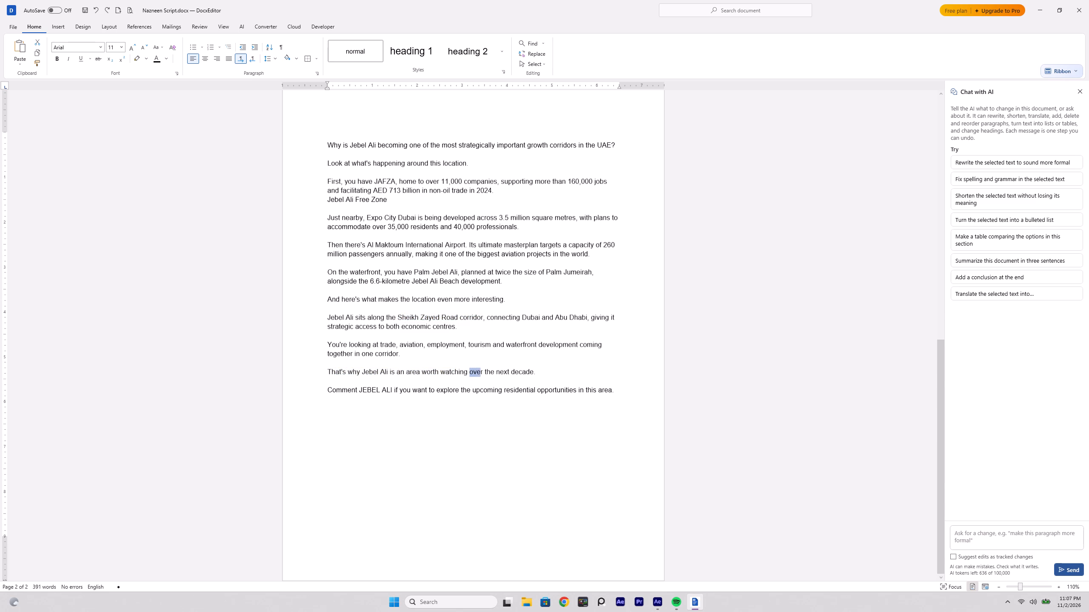
{"action": "left_click_drag", "start_coordinate": [499, 368], "coordinate": [546, 368]}
{"action": "left_click_drag", "start_coordinate": [333, 390], "coordinate": [624, 386]}
{"action": "left_click_drag", "start_coordinate": [619, 388], "coordinate": [316, 395]}
Switch to After Effects and add a new empty GEOlayers shape layer linked to the map over the Dubai area.
{"action": "key", "text": "alt+Tab"}
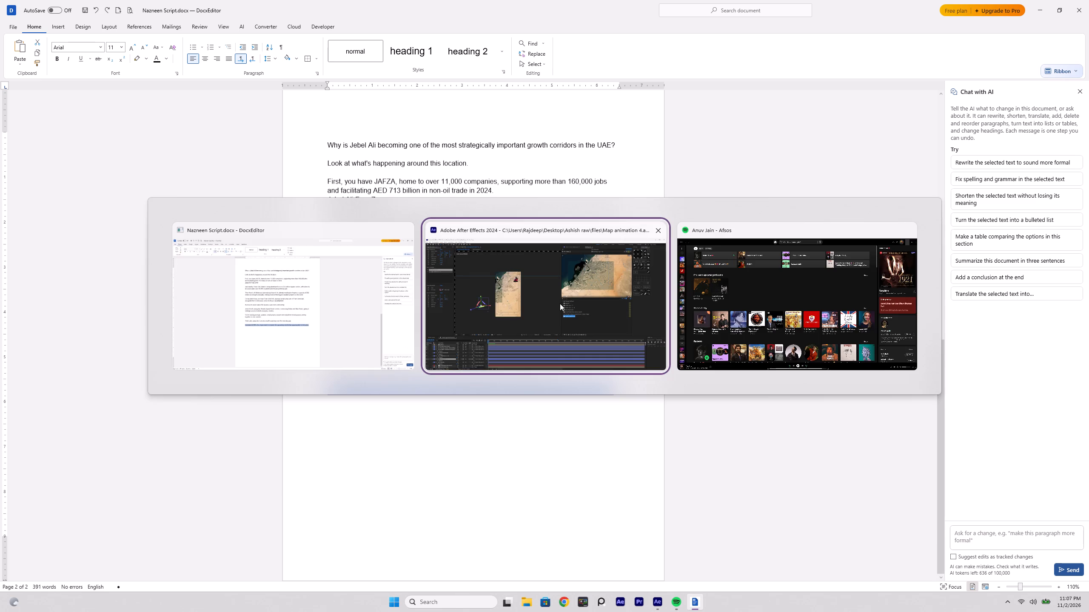
{"action": "left_click", "coordinate": [560, 303]}
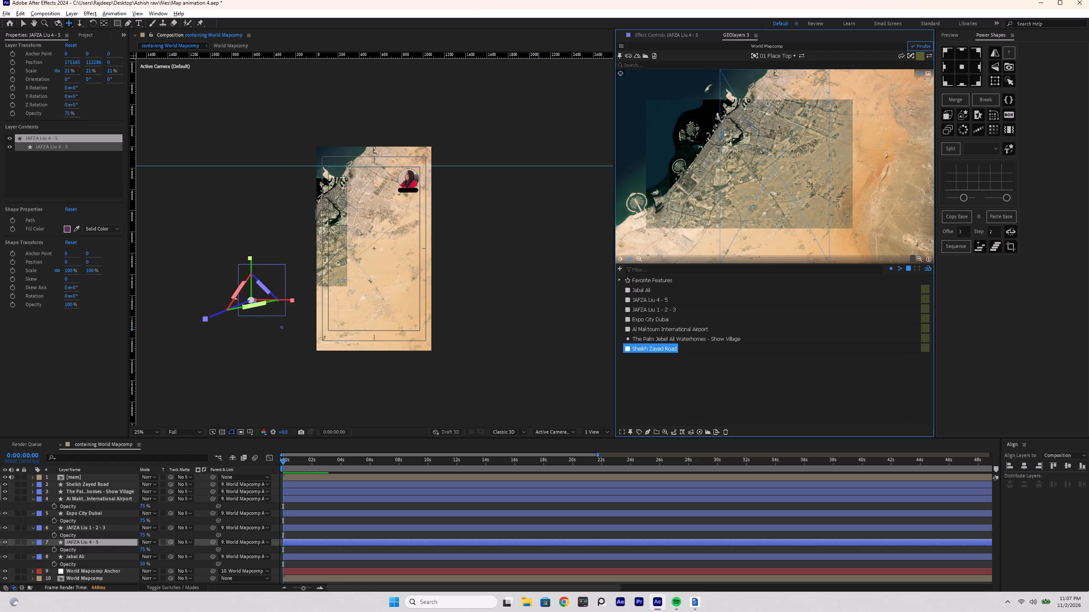
{"action": "scroll", "coordinate": [736, 166], "scroll_direction": "down", "scroll_amount": 1}
{"action": "scroll", "coordinate": [732, 139], "scroll_direction": "up", "scroll_amount": 4}
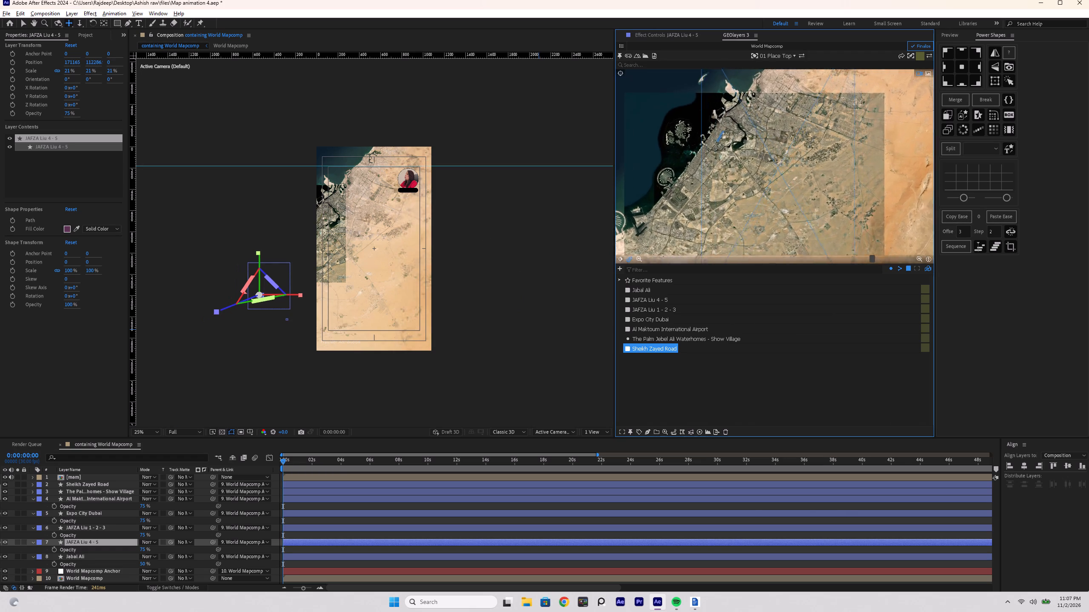
{"action": "scroll", "coordinate": [732, 139], "scroll_direction": "up", "scroll_amount": 4}
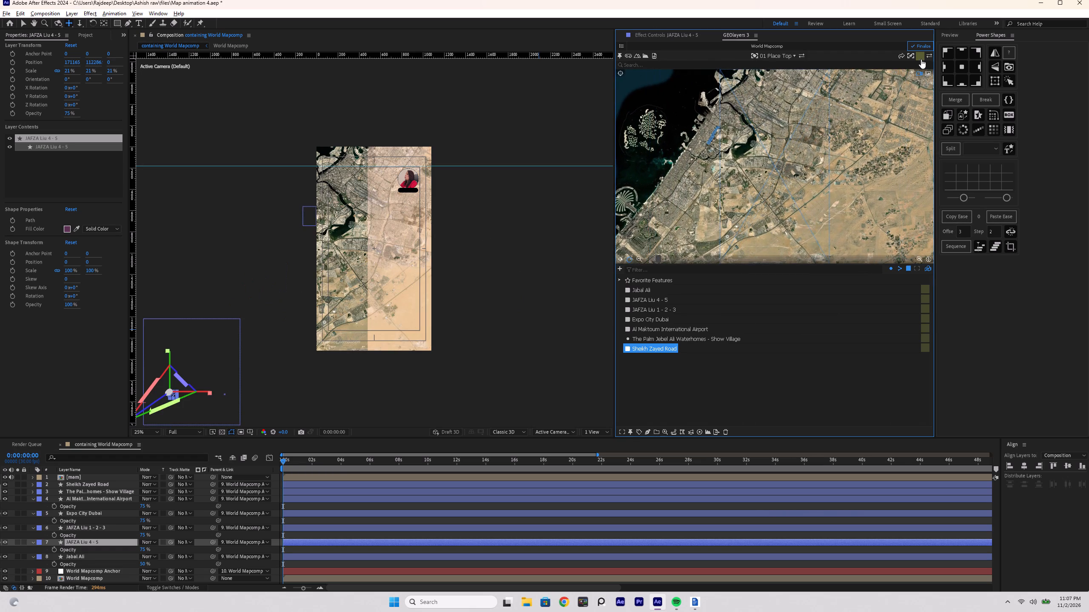
{"action": "left_click", "coordinate": [910, 56]}
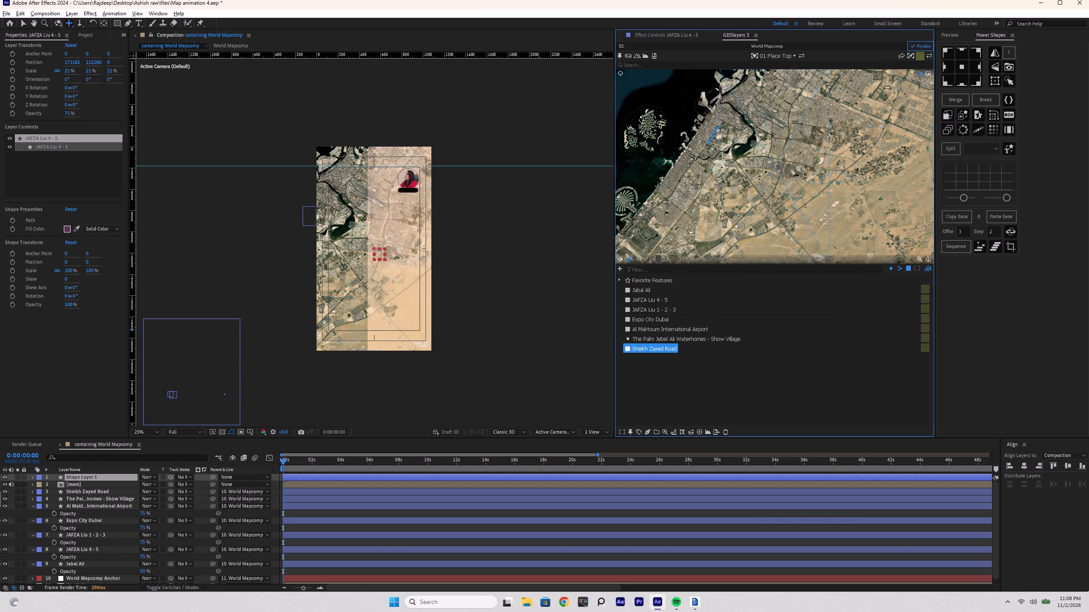
Reposition the GEOlayers map so the central Dubai coastline and Sheikh Zayed Road area fill the composition frame.
{"action": "scroll", "coordinate": [730, 119], "scroll_direction": "down", "scroll_amount": 1}
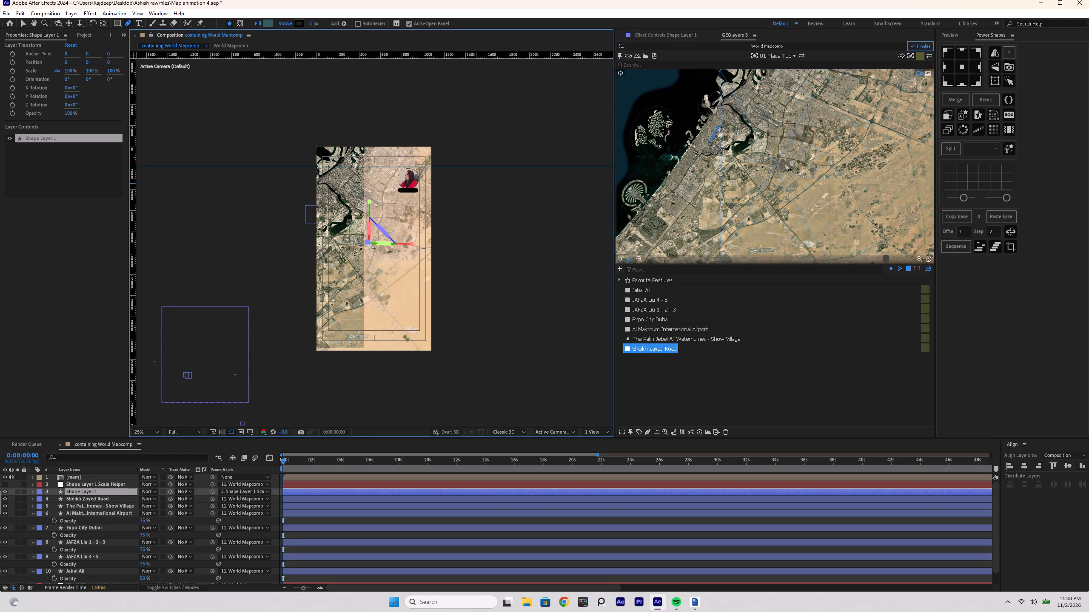
{"action": "scroll", "coordinate": [740, 124], "scroll_direction": "down", "scroll_amount": 1}
{"action": "left_click_drag", "start_coordinate": [733, 124], "coordinate": [818, 146]}
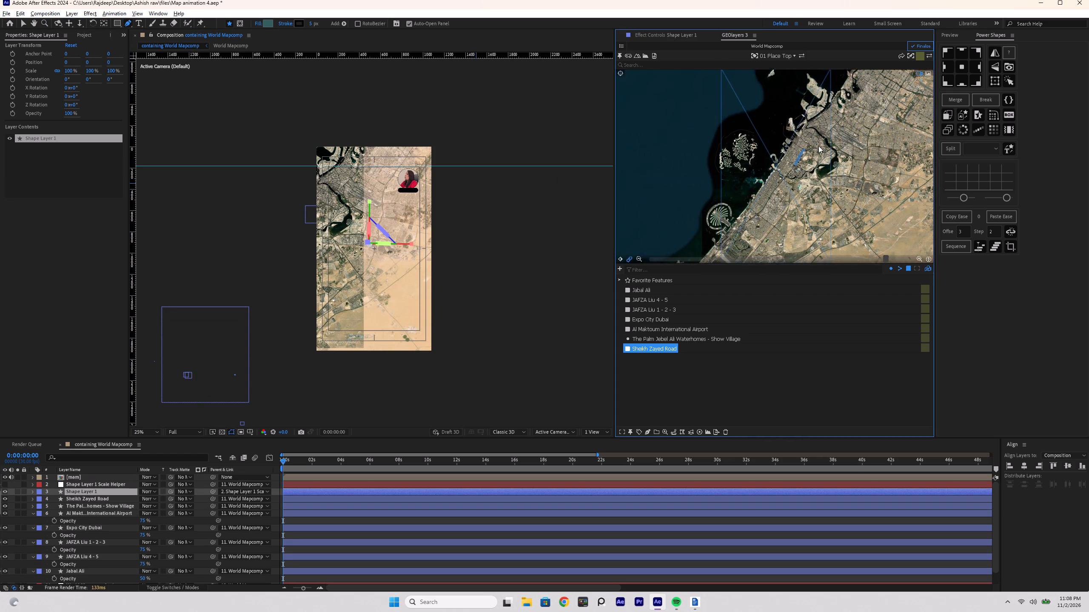
{"action": "left_click_drag", "start_coordinate": [818, 146], "coordinate": [810, 127]}
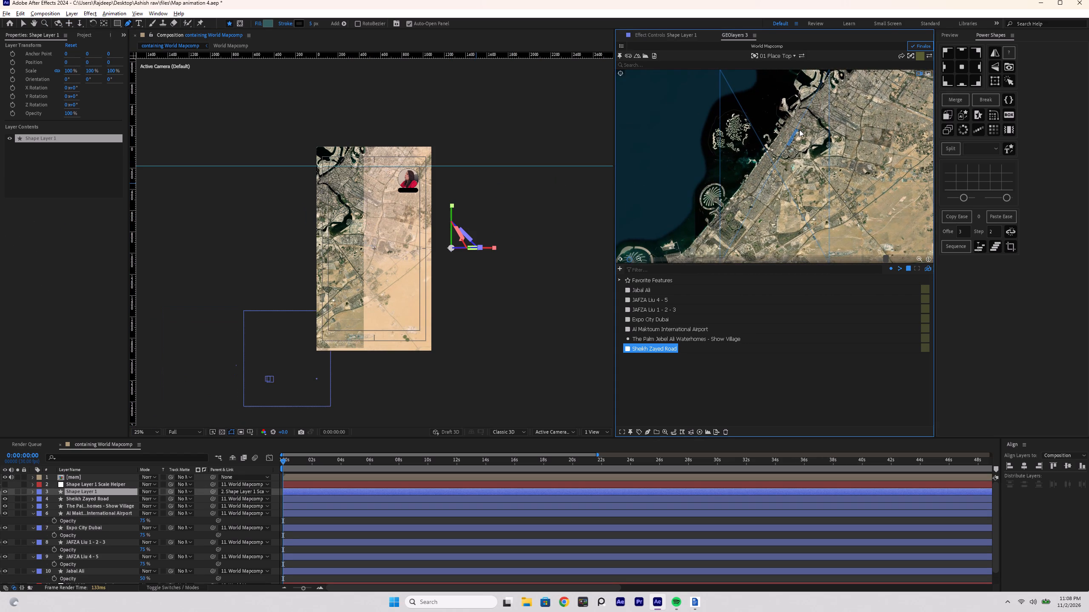
{"action": "scroll", "coordinate": [384, 218], "scroll_direction": "up", "scroll_amount": 2}
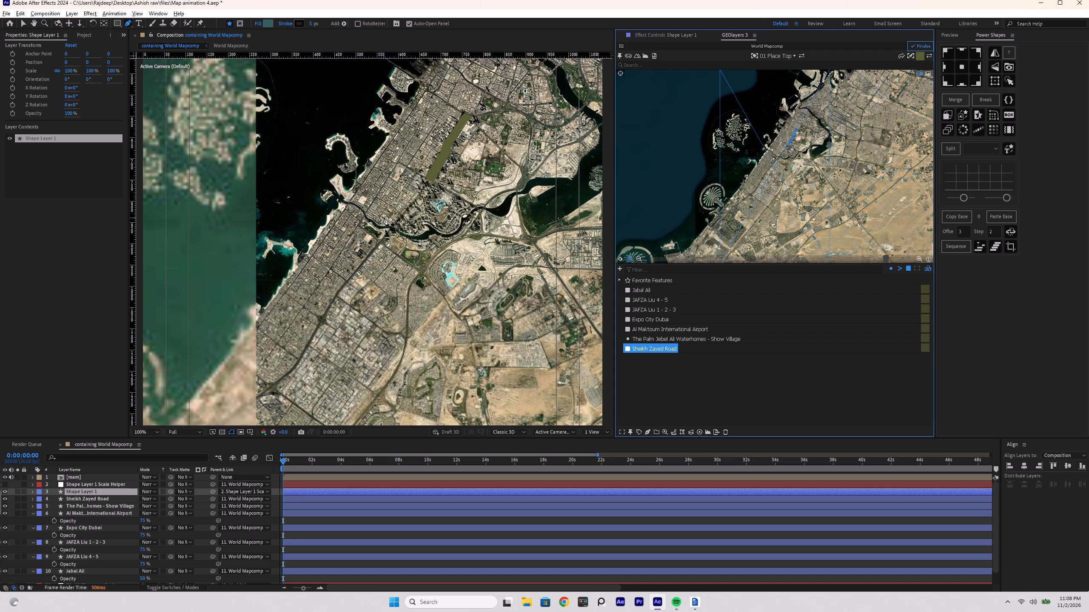
{"action": "scroll", "coordinate": [419, 194], "scroll_direction": "down", "scroll_amount": 1}
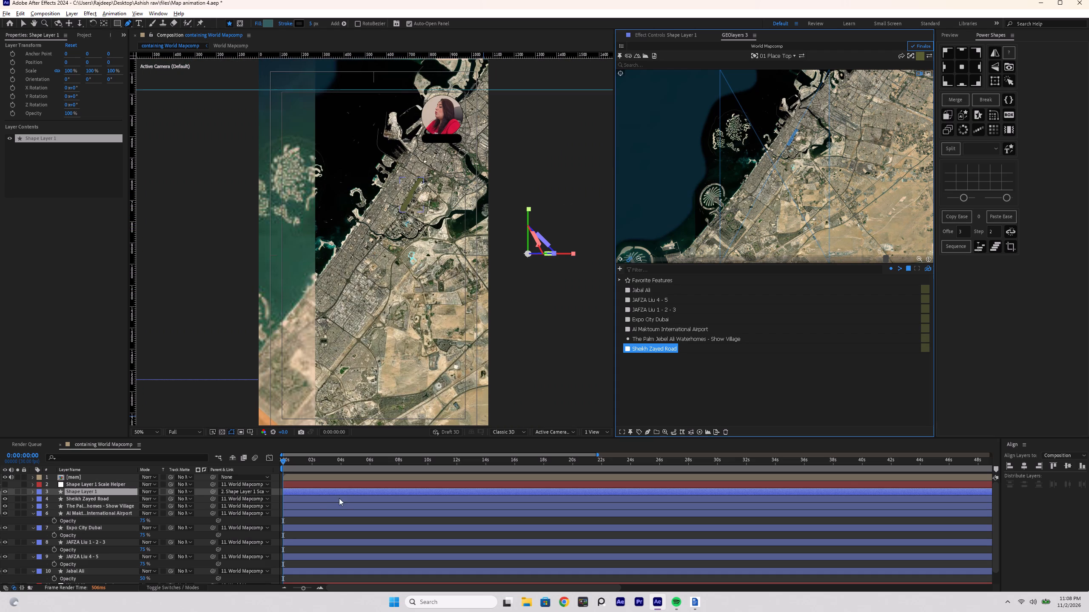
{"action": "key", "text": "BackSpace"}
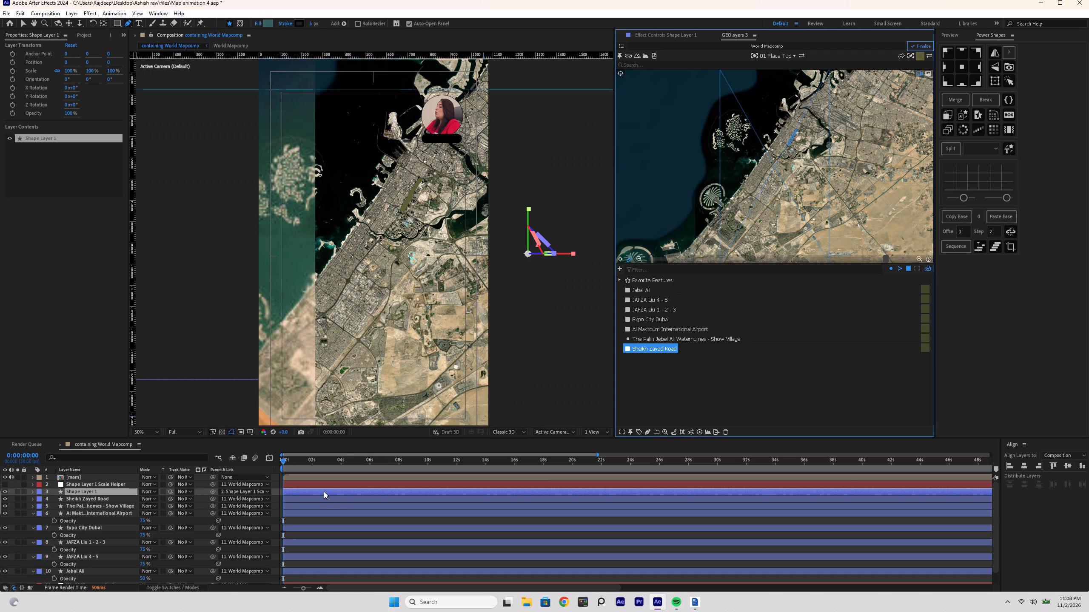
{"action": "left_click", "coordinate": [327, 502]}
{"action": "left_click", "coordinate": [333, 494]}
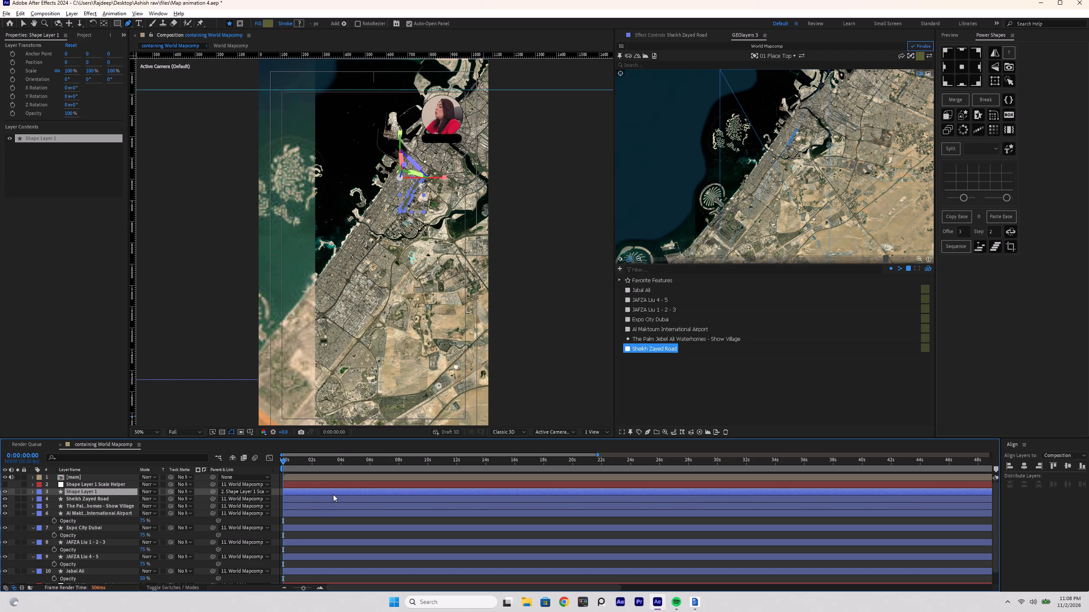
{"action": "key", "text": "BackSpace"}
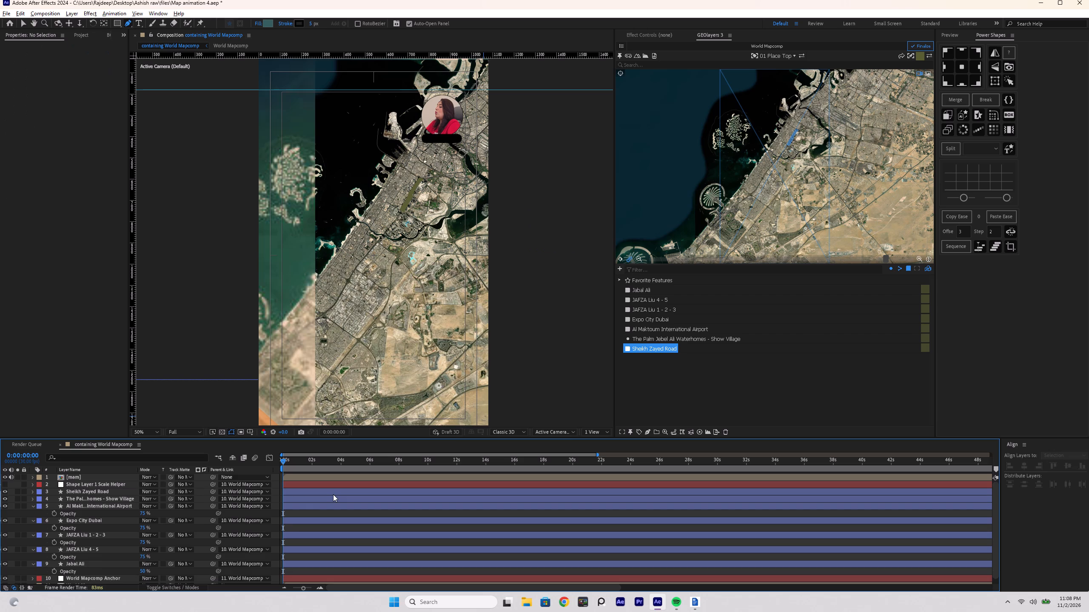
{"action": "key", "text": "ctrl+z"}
Delete the existing Sheikh Zayed Road shape layer from the composition.
{"action": "left_click", "coordinate": [302, 498]}
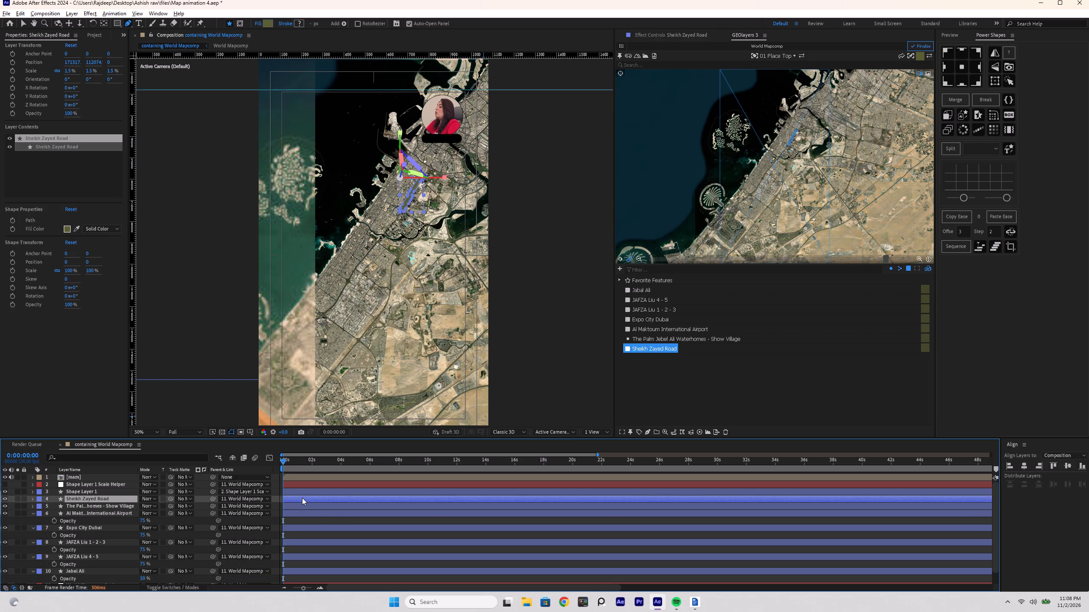
{"action": "key", "text": "BackSpace"}
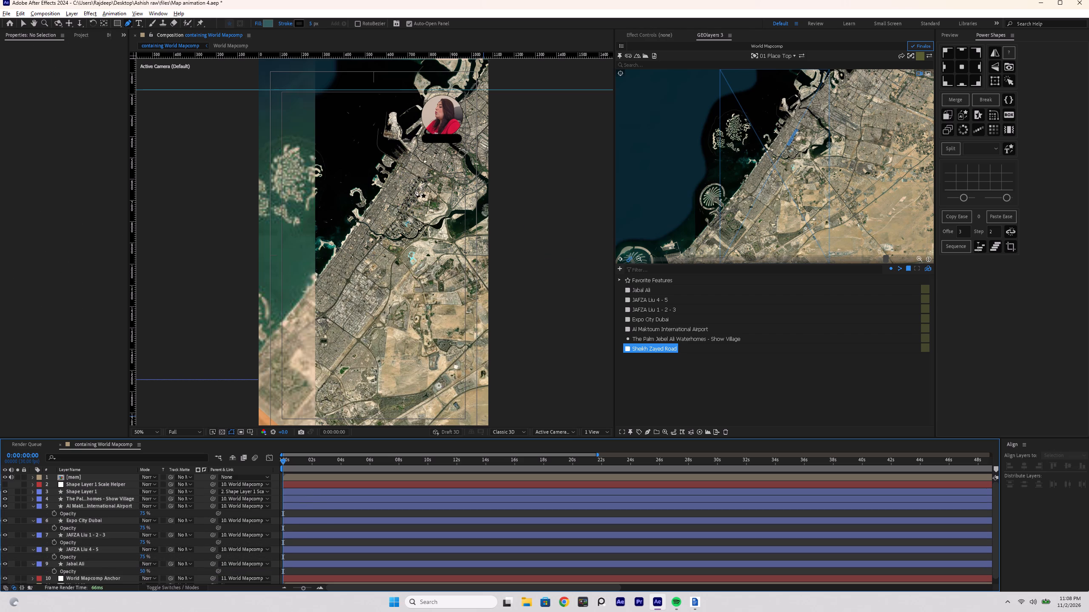
Trace Sheikh Zayed Road with the Pen tool on a new shape layer, from north of Downtown Dubai southwest past the canal, curving the end point.
{"action": "scroll", "coordinate": [423, 178], "scroll_direction": "up", "scroll_amount": 1}
{"action": "scroll", "coordinate": [423, 178], "scroll_direction": "down", "scroll_amount": 1}
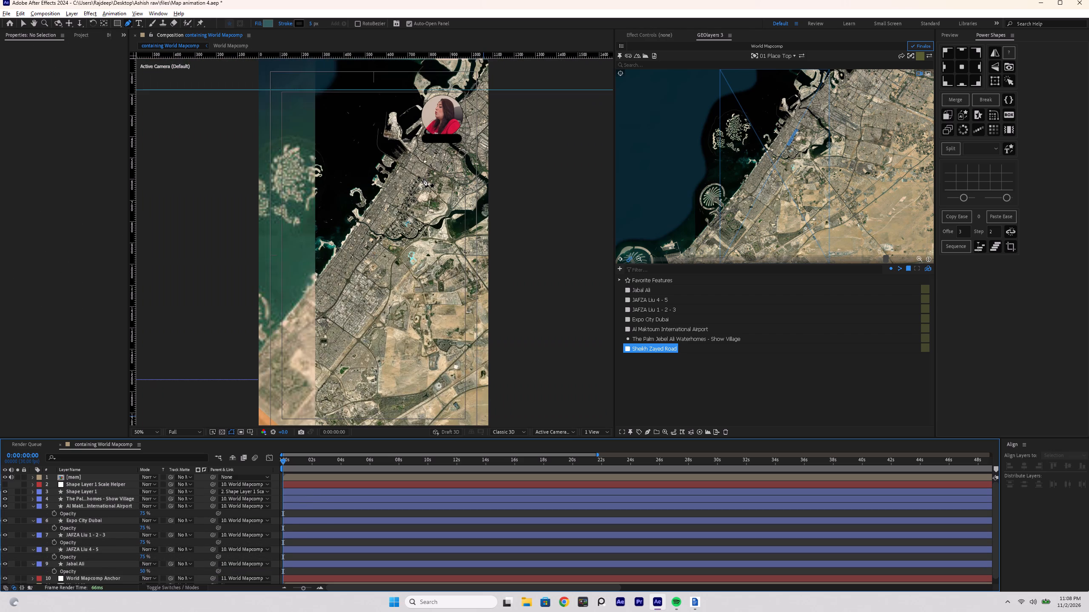
{"action": "left_click", "coordinate": [420, 178]}
{"action": "scroll", "coordinate": [410, 194], "scroll_direction": "up", "scroll_amount": 1}
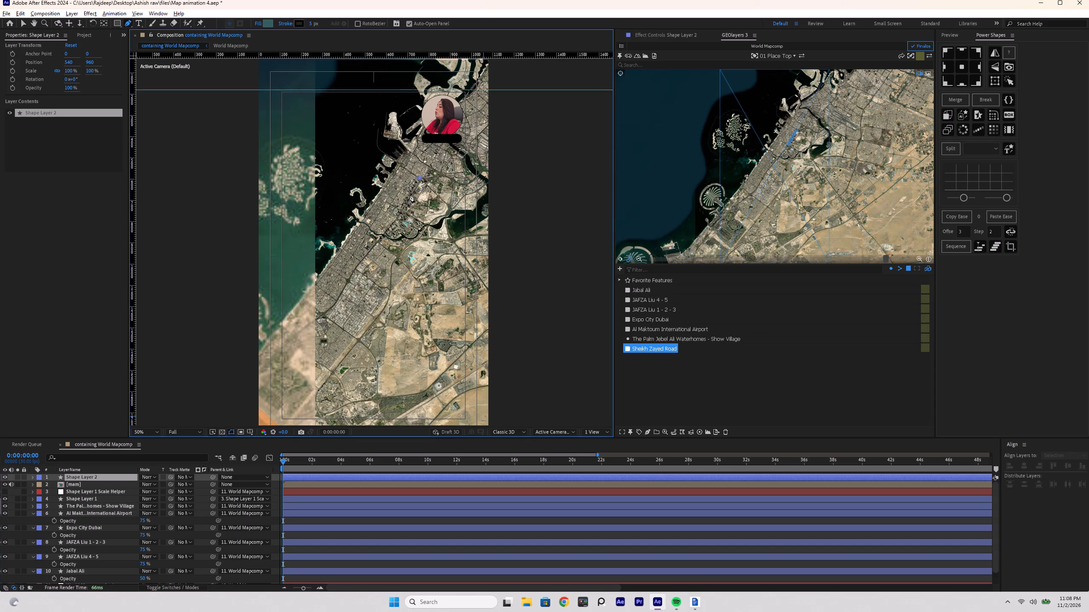
{"action": "key", "text": "space"}
{"action": "key", "text": "space"}
{"action": "key", "text": "space"}
{"action": "key", "text": "space"}
{"action": "key", "text": "space"}
{"action": "key", "text": "space"}
{"action": "key", "text": "space"}
{"action": "key", "text": "space"}
{"action": "key", "text": "space"}
{"action": "key", "text": "space"}
{"action": "key", "text": "space"}
{"action": "key", "text": "space"}
{"action": "key", "text": "space"}
{"action": "key", "text": "space"}
{"action": "key", "text": "space"}
{"action": "left_click_drag", "start_coordinate": [400, 215], "coordinate": [455, 116]}
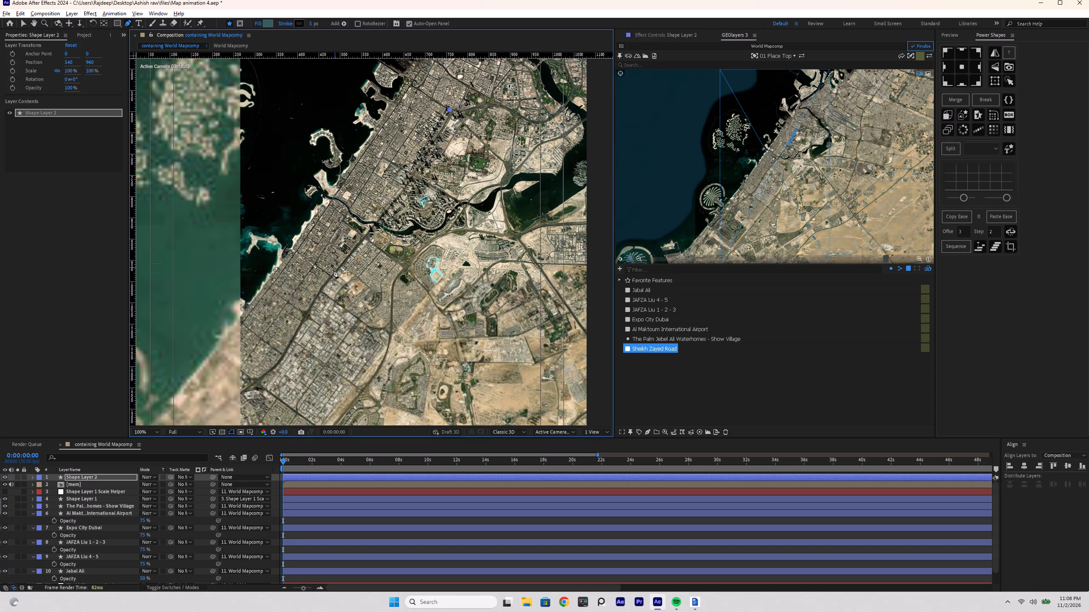
{"action": "left_click", "coordinate": [322, 289]}
{"action": "left_click_drag", "start_coordinate": [322, 289], "coordinate": [321, 296], "text": "alt"}
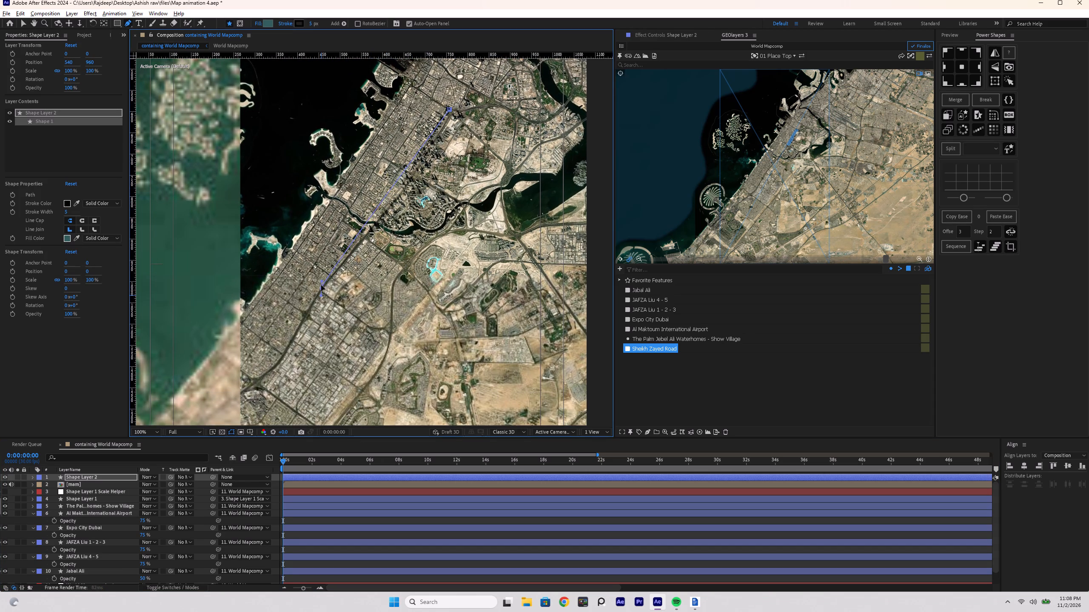
{"action": "left_click_drag", "start_coordinate": [322, 283], "coordinate": [350, 273]}
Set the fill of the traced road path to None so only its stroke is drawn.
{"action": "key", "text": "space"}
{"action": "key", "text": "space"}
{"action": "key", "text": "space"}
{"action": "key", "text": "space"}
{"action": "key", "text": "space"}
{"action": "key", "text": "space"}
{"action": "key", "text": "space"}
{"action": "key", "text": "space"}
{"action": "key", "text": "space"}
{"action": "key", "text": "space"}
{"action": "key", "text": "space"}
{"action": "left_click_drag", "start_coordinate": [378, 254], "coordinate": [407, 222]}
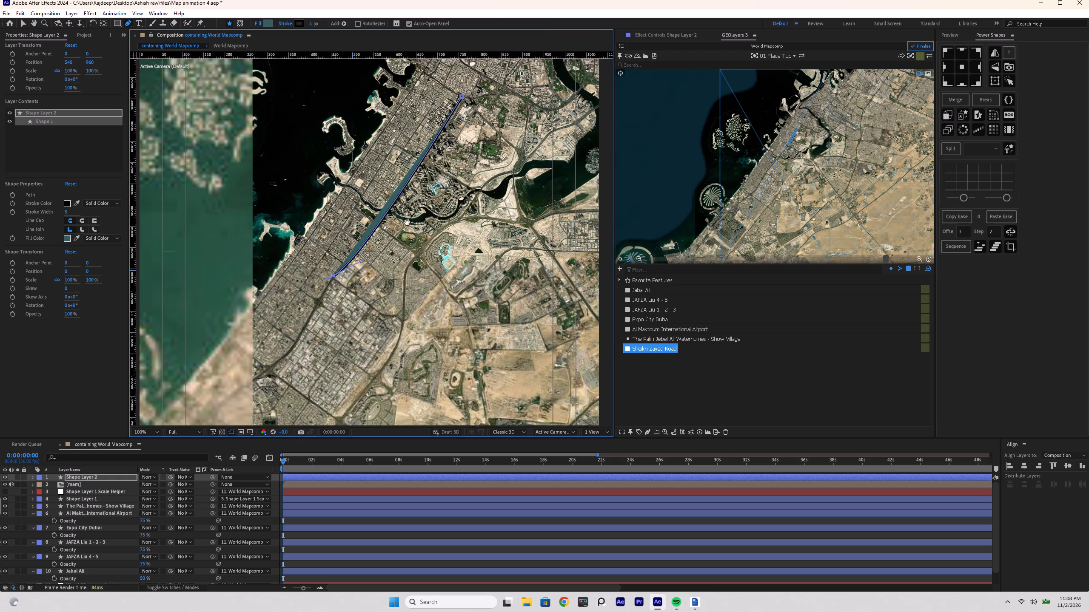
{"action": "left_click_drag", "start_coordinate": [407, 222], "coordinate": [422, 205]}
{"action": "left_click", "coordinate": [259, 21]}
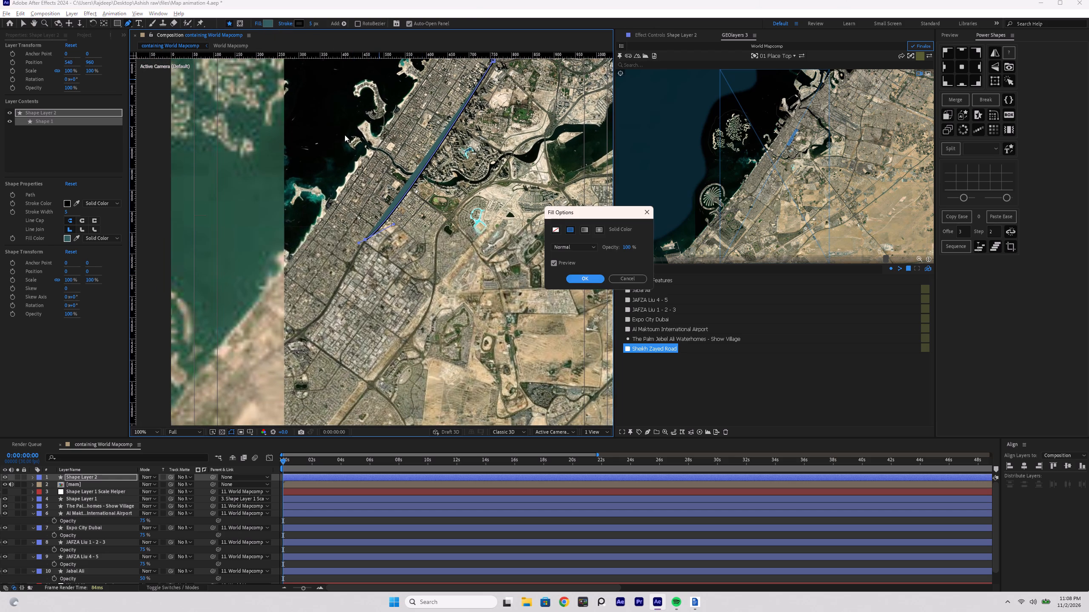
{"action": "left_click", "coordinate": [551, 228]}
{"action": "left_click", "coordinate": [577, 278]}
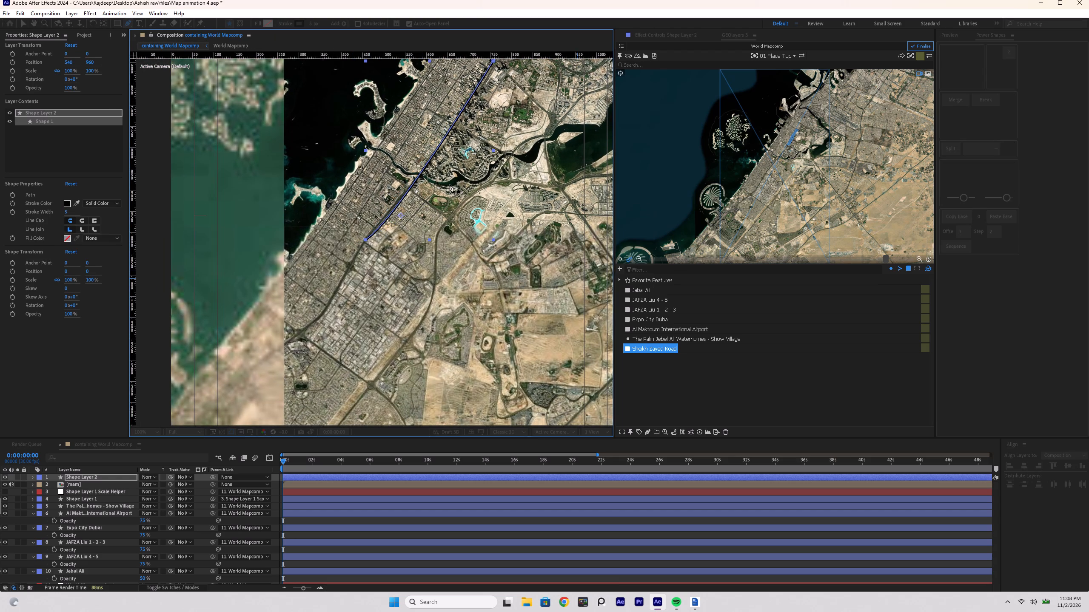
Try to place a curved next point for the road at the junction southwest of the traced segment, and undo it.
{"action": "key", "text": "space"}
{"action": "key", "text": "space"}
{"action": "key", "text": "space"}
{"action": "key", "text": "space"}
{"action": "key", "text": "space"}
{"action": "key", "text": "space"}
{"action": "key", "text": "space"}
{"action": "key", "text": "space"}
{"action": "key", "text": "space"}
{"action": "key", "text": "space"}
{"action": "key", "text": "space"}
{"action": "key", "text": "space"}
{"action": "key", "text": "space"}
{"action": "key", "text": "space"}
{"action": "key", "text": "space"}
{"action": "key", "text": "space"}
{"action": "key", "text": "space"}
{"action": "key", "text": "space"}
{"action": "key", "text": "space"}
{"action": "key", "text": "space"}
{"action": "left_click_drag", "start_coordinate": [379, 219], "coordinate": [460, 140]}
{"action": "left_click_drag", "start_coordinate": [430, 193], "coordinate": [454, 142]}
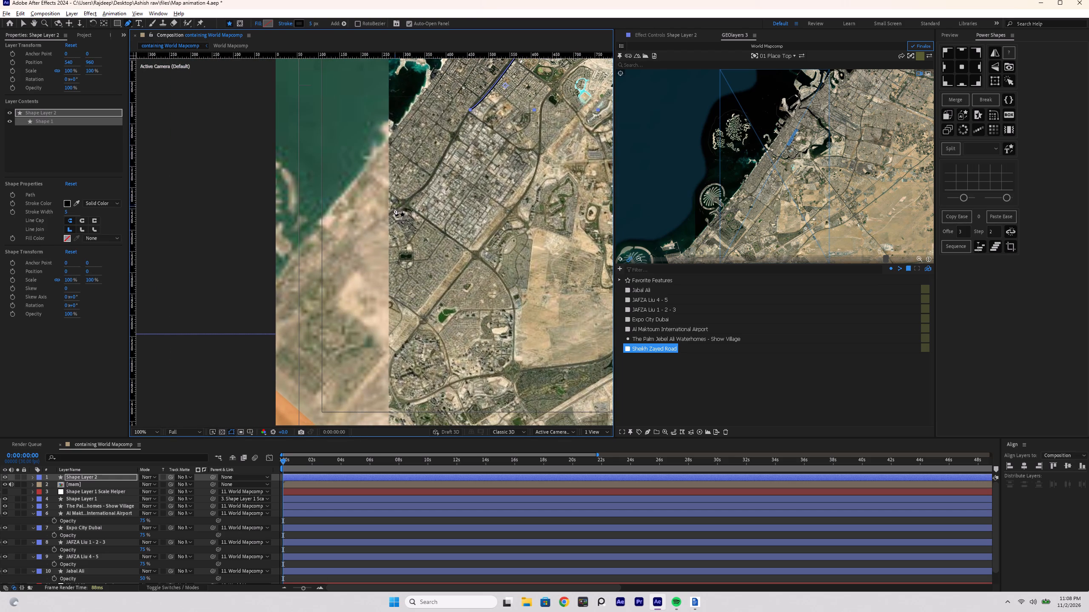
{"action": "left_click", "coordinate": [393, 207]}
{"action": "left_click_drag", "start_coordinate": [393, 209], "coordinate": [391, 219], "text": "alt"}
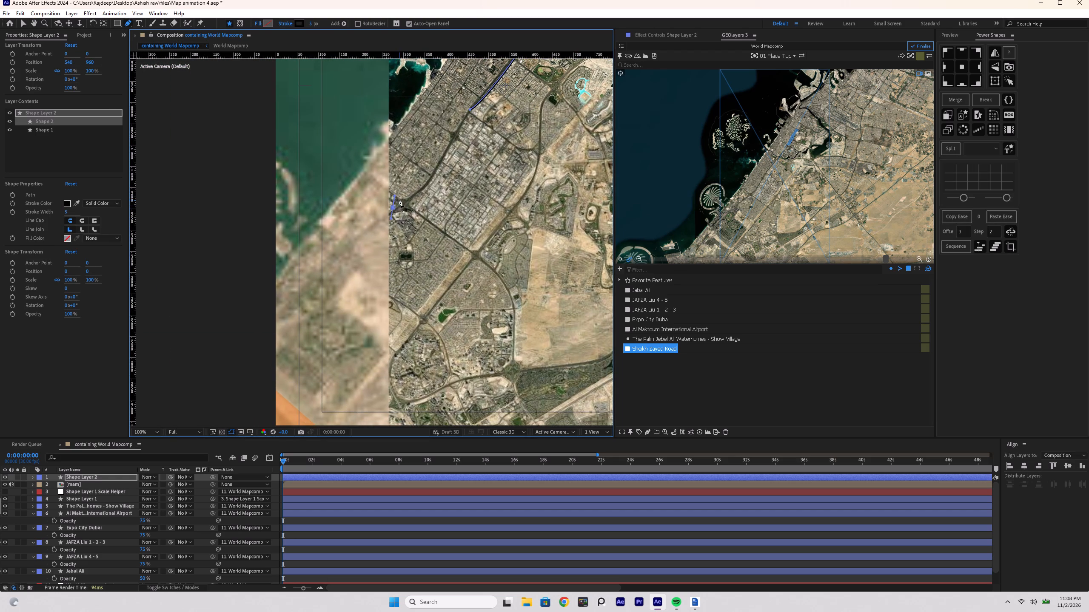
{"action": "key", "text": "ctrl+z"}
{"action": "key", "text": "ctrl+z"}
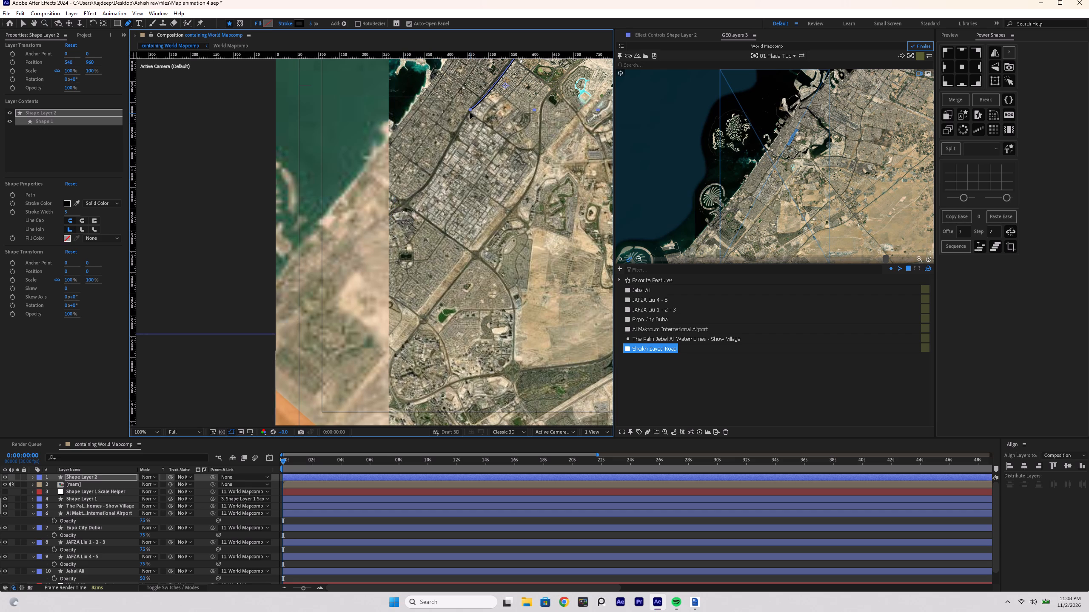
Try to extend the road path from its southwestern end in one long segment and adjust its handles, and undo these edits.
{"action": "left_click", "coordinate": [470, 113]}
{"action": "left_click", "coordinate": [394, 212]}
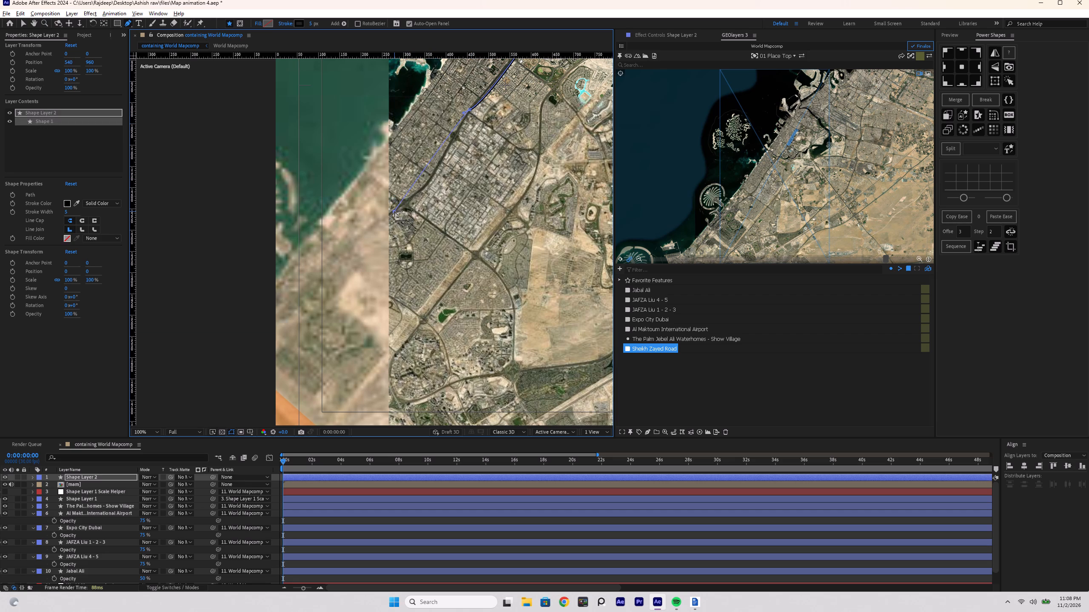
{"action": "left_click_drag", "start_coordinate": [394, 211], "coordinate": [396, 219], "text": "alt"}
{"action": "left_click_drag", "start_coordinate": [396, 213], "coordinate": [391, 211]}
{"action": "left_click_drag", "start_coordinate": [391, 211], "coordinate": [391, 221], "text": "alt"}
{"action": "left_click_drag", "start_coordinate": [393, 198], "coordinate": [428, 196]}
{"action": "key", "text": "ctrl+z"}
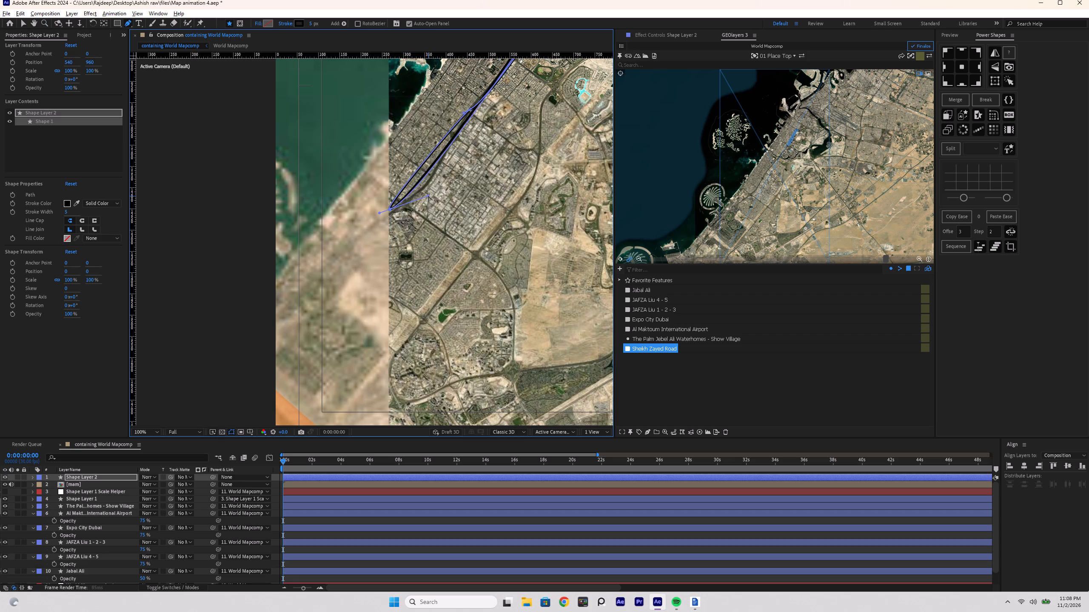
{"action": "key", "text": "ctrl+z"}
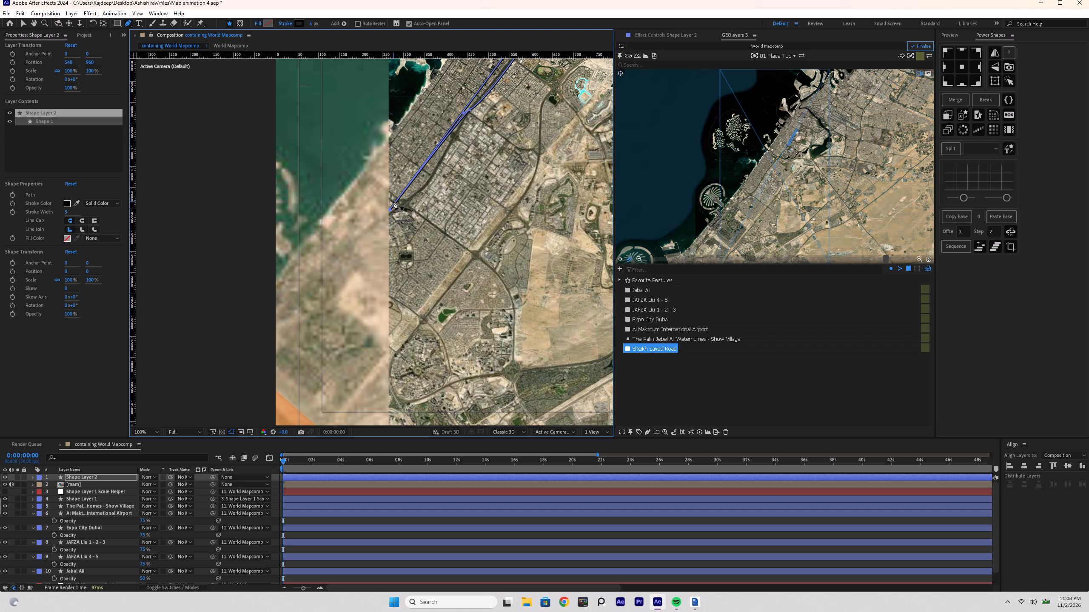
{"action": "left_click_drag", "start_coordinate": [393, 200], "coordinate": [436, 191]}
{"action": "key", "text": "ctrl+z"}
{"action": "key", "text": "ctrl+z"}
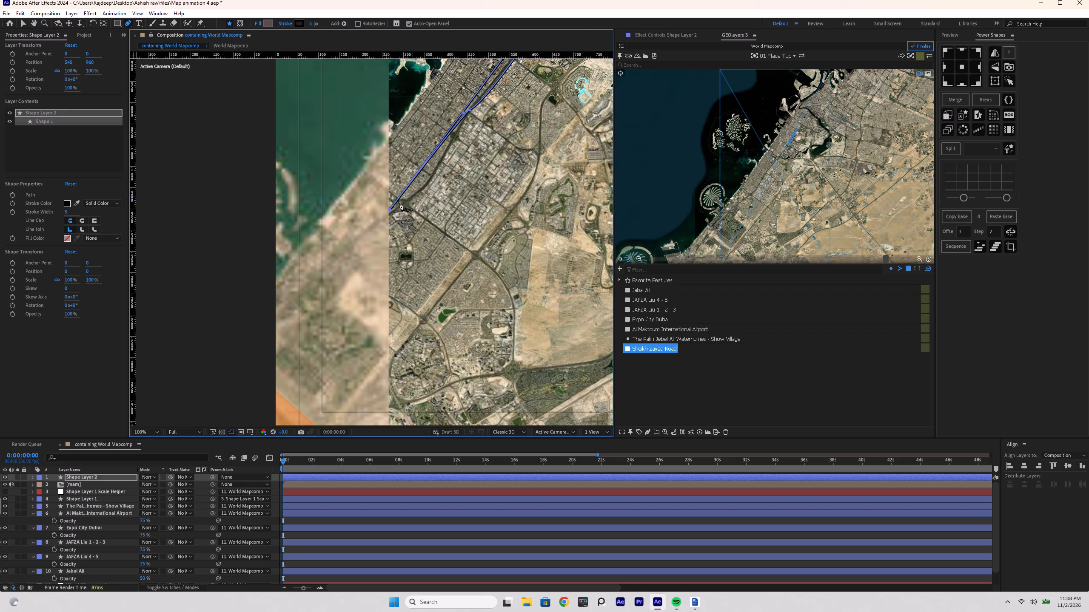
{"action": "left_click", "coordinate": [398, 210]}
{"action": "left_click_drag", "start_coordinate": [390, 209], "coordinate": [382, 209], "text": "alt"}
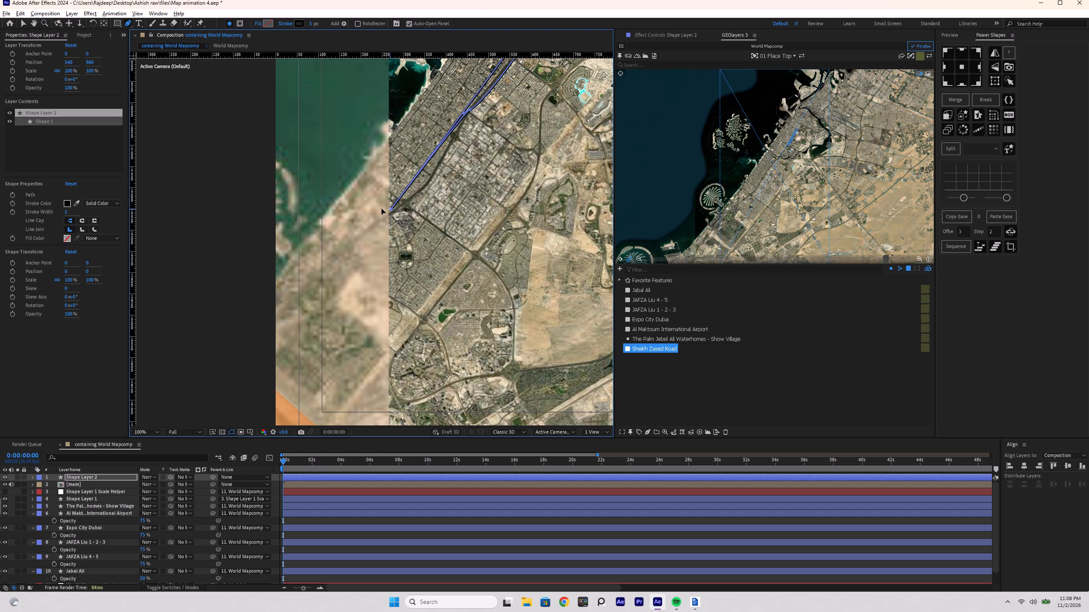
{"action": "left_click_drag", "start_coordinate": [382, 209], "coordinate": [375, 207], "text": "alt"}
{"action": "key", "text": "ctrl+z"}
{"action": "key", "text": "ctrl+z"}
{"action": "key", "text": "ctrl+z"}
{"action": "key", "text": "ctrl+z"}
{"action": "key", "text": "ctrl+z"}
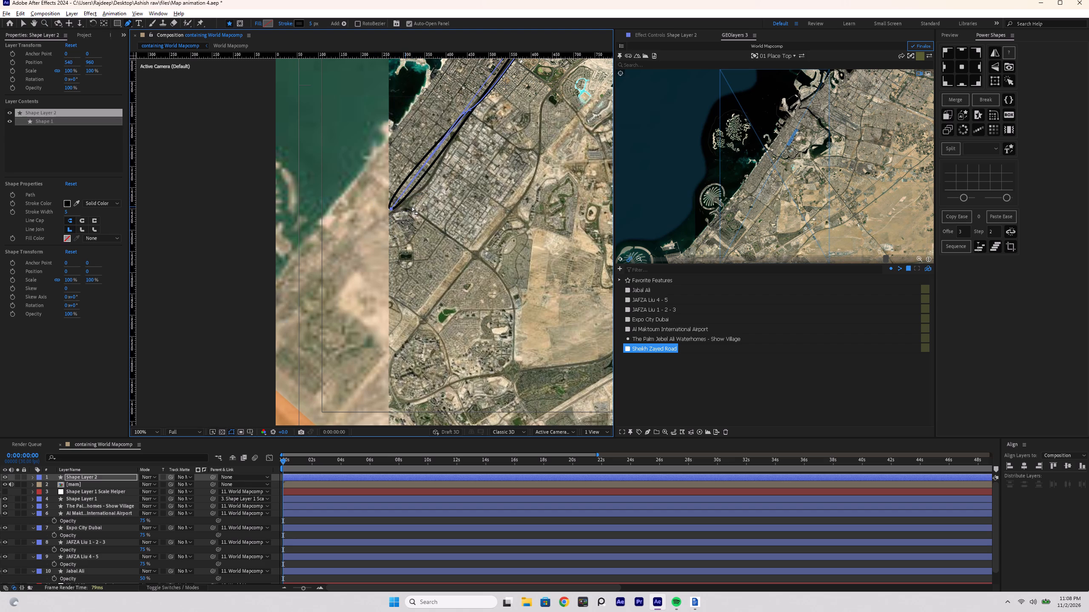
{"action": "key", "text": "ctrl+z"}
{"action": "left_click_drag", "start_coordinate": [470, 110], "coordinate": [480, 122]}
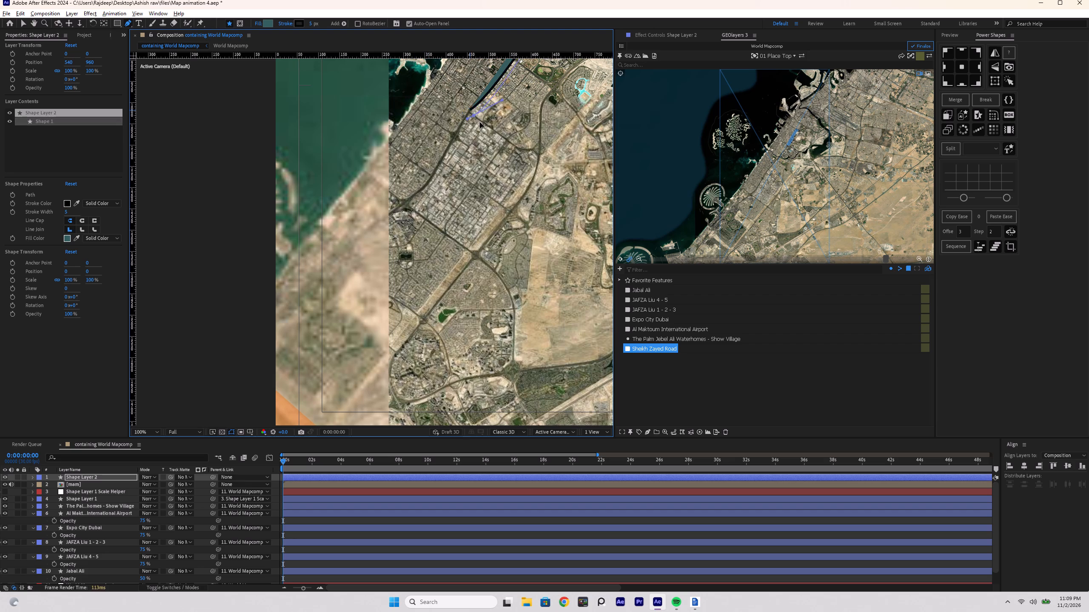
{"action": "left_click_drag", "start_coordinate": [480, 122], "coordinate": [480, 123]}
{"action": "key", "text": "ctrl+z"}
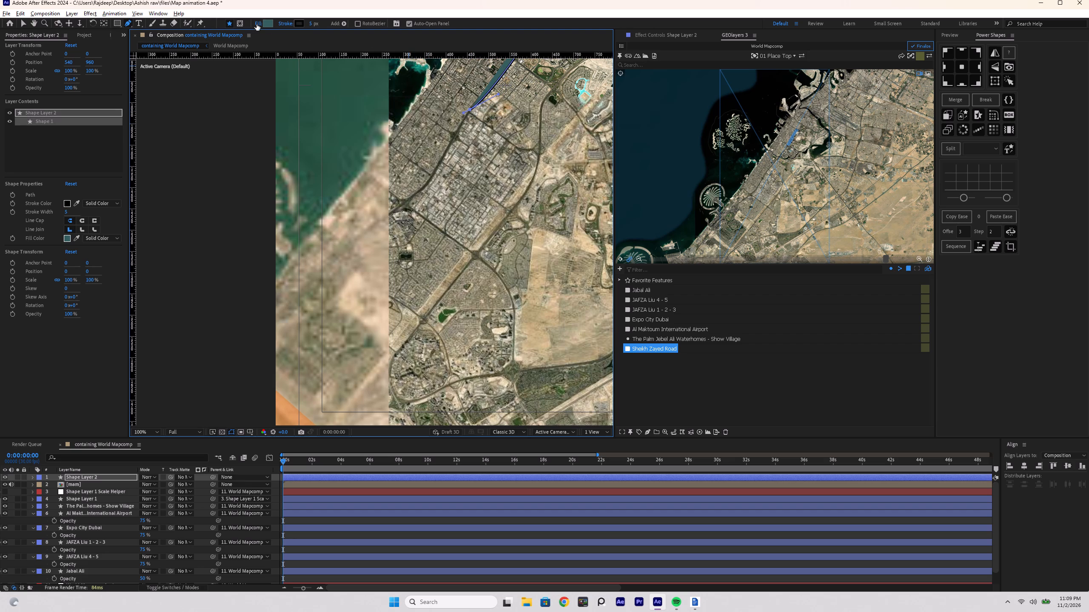
Set the traced road path's fill to None.
{"action": "left_click", "coordinate": [255, 23]}
{"action": "left_click", "coordinate": [559, 229]}
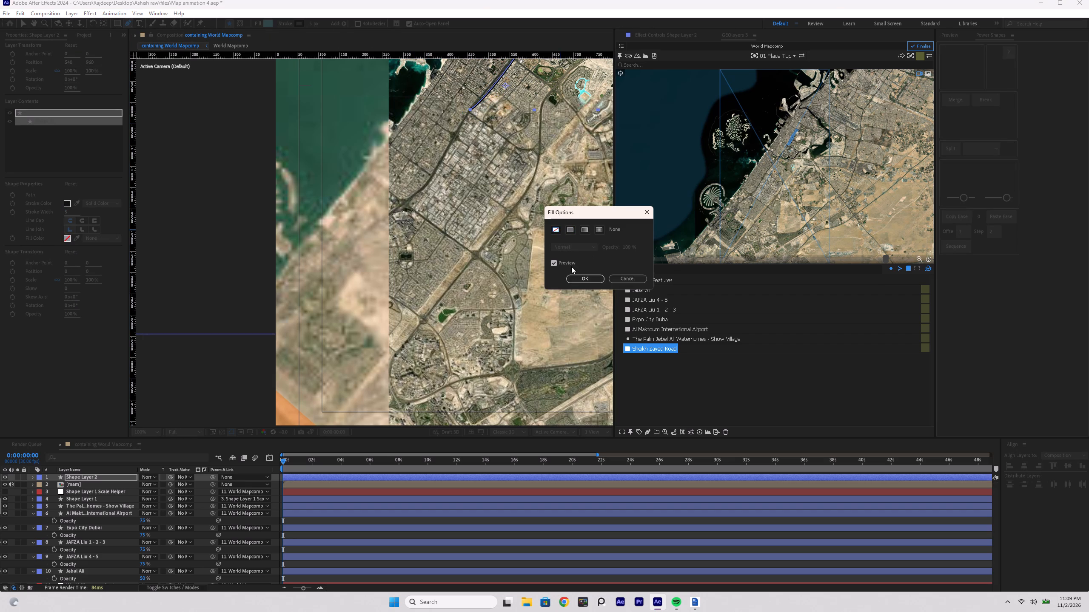
{"action": "left_click", "coordinate": [581, 280]}
Continue the road path from its existing southwestern end with a curved segment along the industrial district's coastal edge.
{"action": "left_click", "coordinate": [425, 184]}
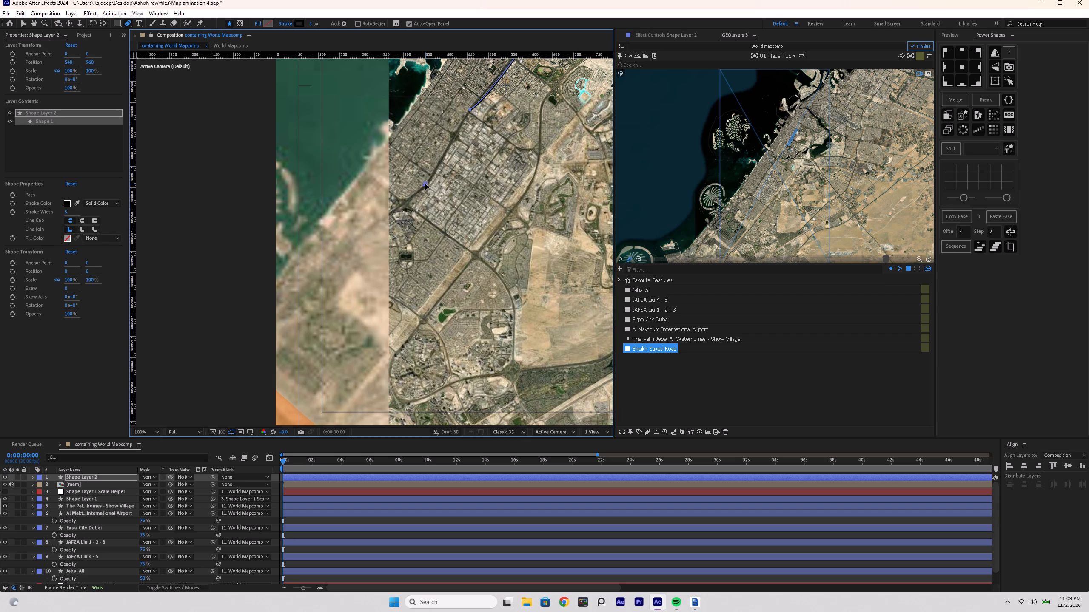
{"action": "key", "text": "ctrl+z"}
{"action": "left_click", "coordinate": [469, 111]}
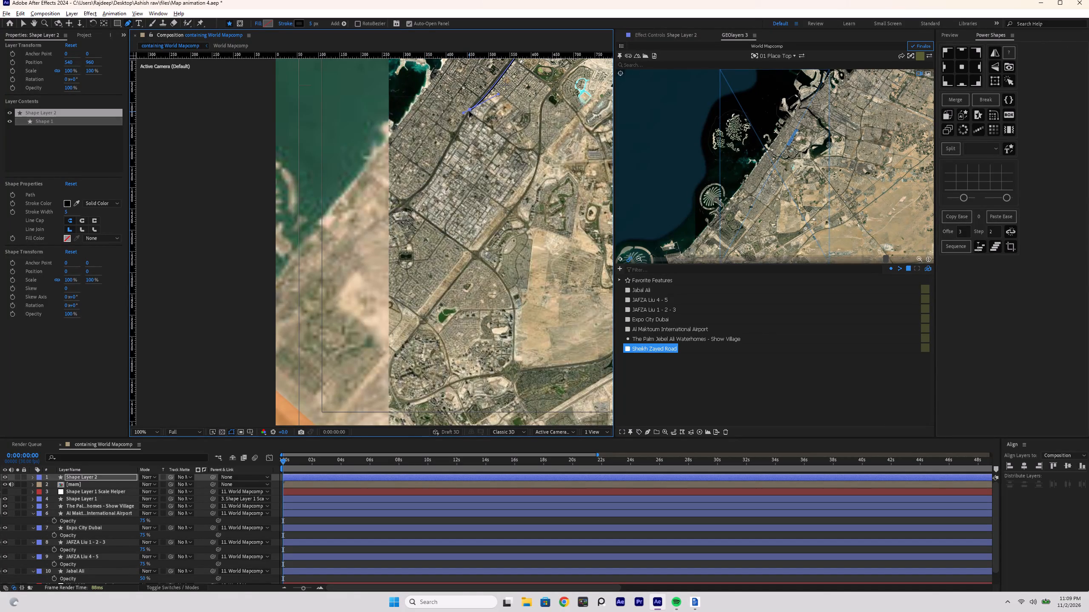
{"action": "left_click", "coordinate": [429, 183]}
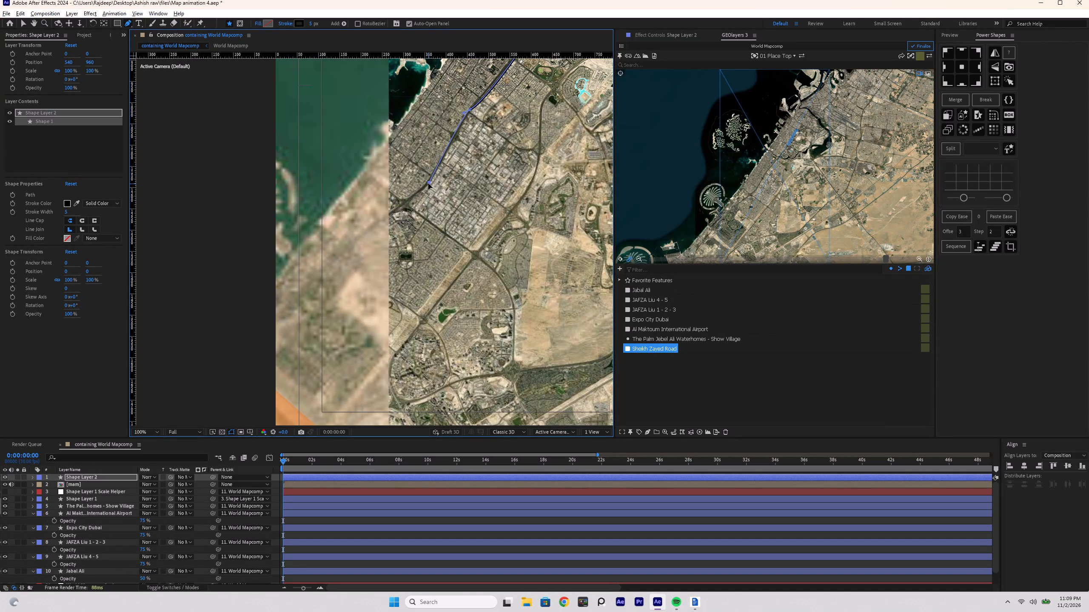
{"action": "left_click_drag", "start_coordinate": [428, 184], "coordinate": [420, 184], "text": "alt"}
Continue the road path from its end beside the industrial district with another segment running further southwest, and nudge the new end point.
{"action": "key", "text": "space"}
{"action": "key", "text": "space"}
{"action": "key", "text": "space"}
{"action": "key", "text": "space"}
{"action": "key", "text": "space"}
{"action": "key", "text": "space"}
{"action": "key", "text": "space"}
{"action": "key", "text": "space"}
{"action": "key", "text": "space"}
{"action": "left_click_drag", "start_coordinate": [415, 212], "coordinate": [449, 212]}
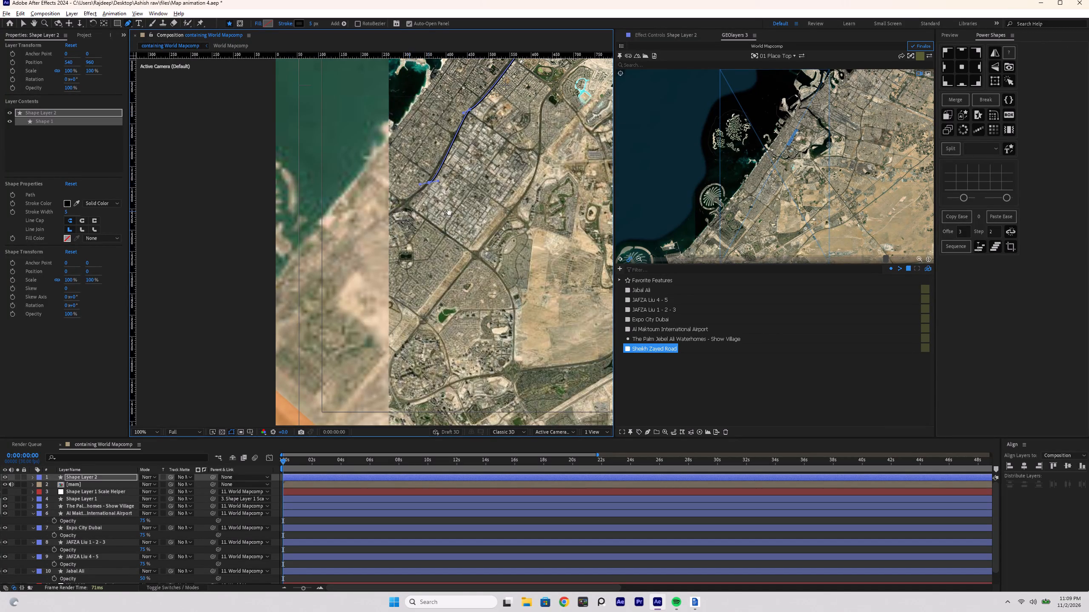
{"action": "left_click_drag", "start_coordinate": [449, 212], "coordinate": [525, 177]}
{"action": "left_click", "coordinate": [454, 207]}
{"action": "left_click_drag", "start_coordinate": [456, 209], "coordinate": [458, 213]}
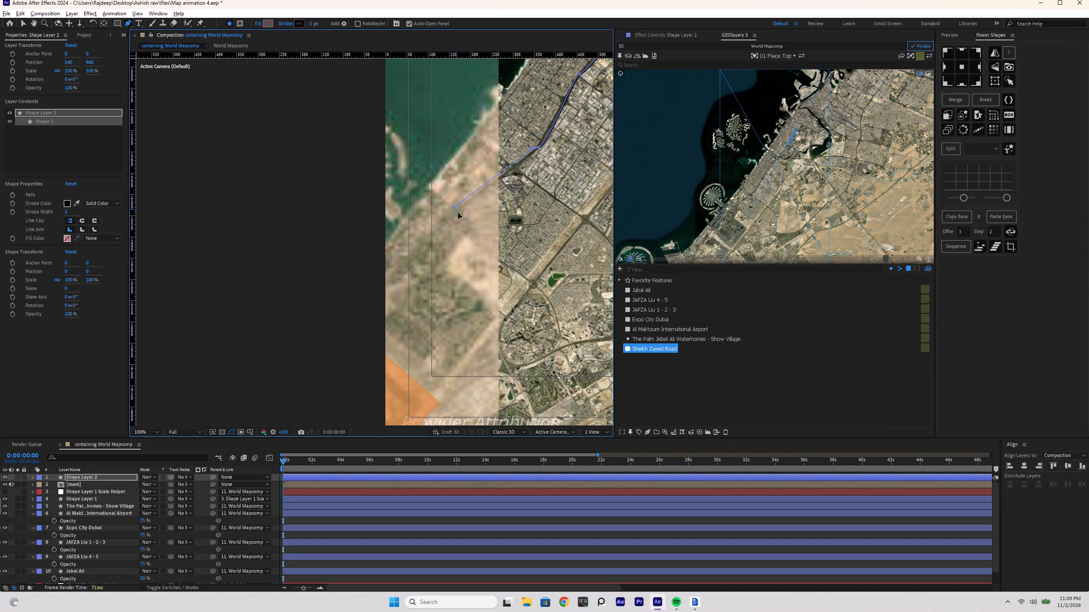
{"action": "left_click_drag", "start_coordinate": [458, 213], "coordinate": [459, 215]}
Reframe the GEOlayers map toward the southwest coast, bringing the orange Jebel Ali area under the end of the road path.
{"action": "key", "text": "space"}
{"action": "key", "text": "space"}
{"action": "key", "text": "space"}
{"action": "key", "text": "space"}
{"action": "key", "text": "space"}
{"action": "key", "text": "space"}
{"action": "key", "text": "space"}
{"action": "key", "text": "space"}
{"action": "key", "text": "space"}
{"action": "key", "text": "space"}
{"action": "left_click_drag", "start_coordinate": [463, 221], "coordinate": [519, 175]}
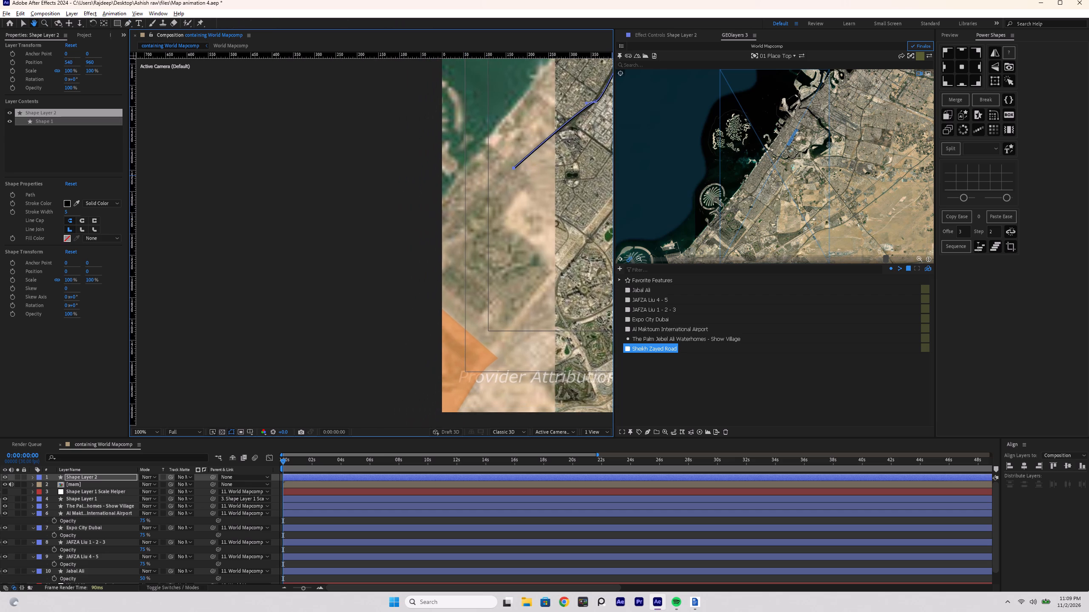
{"action": "left_click_drag", "start_coordinate": [765, 182], "coordinate": [799, 149]}
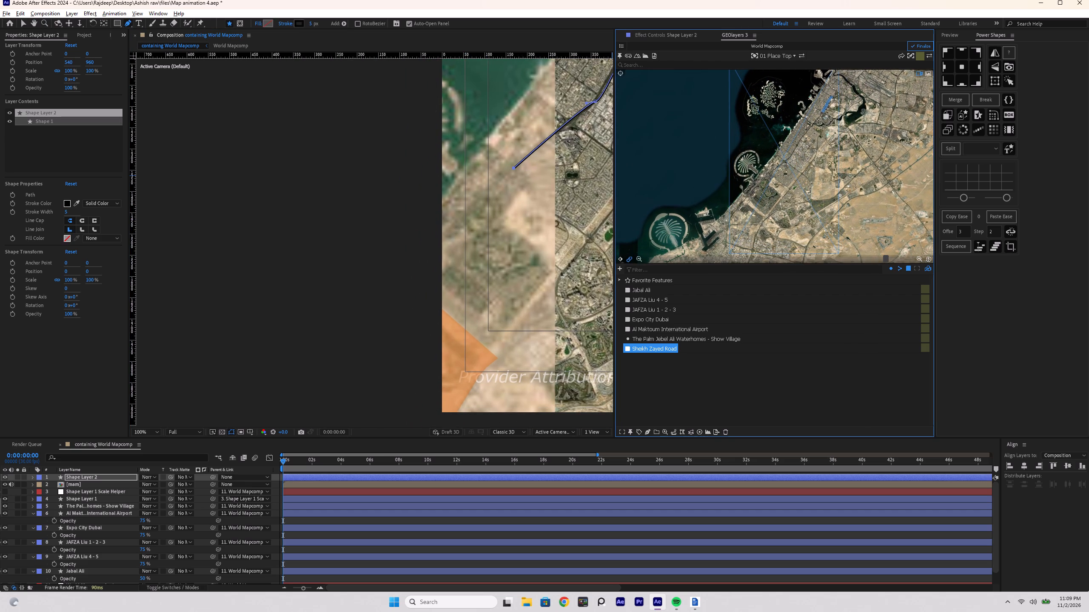
{"action": "key", "text": "space"}
{"action": "key", "text": "space"}
{"action": "key", "text": "space"}
{"action": "key", "text": "space"}
{"action": "key", "text": "space"}
{"action": "key", "text": "space"}
{"action": "key", "text": "space"}
{"action": "key", "text": "space"}
{"action": "key", "text": "space"}
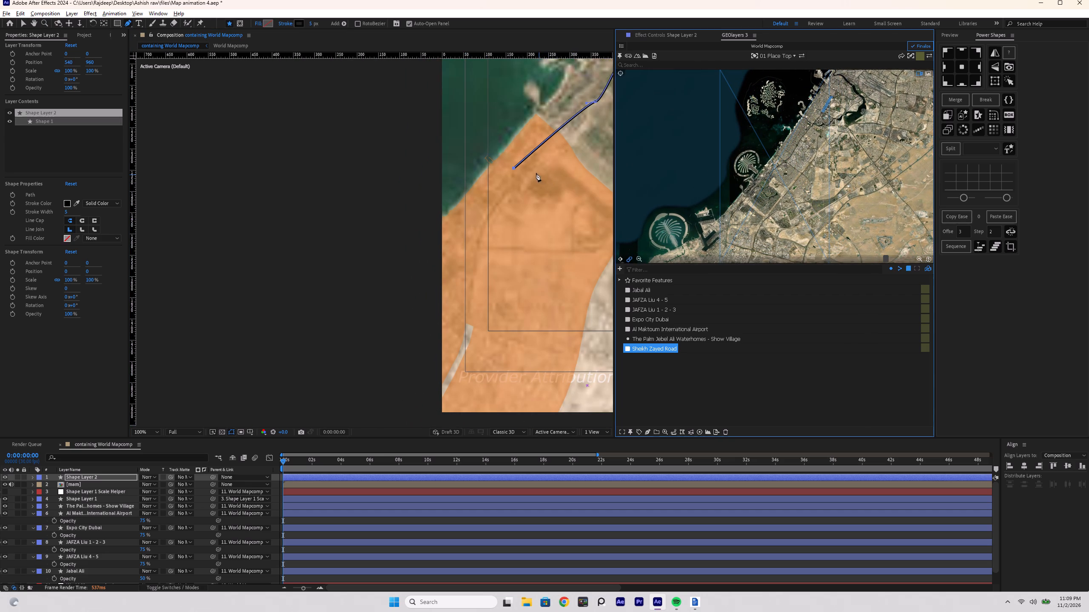
{"action": "left_click_drag", "start_coordinate": [536, 173], "coordinate": [522, 151]}
{"action": "scroll", "coordinate": [773, 164], "scroll_direction": "up", "scroll_amount": 4}
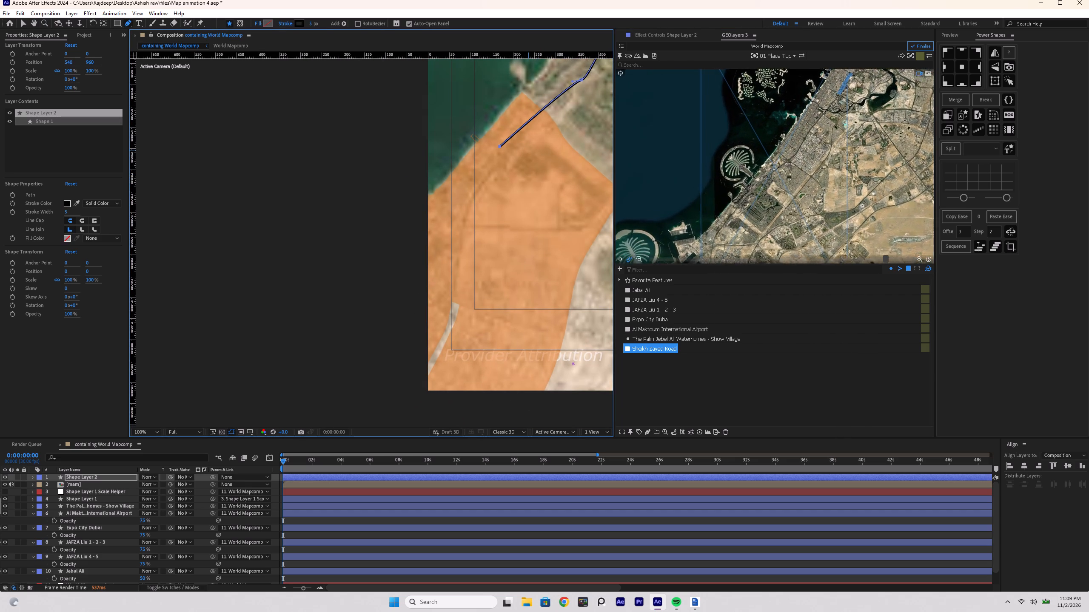
{"action": "left_click_drag", "start_coordinate": [789, 175], "coordinate": [784, 171]}
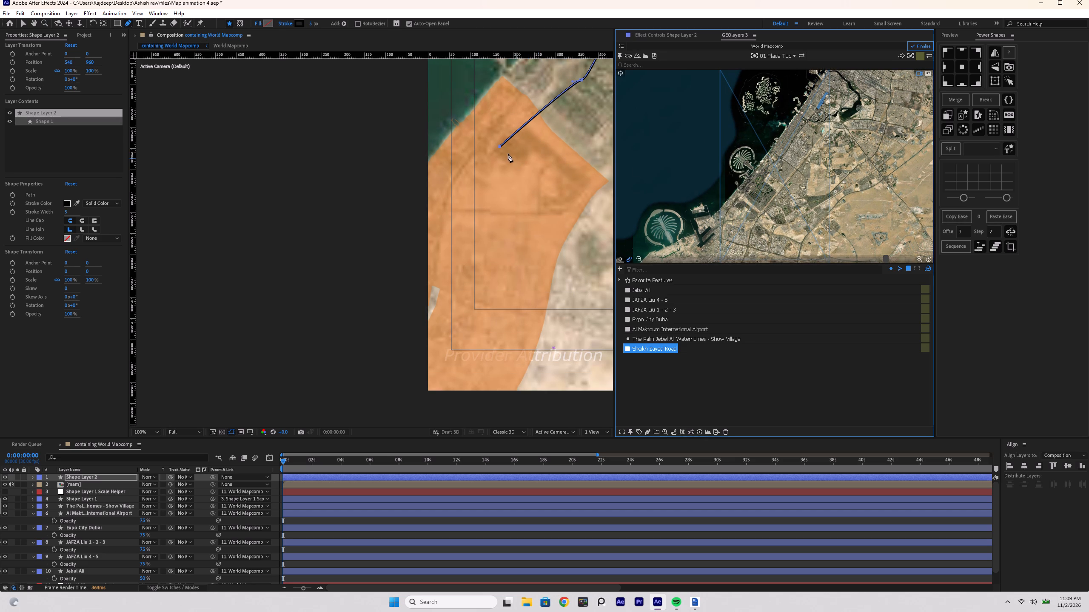
Nudge the road path's southwestern end point slightly within the orange Jebel Ali area.
{"action": "left_click", "coordinate": [502, 145]}
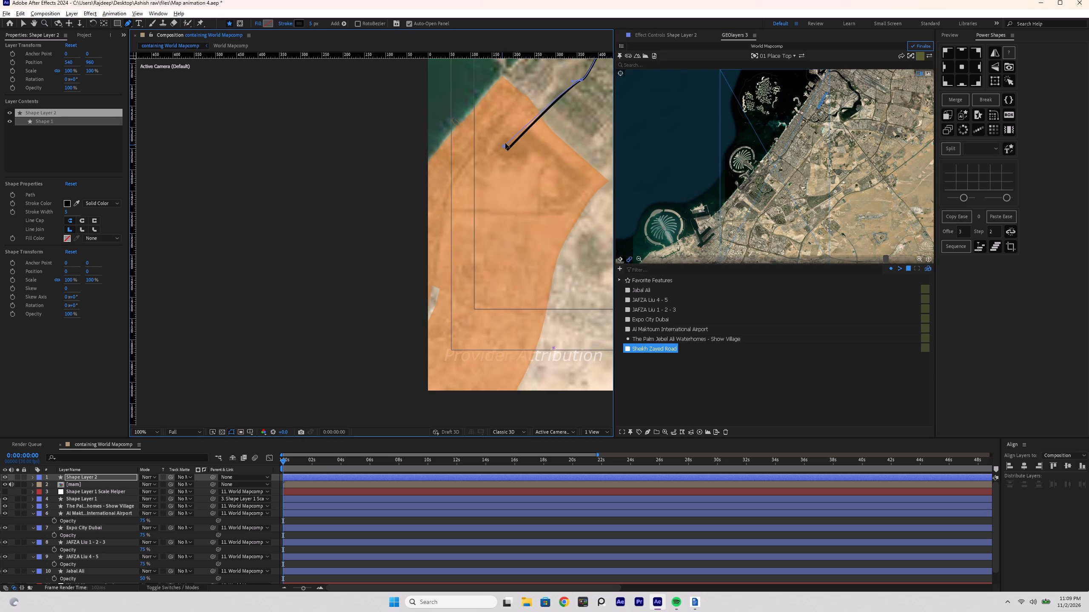
{"action": "scroll", "coordinate": [561, 129], "scroll_direction": "down", "scroll_amount": 2}
{"action": "scroll", "coordinate": [498, 140], "scroll_direction": "up", "scroll_amount": 1}
{"action": "key", "text": "space"}
{"action": "key", "text": "space"}
{"action": "key", "text": "space"}
{"action": "key", "text": "space"}
{"action": "key", "text": "space"}
{"action": "key", "text": "space"}
{"action": "key", "text": "space"}
{"action": "key", "text": "space"}
{"action": "key", "text": "space"}
{"action": "key", "text": "space"}
{"action": "key", "text": "space"}
{"action": "key", "text": "space"}
{"action": "key", "text": "space"}
{"action": "key", "text": "space"}
{"action": "key", "text": "space"}
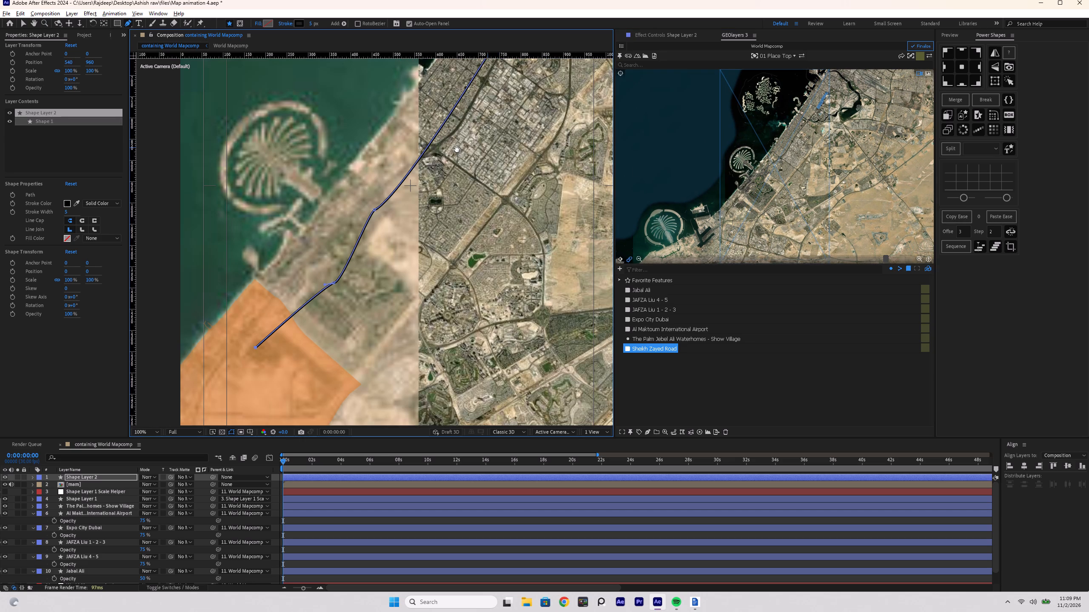
{"action": "left_click_drag", "start_coordinate": [457, 149], "coordinate": [530, 173]}
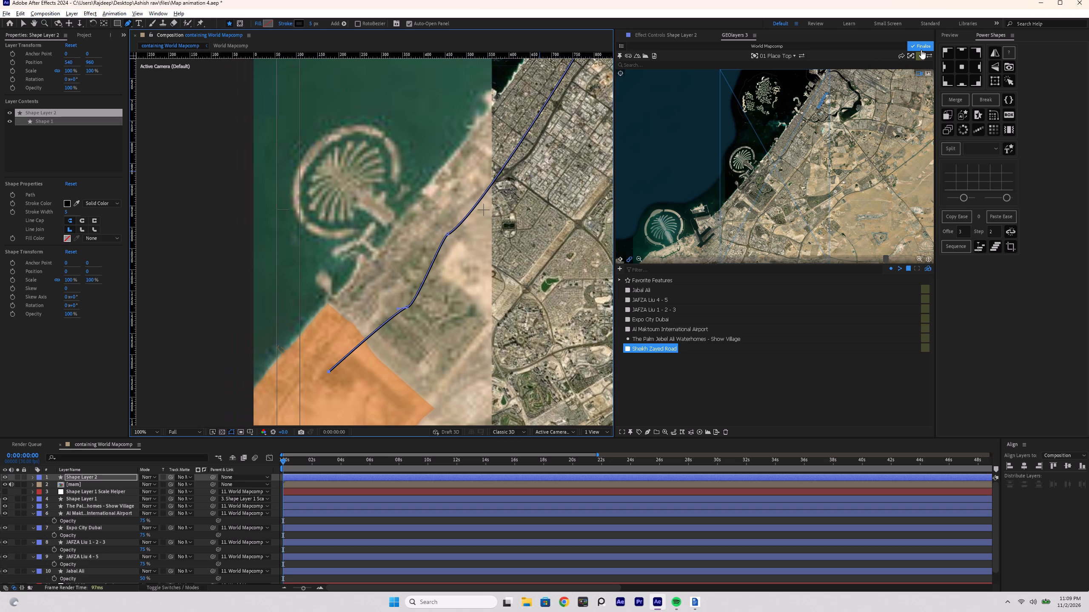
Finalize the World Mapcomp map imagery and close the finalization dialog.
{"action": "left_click", "coordinate": [918, 49]}
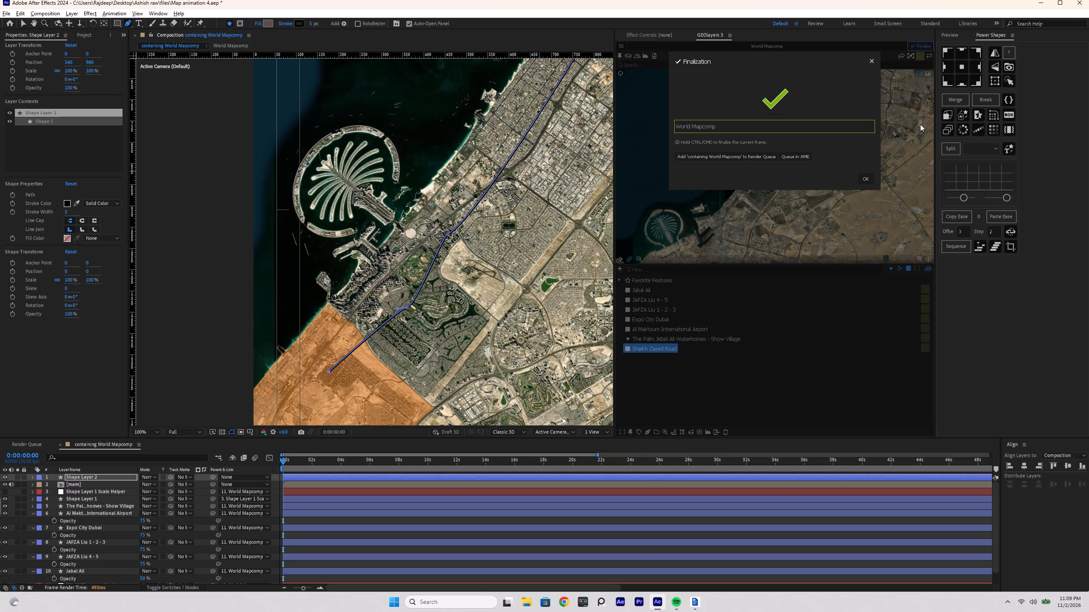
{"action": "left_click", "coordinate": [857, 177]}
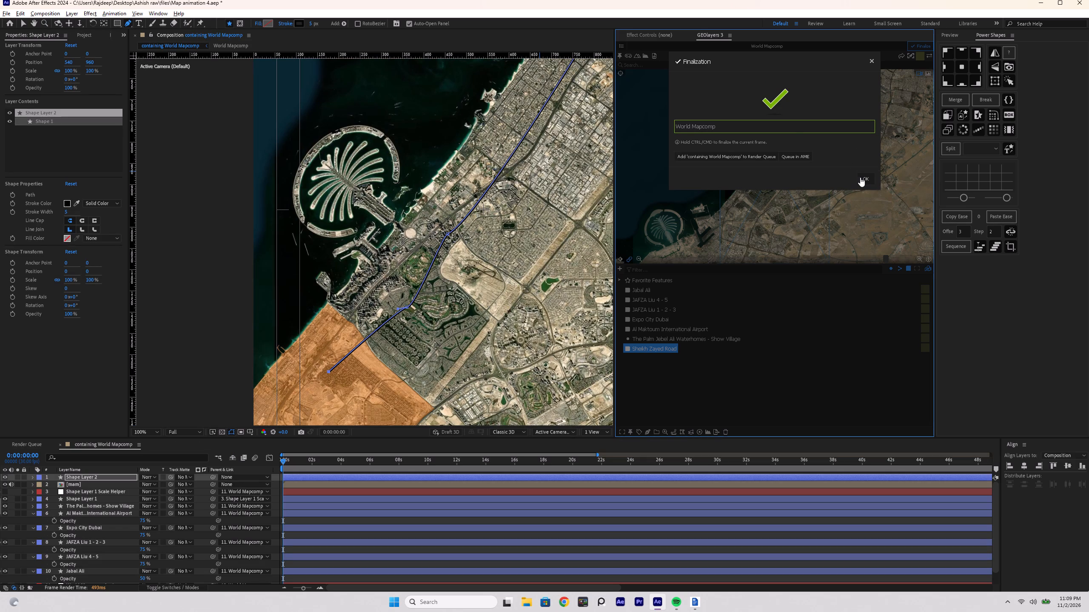
{"action": "left_click", "coordinate": [863, 180]}
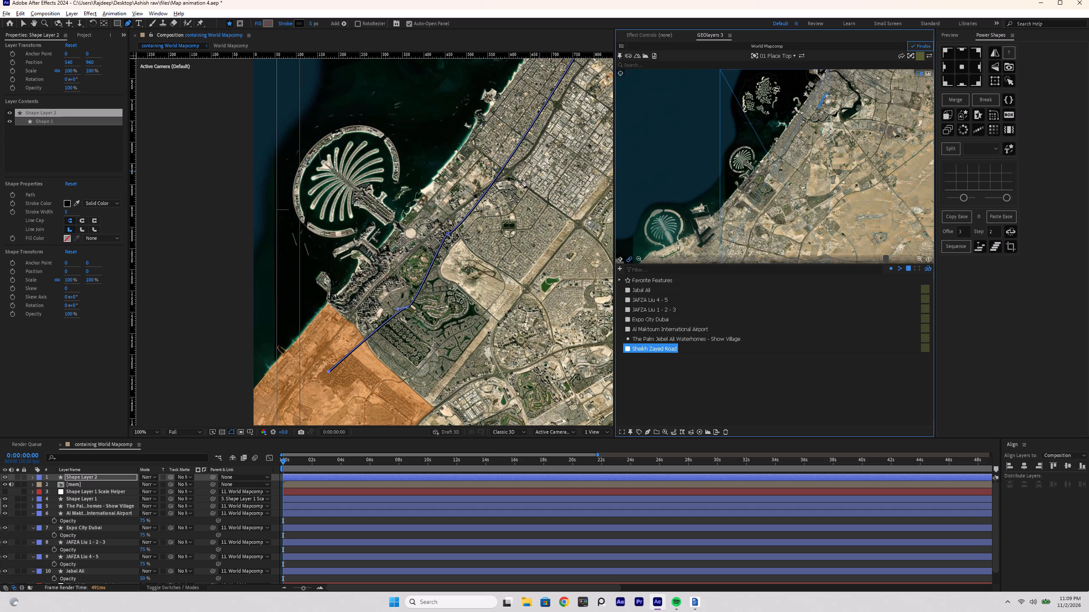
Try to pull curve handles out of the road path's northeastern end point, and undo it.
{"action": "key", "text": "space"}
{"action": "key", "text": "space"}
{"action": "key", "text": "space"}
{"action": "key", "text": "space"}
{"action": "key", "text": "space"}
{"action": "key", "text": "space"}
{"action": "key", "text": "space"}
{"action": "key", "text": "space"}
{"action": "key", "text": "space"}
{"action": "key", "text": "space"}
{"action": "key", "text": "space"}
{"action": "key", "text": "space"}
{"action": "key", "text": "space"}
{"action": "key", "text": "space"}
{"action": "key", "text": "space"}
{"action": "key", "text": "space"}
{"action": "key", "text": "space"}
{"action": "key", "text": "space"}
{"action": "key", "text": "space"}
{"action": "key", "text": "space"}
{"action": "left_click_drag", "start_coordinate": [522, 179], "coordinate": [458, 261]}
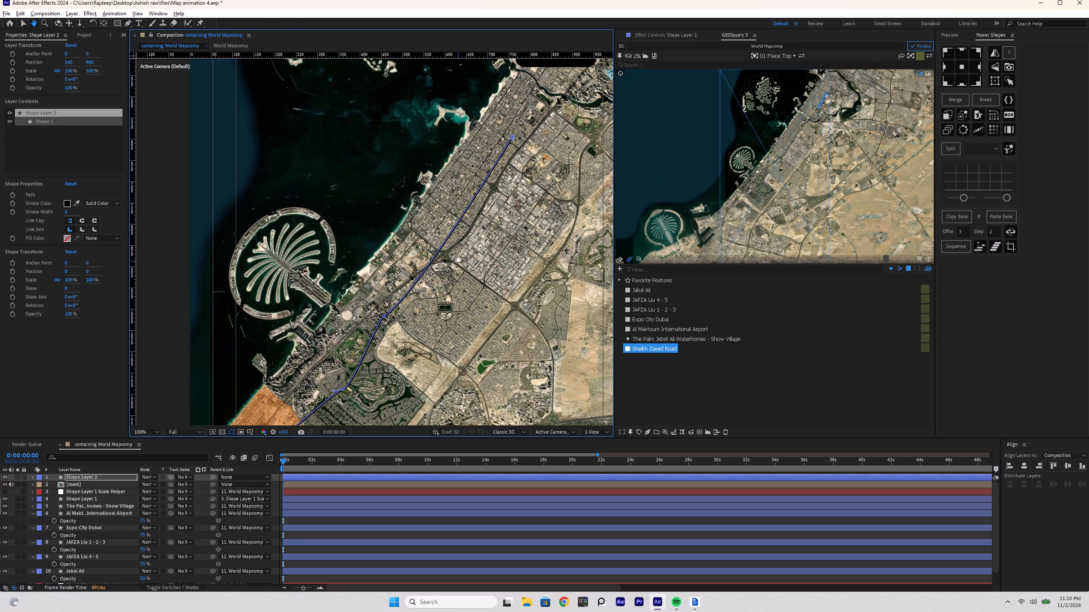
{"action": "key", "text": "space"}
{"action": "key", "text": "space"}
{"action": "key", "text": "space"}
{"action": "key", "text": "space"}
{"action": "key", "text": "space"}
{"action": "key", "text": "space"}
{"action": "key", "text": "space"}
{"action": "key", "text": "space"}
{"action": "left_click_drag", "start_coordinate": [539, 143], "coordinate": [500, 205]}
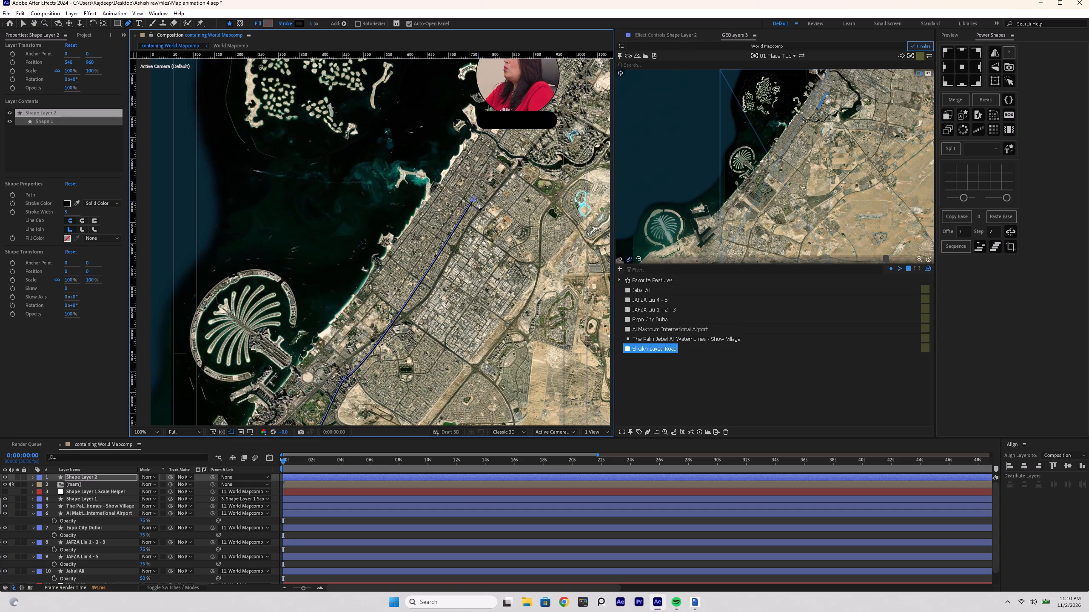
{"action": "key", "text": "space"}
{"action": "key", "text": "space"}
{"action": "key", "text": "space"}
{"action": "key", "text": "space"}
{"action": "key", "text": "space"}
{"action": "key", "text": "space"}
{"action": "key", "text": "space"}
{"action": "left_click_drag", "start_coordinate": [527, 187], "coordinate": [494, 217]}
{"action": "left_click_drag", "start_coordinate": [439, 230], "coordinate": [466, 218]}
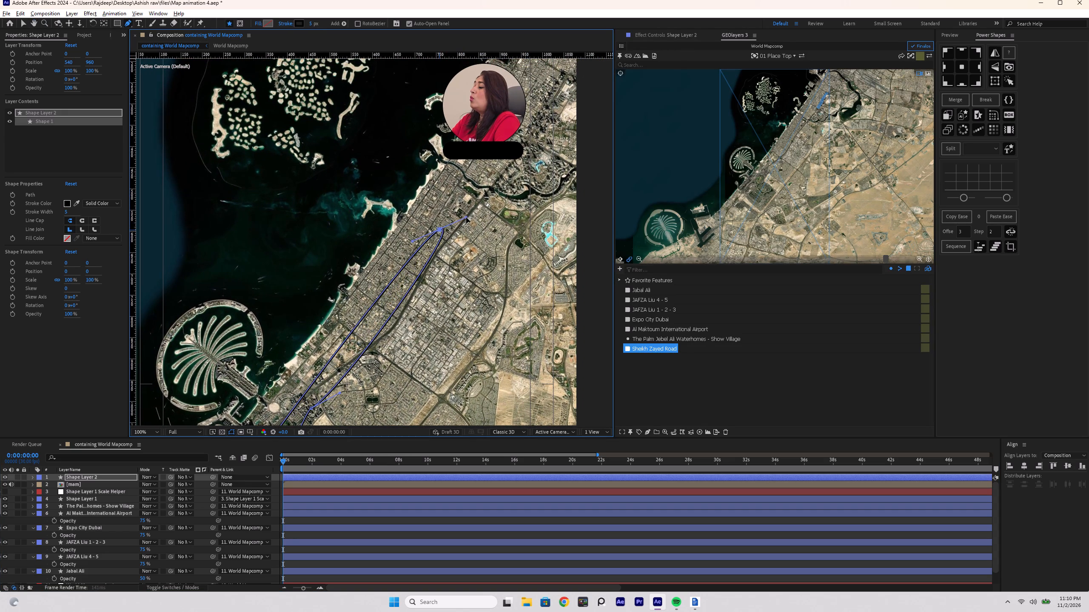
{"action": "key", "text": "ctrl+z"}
Move the road path's northeastern end point further northeast, using the Selection tool.
{"action": "key", "text": "v"}
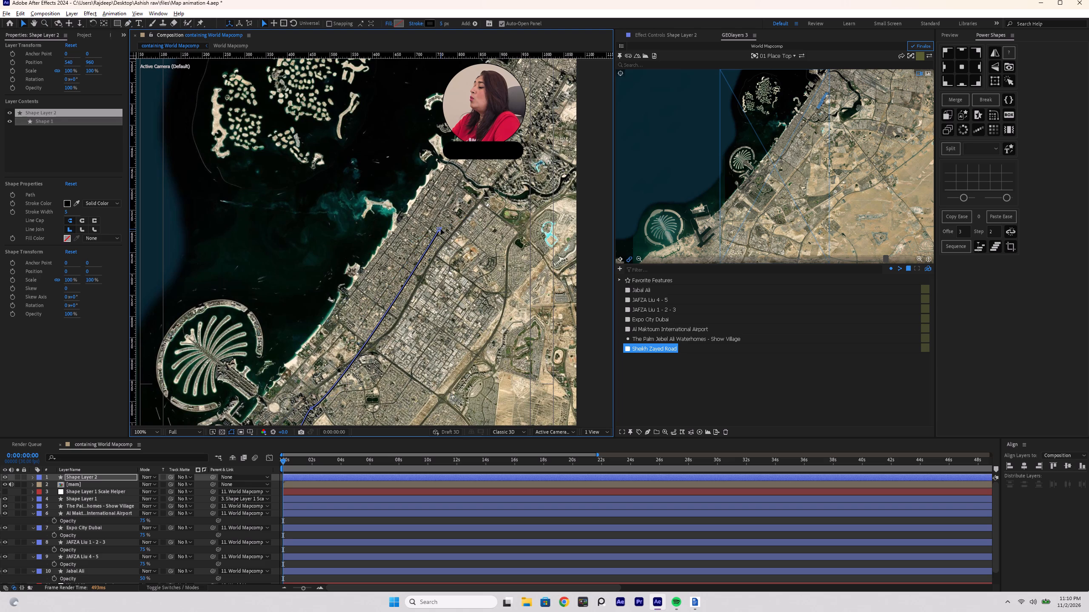
{"action": "left_click_drag", "start_coordinate": [441, 229], "coordinate": [545, 107]}
Add a point to the road path near the industrial district's southwestern corner with the Pen tool, and adjust it to follow the road.
{"action": "key", "text": "space"}
{"action": "key", "text": "space"}
{"action": "key", "text": "space"}
{"action": "key", "text": "space"}
{"action": "key", "text": "space"}
{"action": "key", "text": "space"}
{"action": "key", "text": "space"}
{"action": "key", "text": "space"}
{"action": "key", "text": "space"}
{"action": "key", "text": "space"}
{"action": "key", "text": "space"}
{"action": "key", "text": "space"}
{"action": "key", "text": "space"}
{"action": "key", "text": "space"}
{"action": "key", "text": "space"}
{"action": "key", "text": "space"}
{"action": "key", "text": "space"}
{"action": "key", "text": "space"}
{"action": "key", "text": "space"}
{"action": "key", "text": "space"}
{"action": "left_click_drag", "start_coordinate": [445, 226], "coordinate": [441, 171]}
{"action": "left_click_drag", "start_coordinate": [416, 229], "coordinate": [480, 187]}
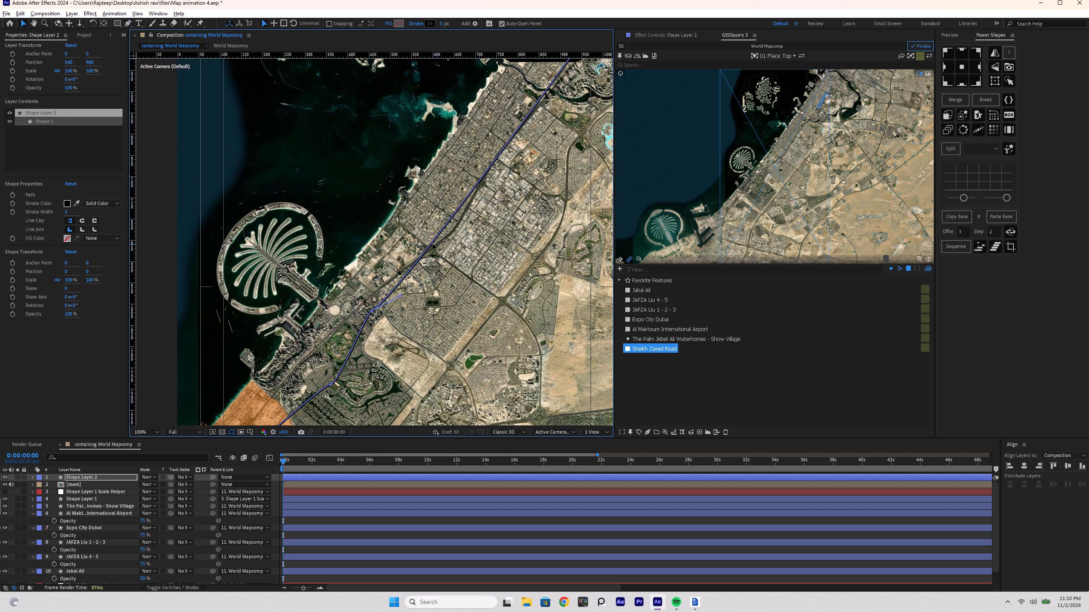
{"action": "key", "text": "f"}
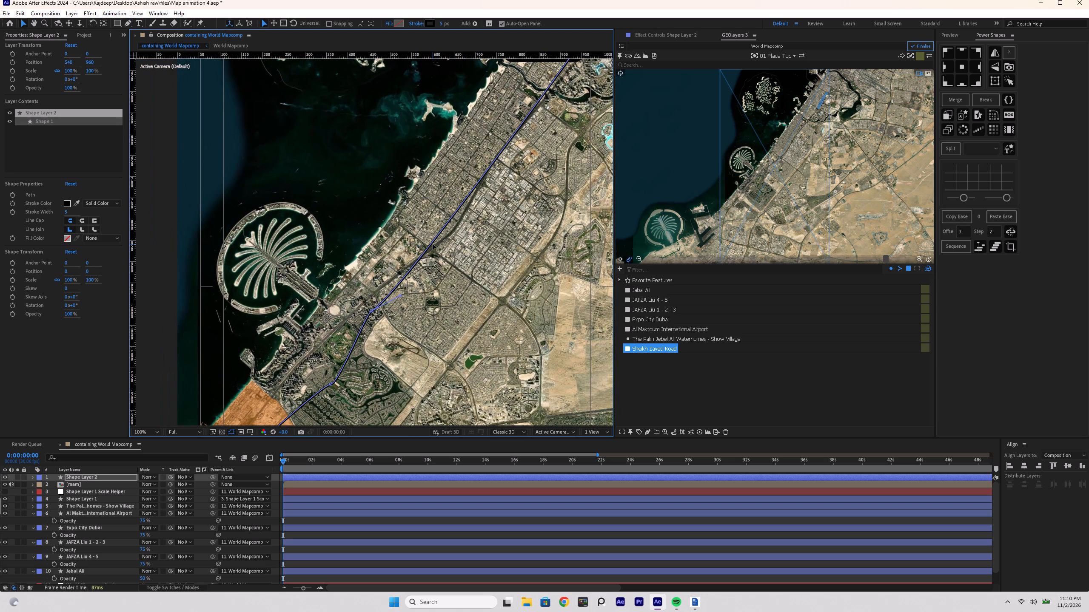
{"action": "key", "text": "g"}
{"action": "left_click", "coordinate": [433, 244]}
{"action": "left_click_drag", "start_coordinate": [430, 246], "coordinate": [438, 248]}
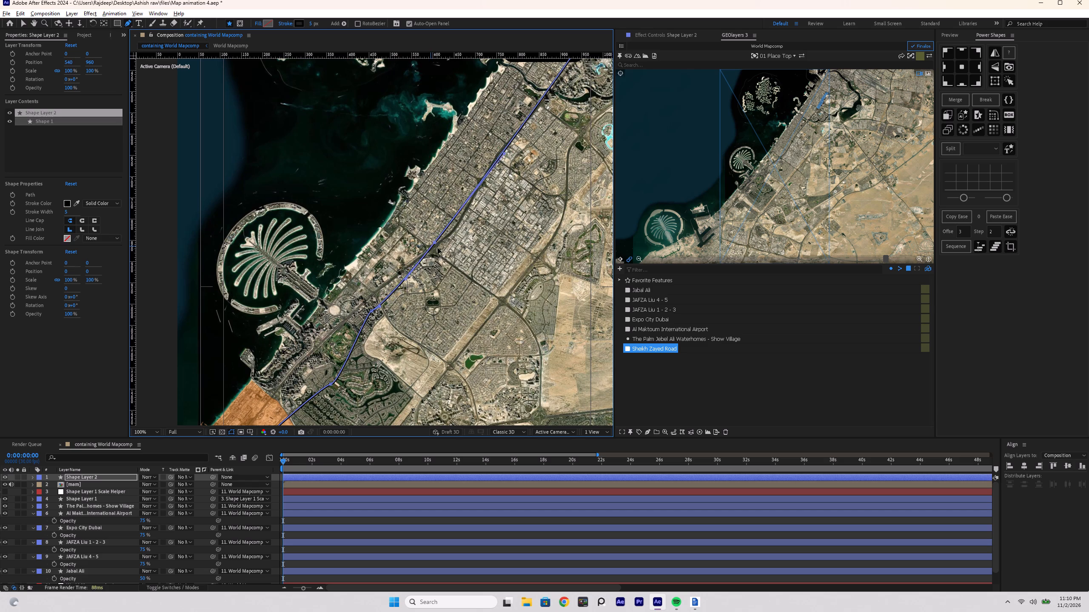
{"action": "left_click_drag", "start_coordinate": [438, 248], "coordinate": [438, 249]}
{"action": "left_click", "coordinate": [439, 248], "text": "alt"}
{"action": "left_click_drag", "start_coordinate": [438, 242], "coordinate": [447, 238]}
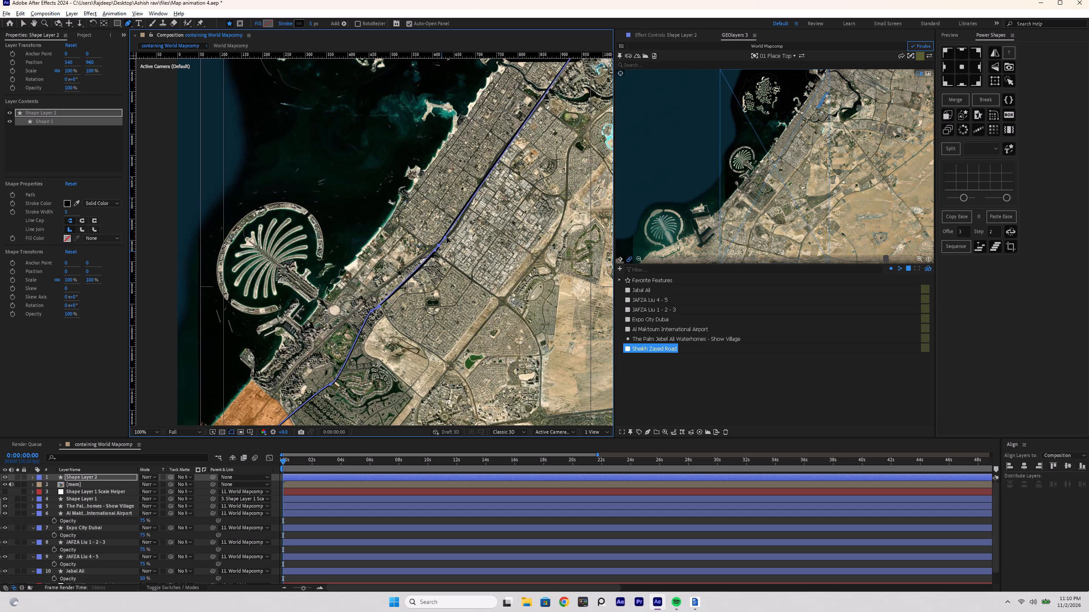
{"action": "left_click_drag", "start_coordinate": [447, 238], "coordinate": [448, 237]}
Add another point about midway along the road path's northeastern stretch beside the industrial district.
{"action": "left_click", "coordinate": [499, 161]}
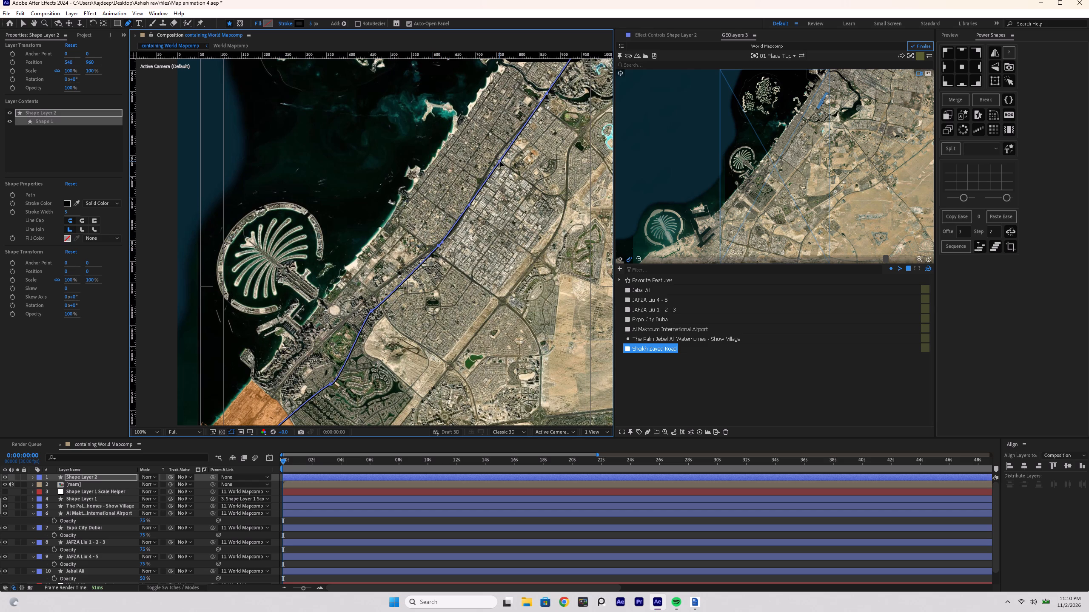
{"action": "left_click", "coordinate": [500, 162]}
{"action": "key", "text": "space"}
{"action": "key", "text": "space"}
{"action": "key", "text": "space"}
{"action": "key", "text": "space"}
{"action": "key", "text": "space"}
{"action": "key", "text": "space"}
{"action": "key", "text": "space"}
{"action": "key", "text": "space"}
{"action": "key", "text": "space"}
{"action": "key", "text": "space"}
{"action": "key", "text": "space"}
{"action": "key", "text": "space"}
{"action": "key", "text": "space"}
{"action": "key", "text": "space"}
{"action": "key", "text": "space"}
{"action": "key", "text": "space"}
{"action": "key", "text": "space"}
{"action": "left_click_drag", "start_coordinate": [487, 190], "coordinate": [511, 164]}
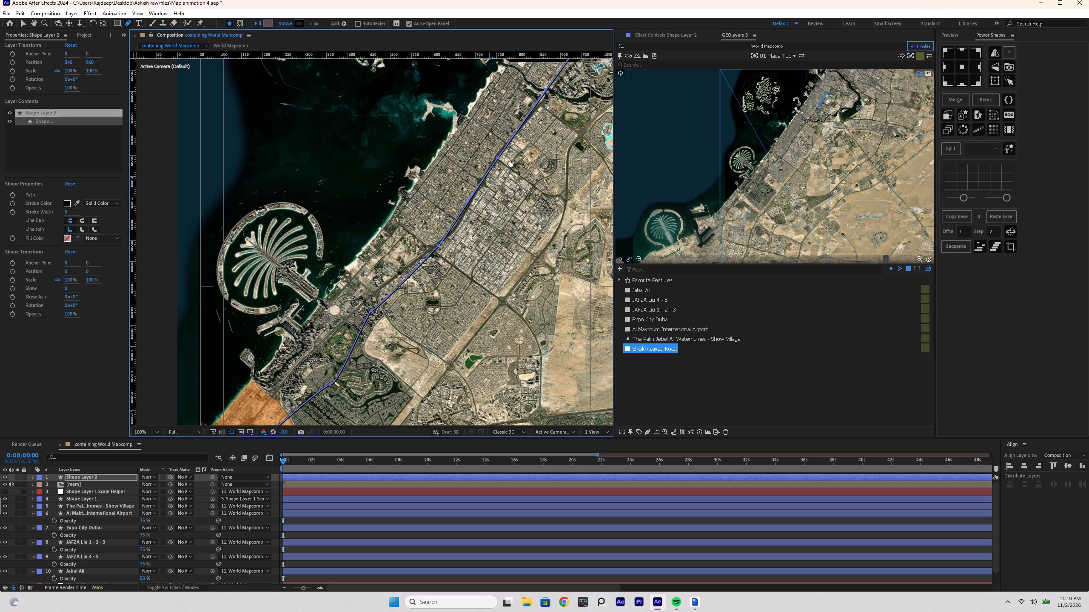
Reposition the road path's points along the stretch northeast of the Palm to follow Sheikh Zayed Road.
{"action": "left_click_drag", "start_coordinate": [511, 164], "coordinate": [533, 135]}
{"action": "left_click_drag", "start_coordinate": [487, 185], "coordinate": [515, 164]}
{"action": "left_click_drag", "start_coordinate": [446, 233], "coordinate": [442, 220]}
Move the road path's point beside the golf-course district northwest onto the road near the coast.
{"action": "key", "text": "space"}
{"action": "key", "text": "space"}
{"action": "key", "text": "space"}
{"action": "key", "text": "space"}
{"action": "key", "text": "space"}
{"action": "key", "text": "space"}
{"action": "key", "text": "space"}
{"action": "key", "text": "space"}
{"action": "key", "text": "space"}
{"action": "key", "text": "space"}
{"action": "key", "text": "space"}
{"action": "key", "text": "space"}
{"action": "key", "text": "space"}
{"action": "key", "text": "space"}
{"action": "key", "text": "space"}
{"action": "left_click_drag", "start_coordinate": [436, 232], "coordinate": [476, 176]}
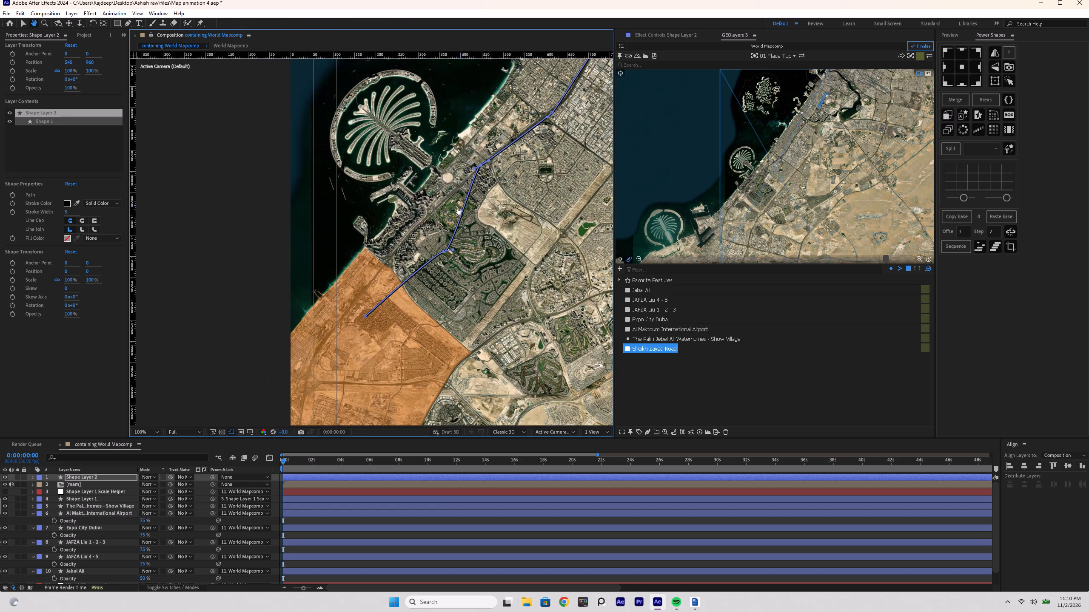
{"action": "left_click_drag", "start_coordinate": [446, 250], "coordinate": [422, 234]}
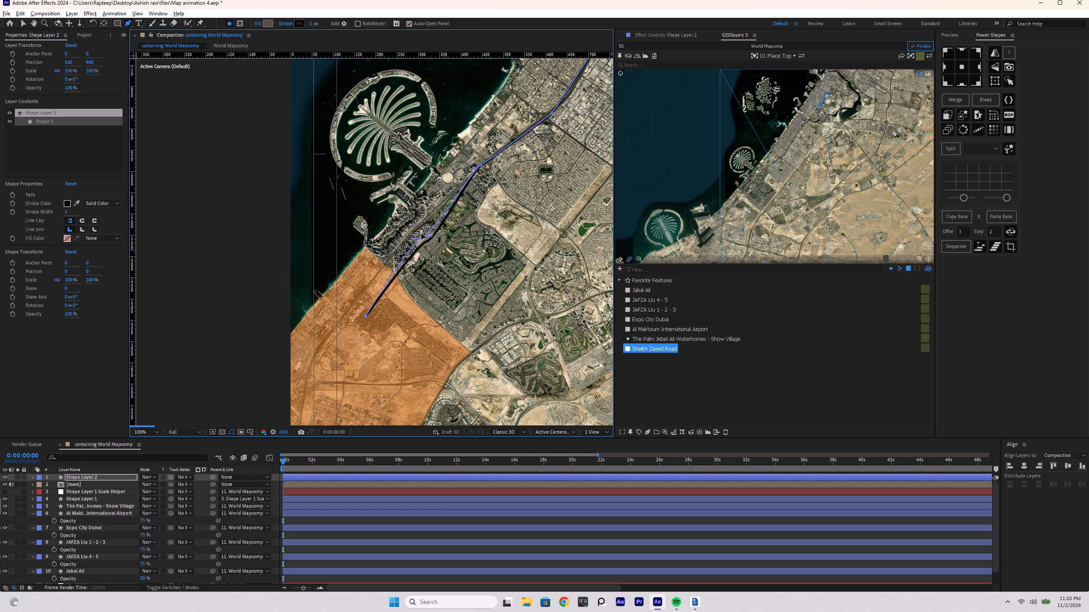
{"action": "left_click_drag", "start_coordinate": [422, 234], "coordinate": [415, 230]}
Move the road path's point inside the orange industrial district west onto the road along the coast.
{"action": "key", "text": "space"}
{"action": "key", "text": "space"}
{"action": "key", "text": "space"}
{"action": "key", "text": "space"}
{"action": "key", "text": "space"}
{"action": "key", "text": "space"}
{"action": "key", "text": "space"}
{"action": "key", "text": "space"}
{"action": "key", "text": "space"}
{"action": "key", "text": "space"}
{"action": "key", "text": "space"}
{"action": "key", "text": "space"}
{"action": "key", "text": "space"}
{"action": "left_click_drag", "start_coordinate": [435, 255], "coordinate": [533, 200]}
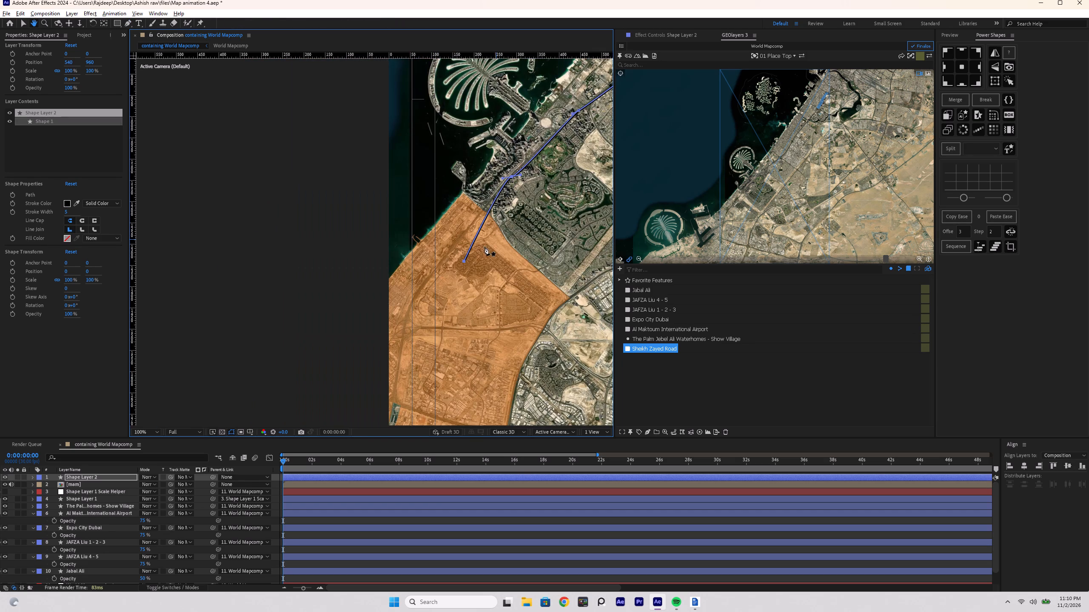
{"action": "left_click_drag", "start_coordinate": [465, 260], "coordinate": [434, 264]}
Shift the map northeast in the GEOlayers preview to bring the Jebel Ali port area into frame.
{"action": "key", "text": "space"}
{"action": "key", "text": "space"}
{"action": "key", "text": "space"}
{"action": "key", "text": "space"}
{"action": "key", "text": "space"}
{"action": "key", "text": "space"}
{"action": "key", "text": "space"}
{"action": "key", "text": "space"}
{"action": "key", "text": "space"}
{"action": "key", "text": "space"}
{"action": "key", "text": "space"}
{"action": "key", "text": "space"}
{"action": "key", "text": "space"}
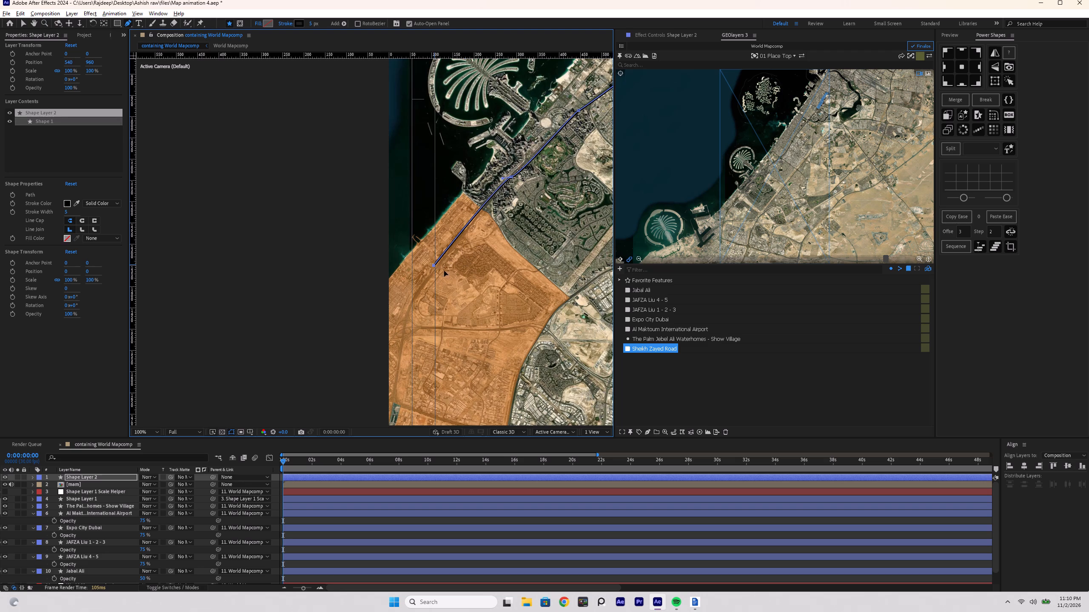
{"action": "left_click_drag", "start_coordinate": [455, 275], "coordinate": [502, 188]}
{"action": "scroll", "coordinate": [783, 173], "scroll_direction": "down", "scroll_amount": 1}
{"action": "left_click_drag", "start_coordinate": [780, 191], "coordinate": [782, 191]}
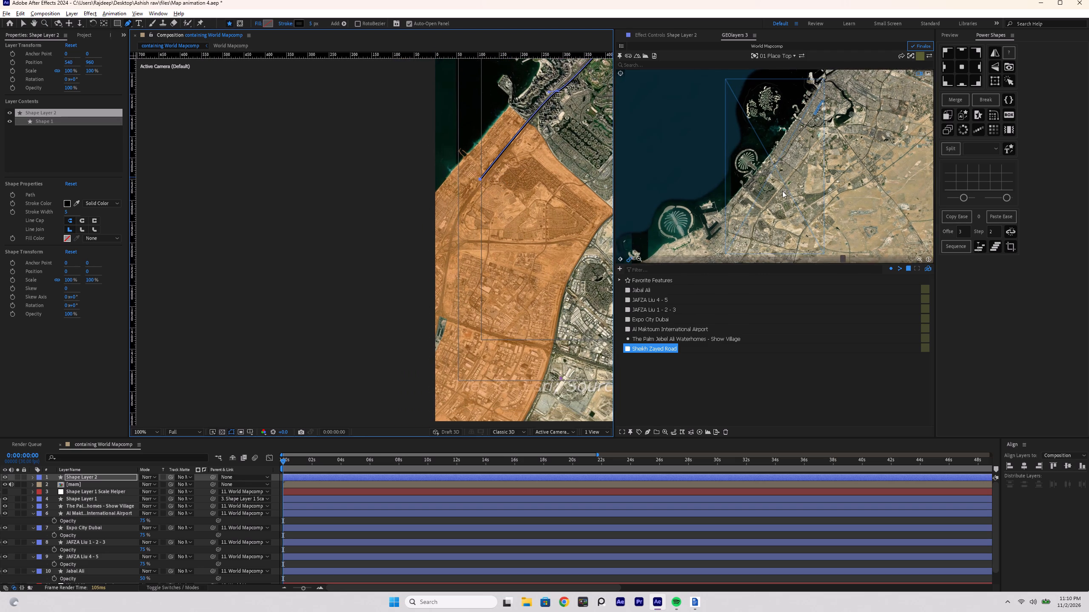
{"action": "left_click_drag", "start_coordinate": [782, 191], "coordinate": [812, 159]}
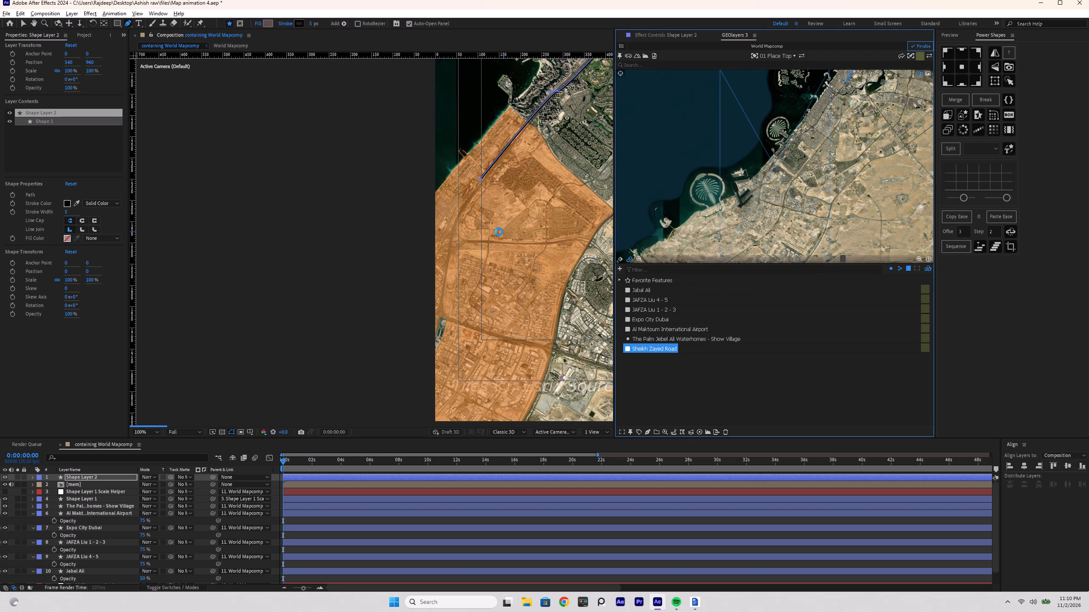
Examine how the road path lines up with the imagery from the Jebel Ali port to the Palm and beyond.
{"action": "key", "text": "space"}
{"action": "key", "text": "space"}
{"action": "key", "text": "space"}
{"action": "key", "text": "space"}
{"action": "key", "text": "space"}
{"action": "key", "text": "space"}
{"action": "key", "text": "space"}
{"action": "key", "text": "space"}
{"action": "key", "text": "space"}
{"action": "key", "text": "space"}
{"action": "key", "text": "space"}
{"action": "key", "text": "space"}
{"action": "key", "text": "space"}
{"action": "key", "text": "space"}
{"action": "key", "text": "space"}
{"action": "key", "text": "space"}
{"action": "key", "text": "space"}
{"action": "left_click_drag", "start_coordinate": [499, 232], "coordinate": [511, 213]}
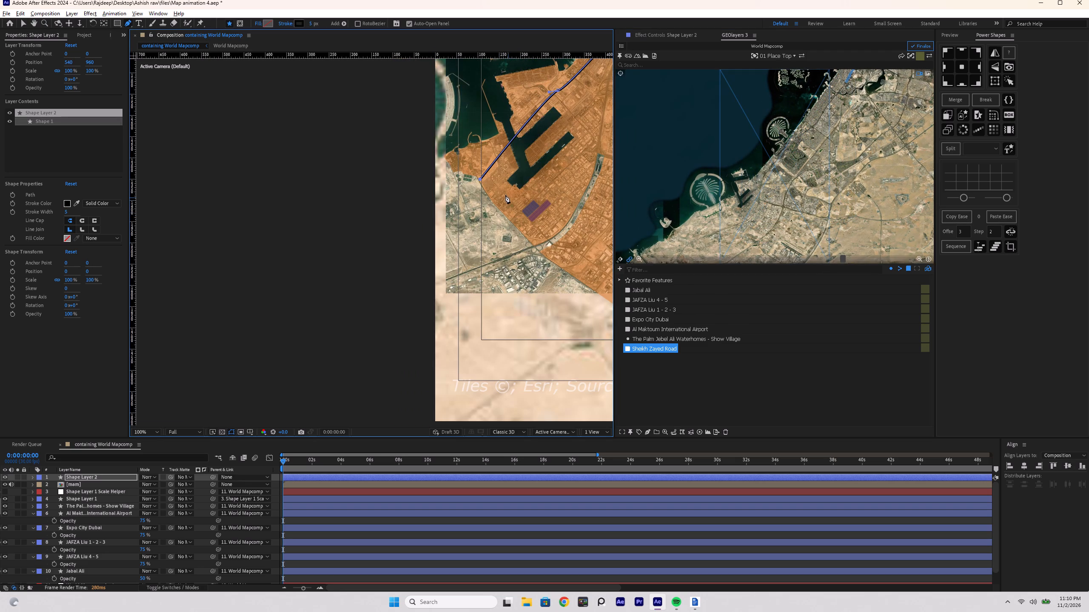
{"action": "scroll", "coordinate": [505, 195], "scroll_direction": "down", "scroll_amount": 1}
{"action": "scroll", "coordinate": [477, 193], "scroll_direction": "up", "scroll_amount": 1}
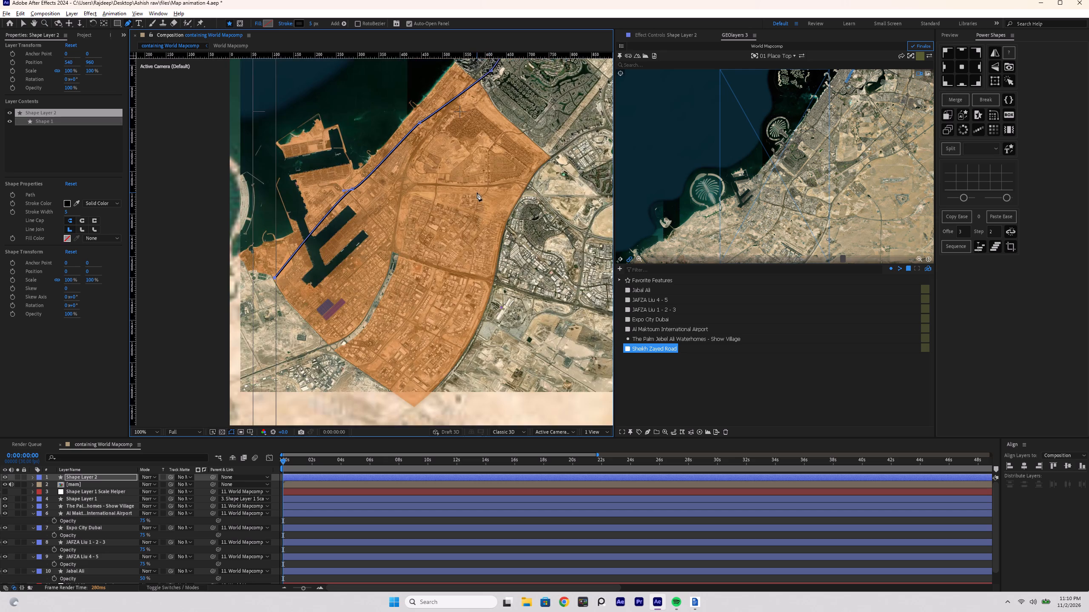
{"action": "scroll", "coordinate": [411, 199], "scroll_direction": "up", "scroll_amount": 1}
{"action": "key", "text": "space"}
{"action": "key", "text": "space"}
{"action": "key", "text": "space"}
{"action": "key", "text": "space"}
{"action": "key", "text": "space"}
{"action": "key", "text": "space"}
{"action": "key", "text": "space"}
{"action": "key", "text": "space"}
{"action": "key", "text": "space"}
{"action": "key", "text": "space"}
{"action": "key", "text": "space"}
{"action": "left_click_drag", "start_coordinate": [301, 210], "coordinate": [408, 161]}
{"action": "key", "text": "space"}
{"action": "key", "text": "space"}
{"action": "key", "text": "space"}
{"action": "key", "text": "space"}
{"action": "key", "text": "space"}
{"action": "key", "text": "space"}
{"action": "key", "text": "space"}
{"action": "key", "text": "space"}
{"action": "key", "text": "space"}
{"action": "key", "text": "space"}
{"action": "key", "text": "space"}
{"action": "key", "text": "space"}
{"action": "key", "text": "space"}
{"action": "key", "text": "space"}
{"action": "key", "text": "space"}
{"action": "key", "text": "space"}
{"action": "key", "text": "space"}
{"action": "key", "text": "space"}
{"action": "key", "text": "space"}
{"action": "key", "text": "space"}
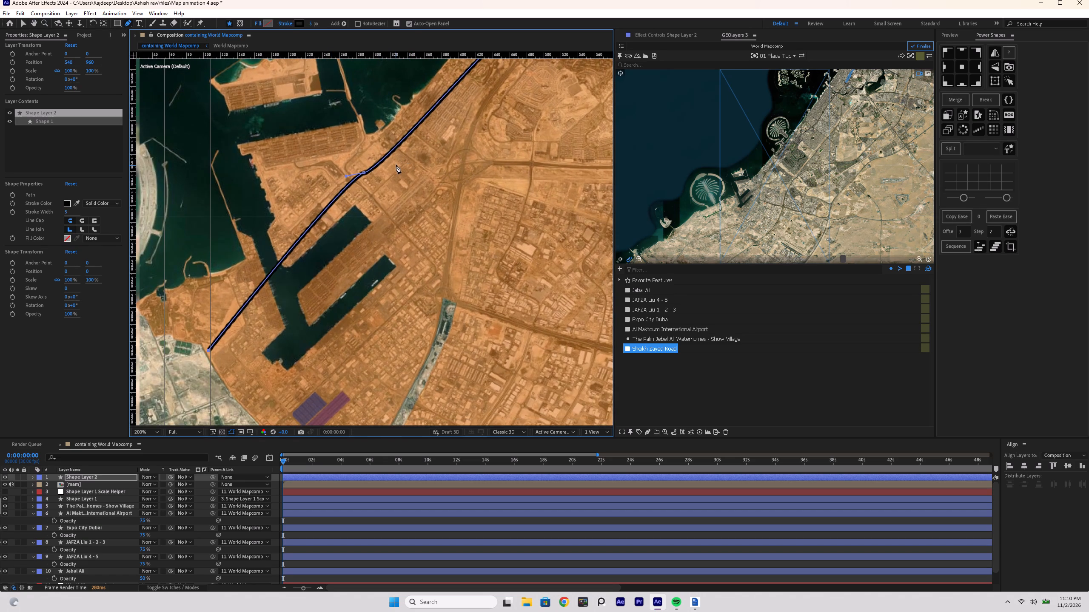
{"action": "left_click_drag", "start_coordinate": [397, 166], "coordinate": [376, 237]}
{"action": "left_click_drag", "start_coordinate": [473, 186], "coordinate": [403, 258]}
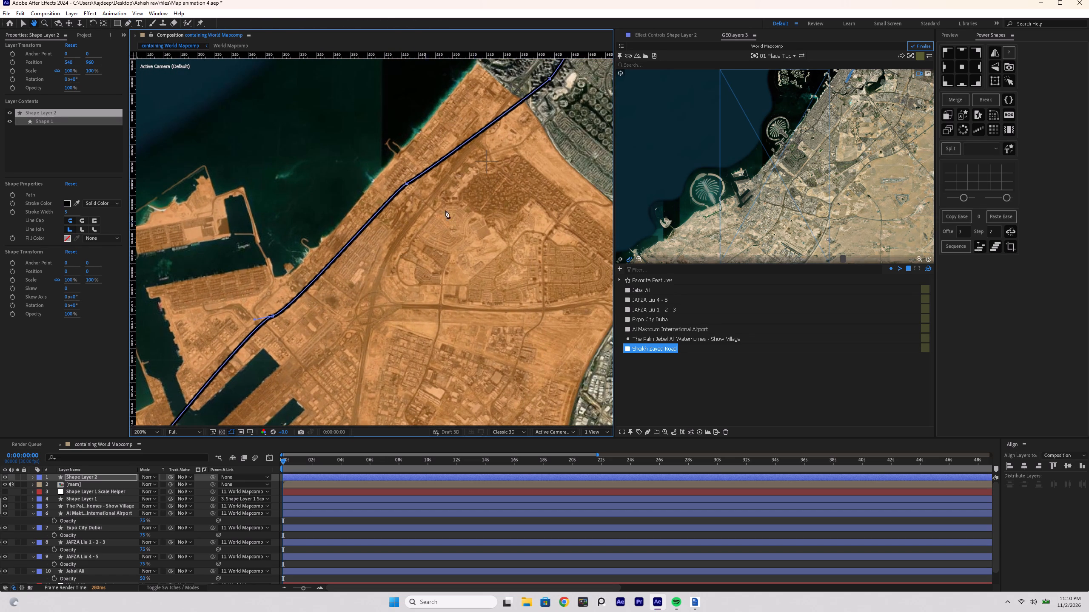
{"action": "key", "text": "space"}
{"action": "key", "text": "space"}
{"action": "key", "text": "space"}
{"action": "key", "text": "space"}
{"action": "key", "text": "space"}
{"action": "key", "text": "space"}
{"action": "key", "text": "space"}
{"action": "left_click_drag", "start_coordinate": [482, 176], "coordinate": [393, 279]}
{"action": "scroll", "coordinate": [507, 195], "scroll_direction": "down", "scroll_amount": 1}
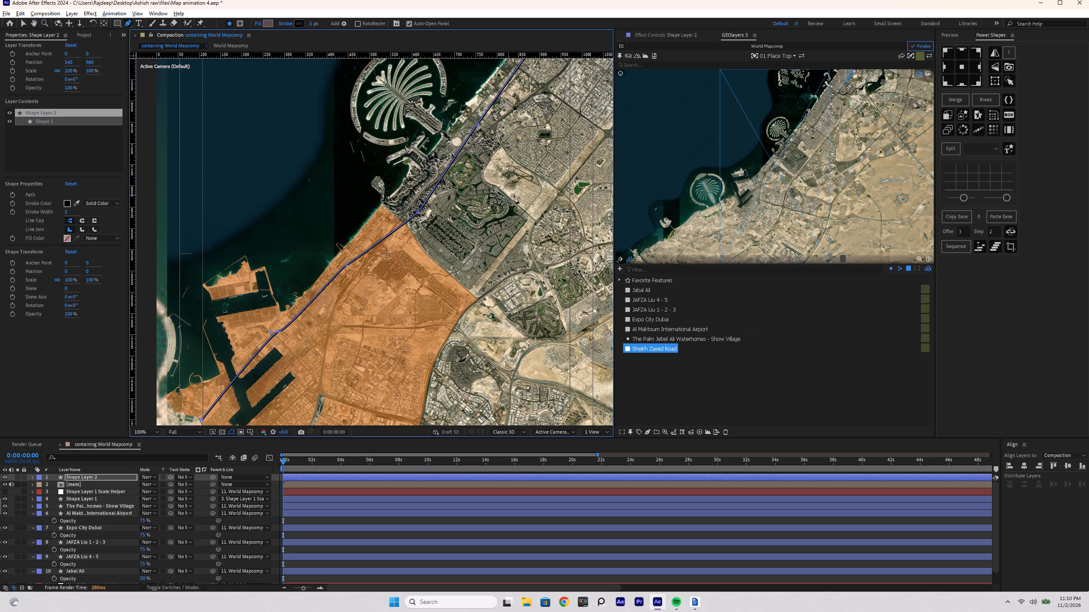
{"action": "scroll", "coordinate": [487, 195], "scroll_direction": "down", "scroll_amount": 1}
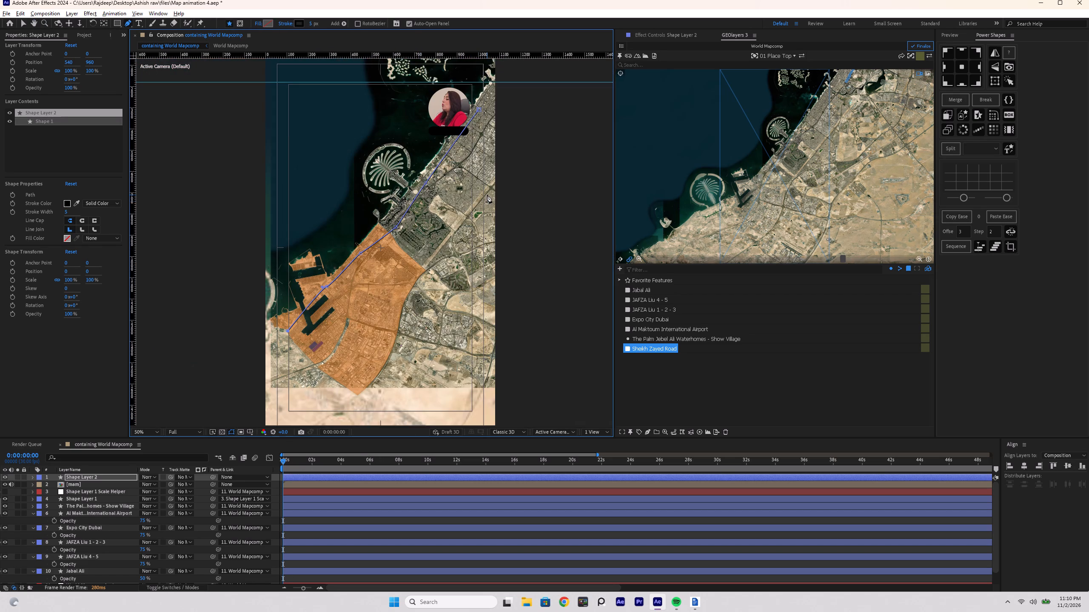
{"action": "scroll", "coordinate": [484, 189], "scroll_direction": "up", "scroll_amount": 1}
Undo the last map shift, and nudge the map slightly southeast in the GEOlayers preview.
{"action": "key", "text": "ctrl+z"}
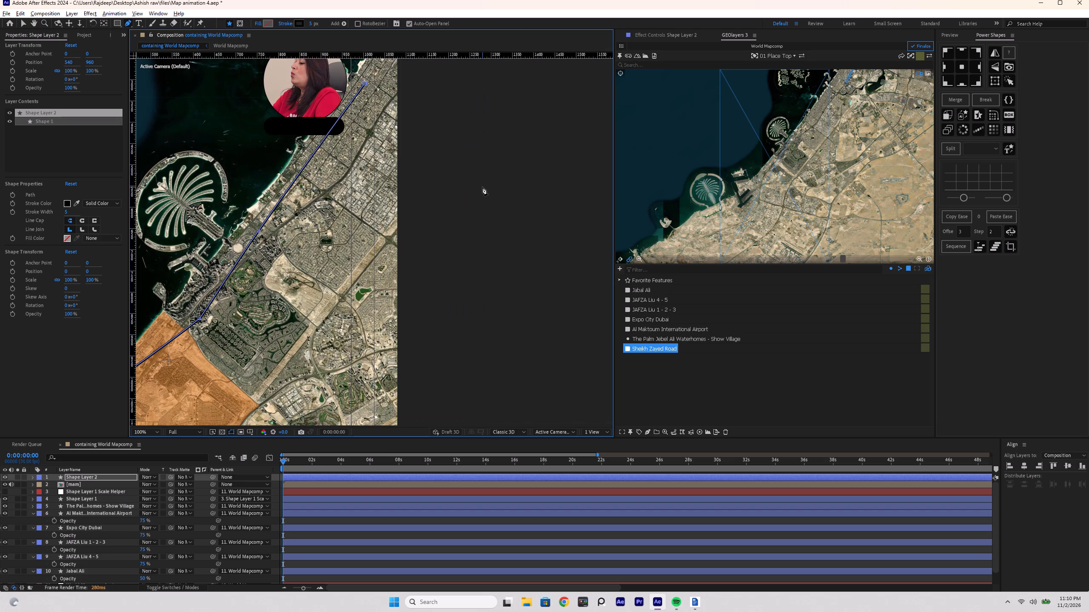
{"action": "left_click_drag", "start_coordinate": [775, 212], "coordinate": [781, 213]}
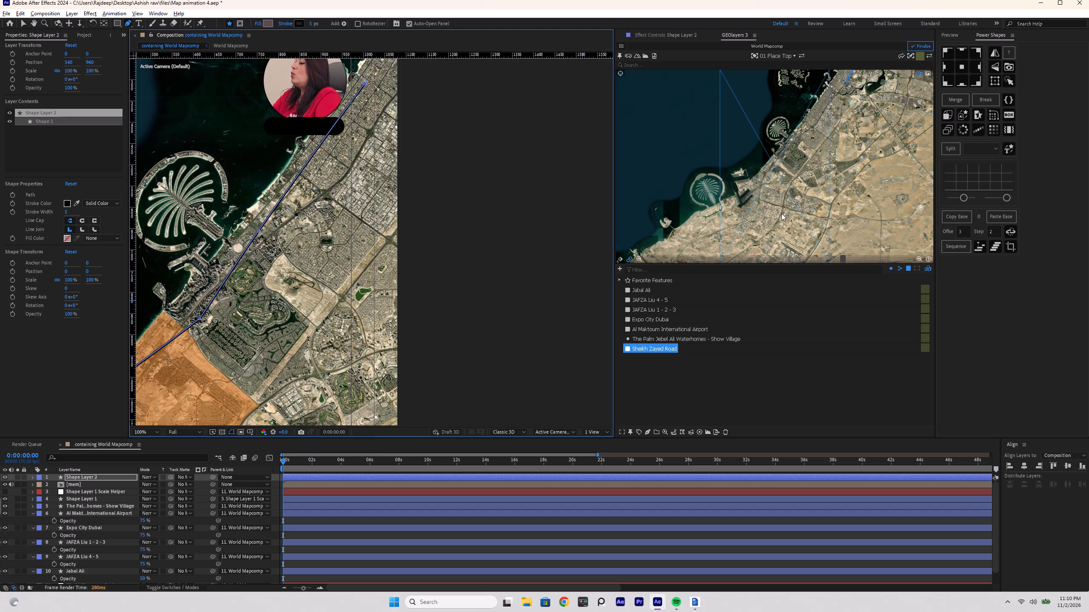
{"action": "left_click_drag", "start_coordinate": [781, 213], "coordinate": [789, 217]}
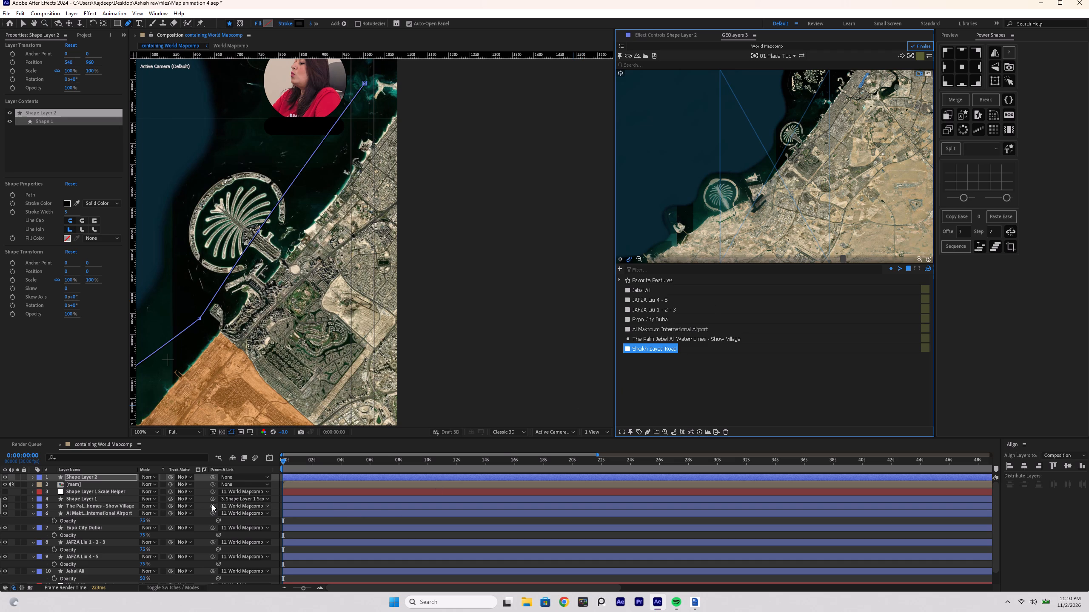
Show the layer switches in the timeline, and delete Shape Layer 2 with the unlinked road path.
{"action": "left_click", "coordinate": [176, 586]}
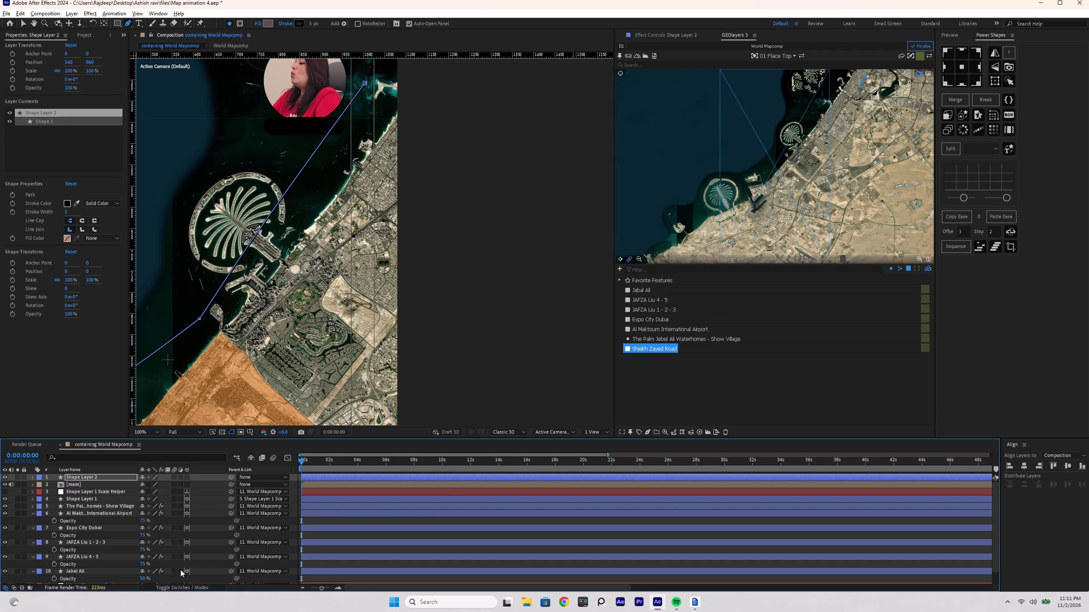
{"action": "left_click", "coordinate": [98, 475]}
{"action": "key", "text": "BackSpace"}
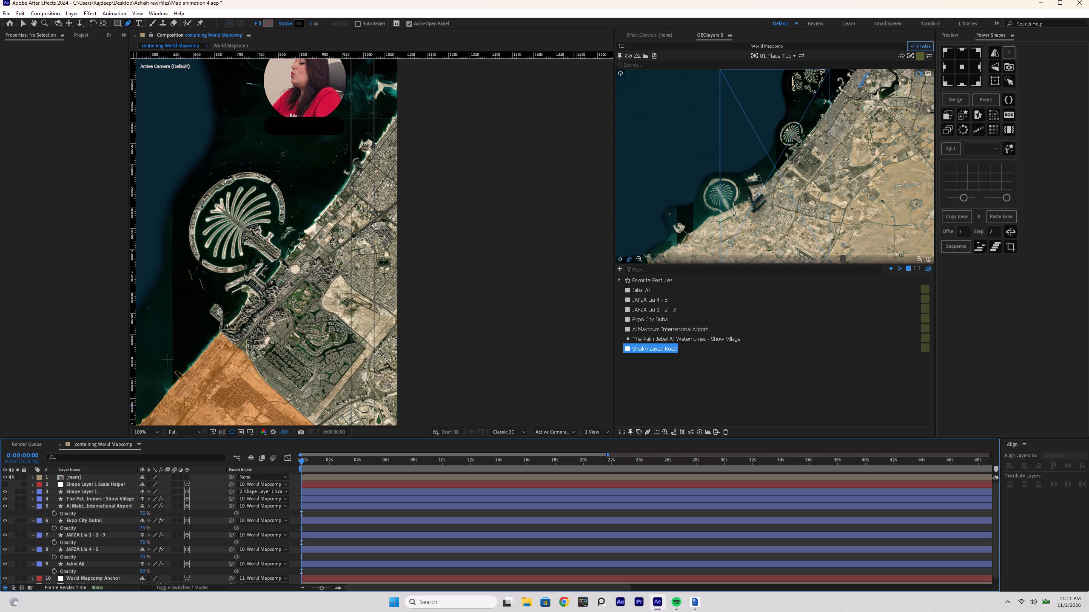
Zoom out and shift the GEOlayers map toward Dubai Creek, and delete the old Shape Layer 1.
{"action": "scroll", "coordinate": [812, 208], "scroll_direction": "down", "scroll_amount": 1}
{"action": "left_click_drag", "start_coordinate": [811, 207], "coordinate": [740, 220]}
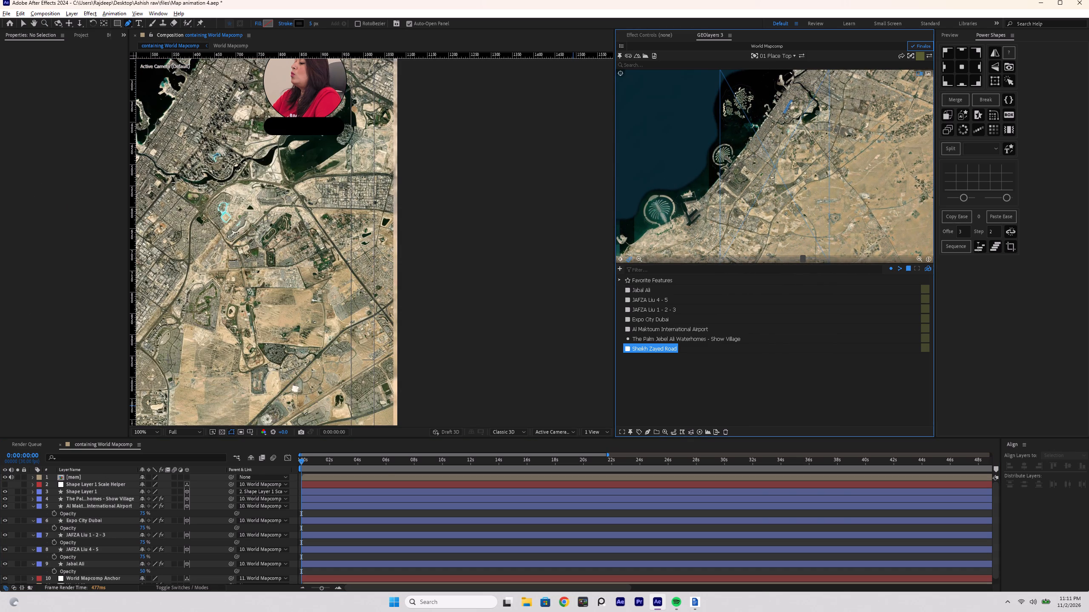
{"action": "left_click", "coordinate": [326, 493]}
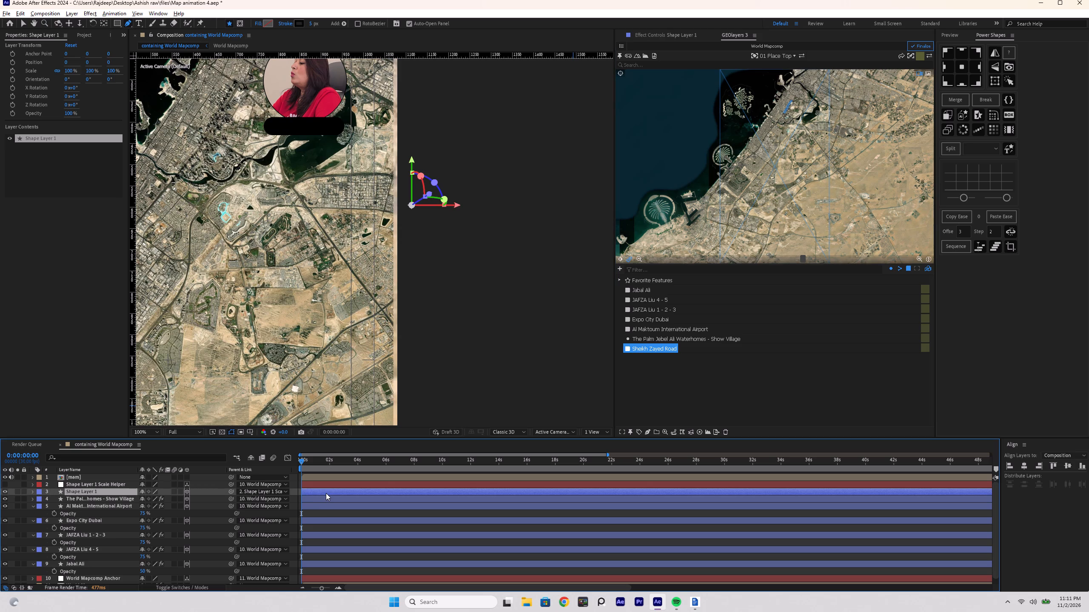
{"action": "key", "text": "BackSpace"}
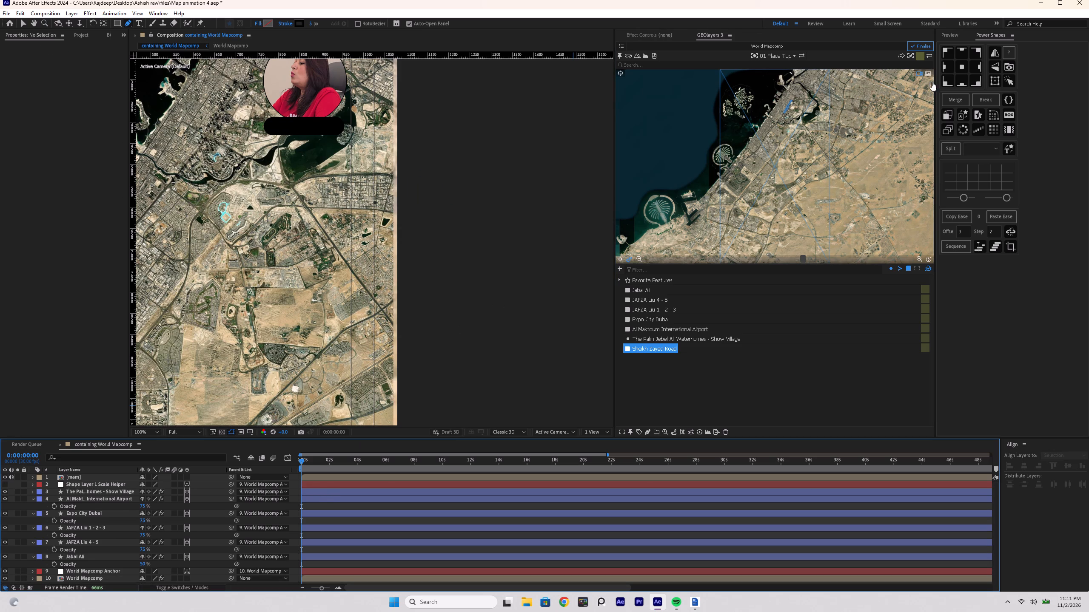
Add a new map-linked shape layer with GEOlayers, and start the road path on it with the Pen tool alongside Dubai Creek.
{"action": "left_click", "coordinate": [911, 57]}
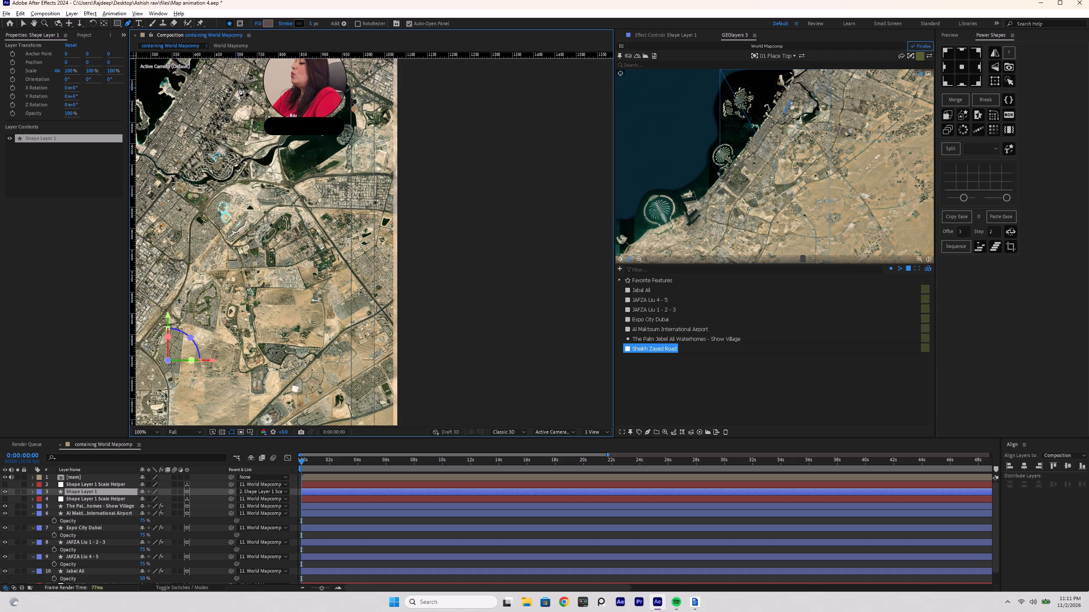
{"action": "left_click", "coordinate": [240, 84]}
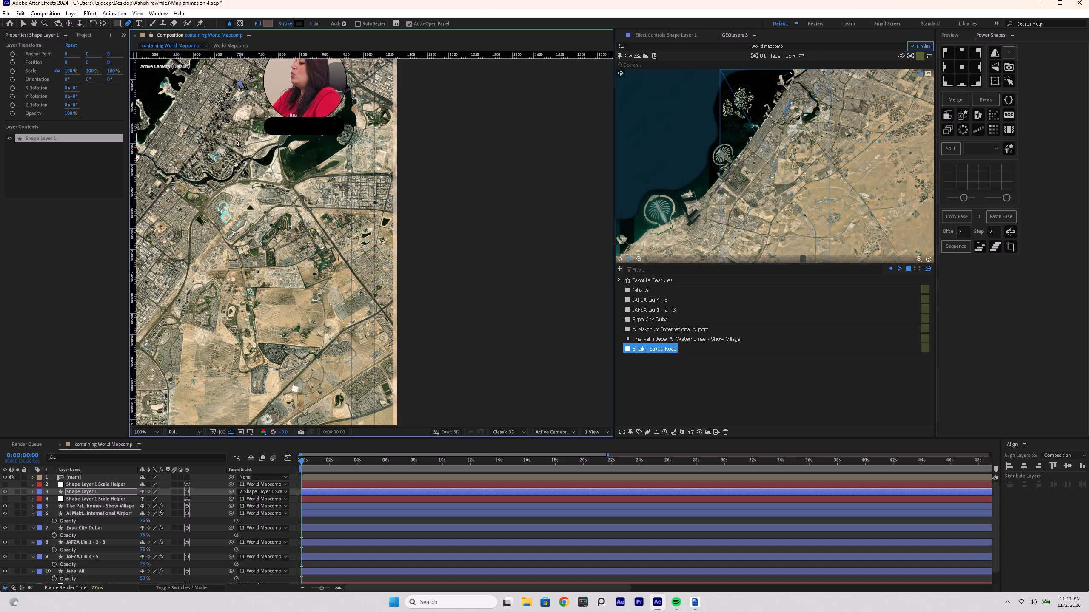
{"action": "left_click", "coordinate": [152, 202]}
{"action": "left_click", "coordinate": [152, 204]}
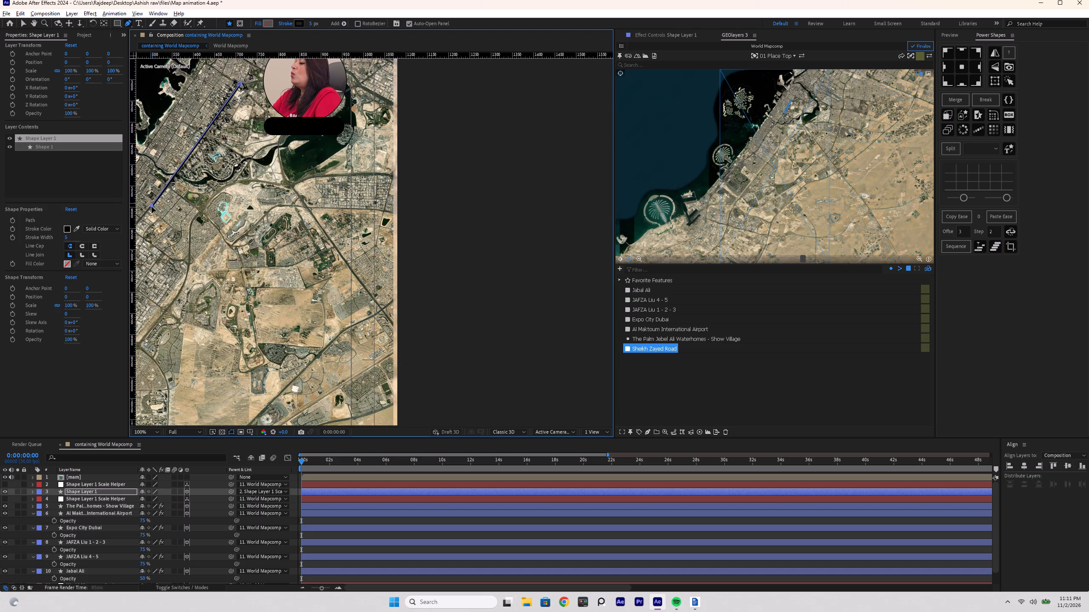
{"action": "left_click_drag", "start_coordinate": [151, 207], "coordinate": [151, 211], "text": "alt"}
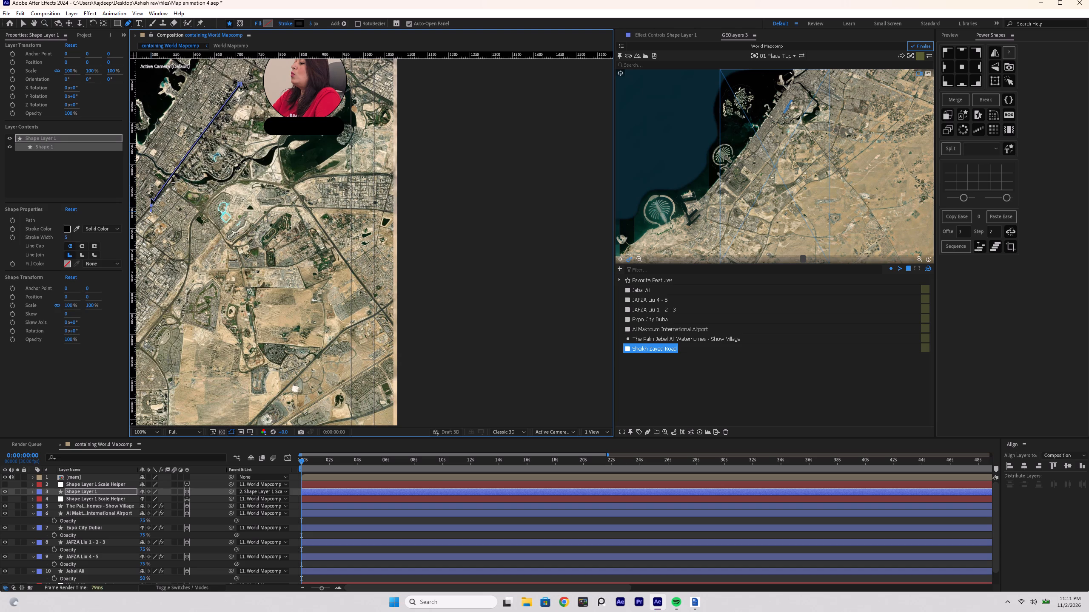
{"action": "left_click_drag", "start_coordinate": [152, 198], "coordinate": [161, 196]}
Shift and zoom out the GEOlayers map so the Palm and the industrial district to its southwest are in frame.
{"action": "left_click_drag", "start_coordinate": [747, 190], "coordinate": [810, 150]}
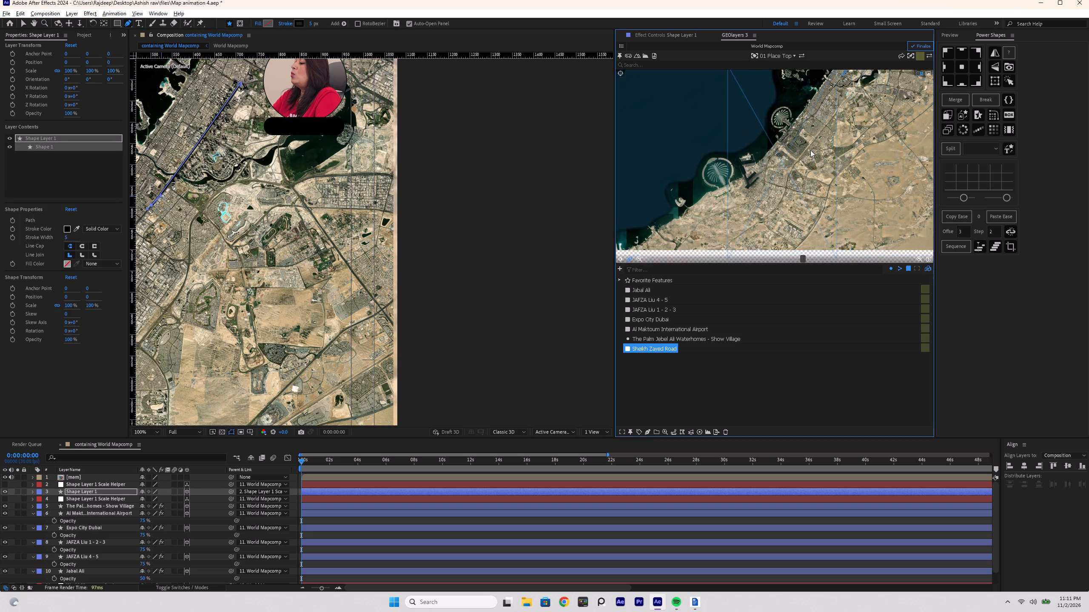
{"action": "left_click_drag", "start_coordinate": [810, 150], "coordinate": [830, 132]}
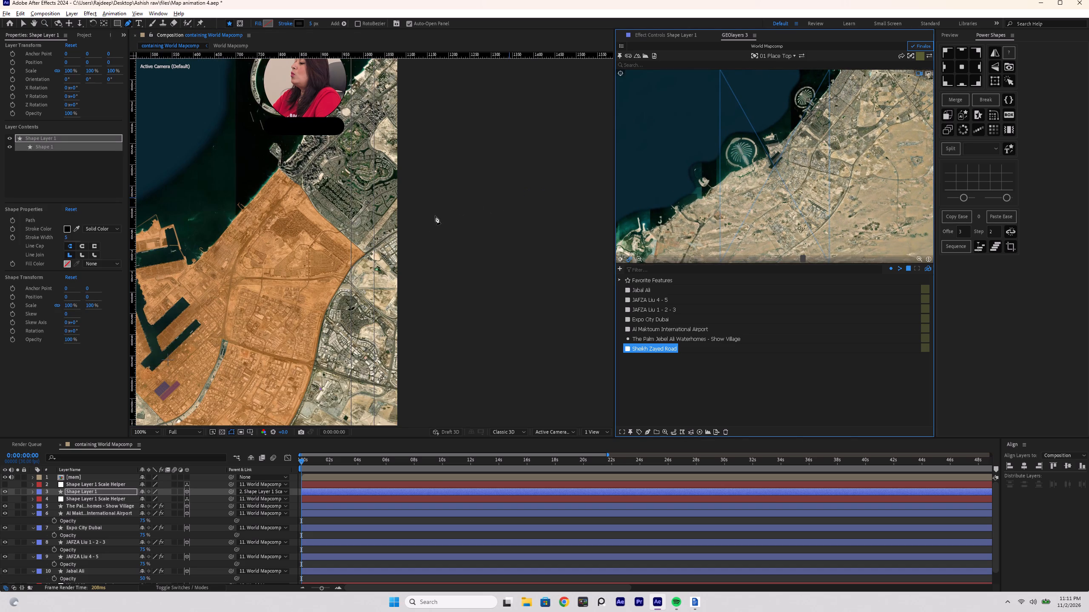
{"action": "scroll", "coordinate": [805, 153], "scroll_direction": "down", "scroll_amount": 2}
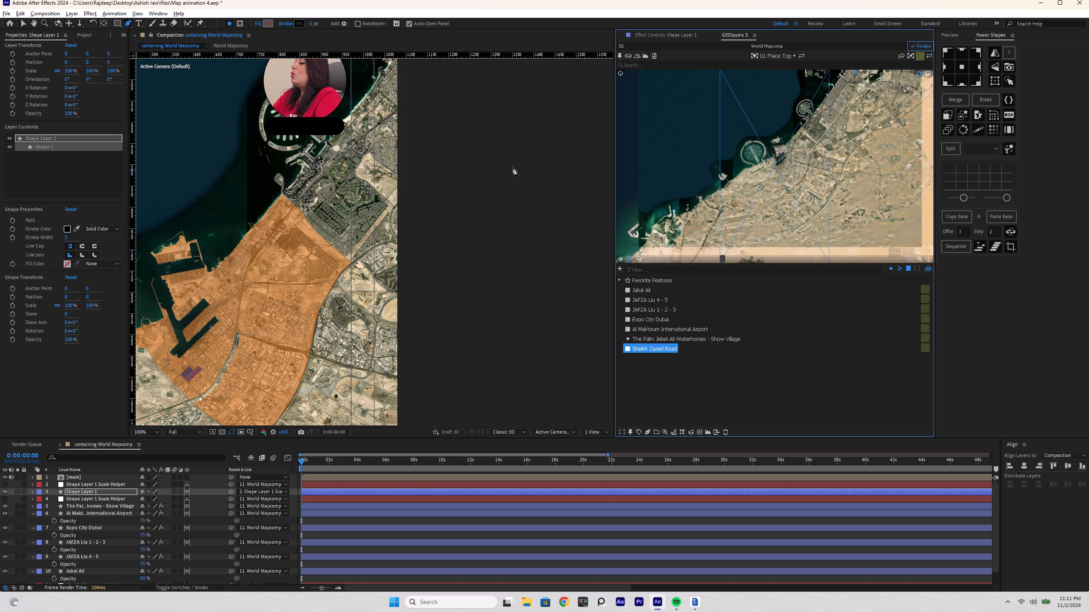
{"action": "left_click_drag", "start_coordinate": [794, 161], "coordinate": [778, 169]}
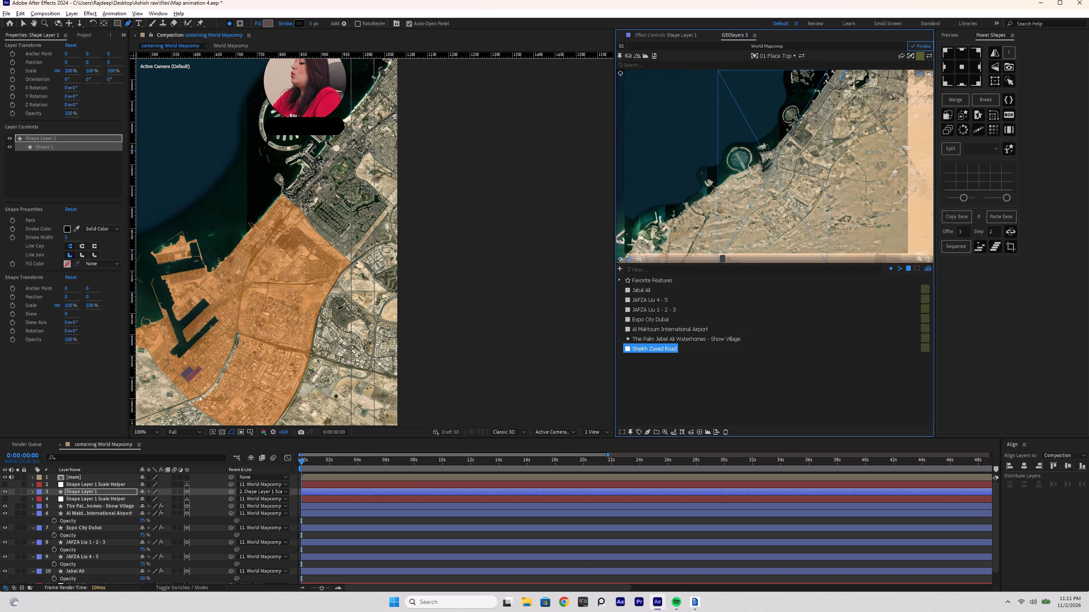
{"action": "left_click_drag", "start_coordinate": [778, 169], "coordinate": [774, 171]}
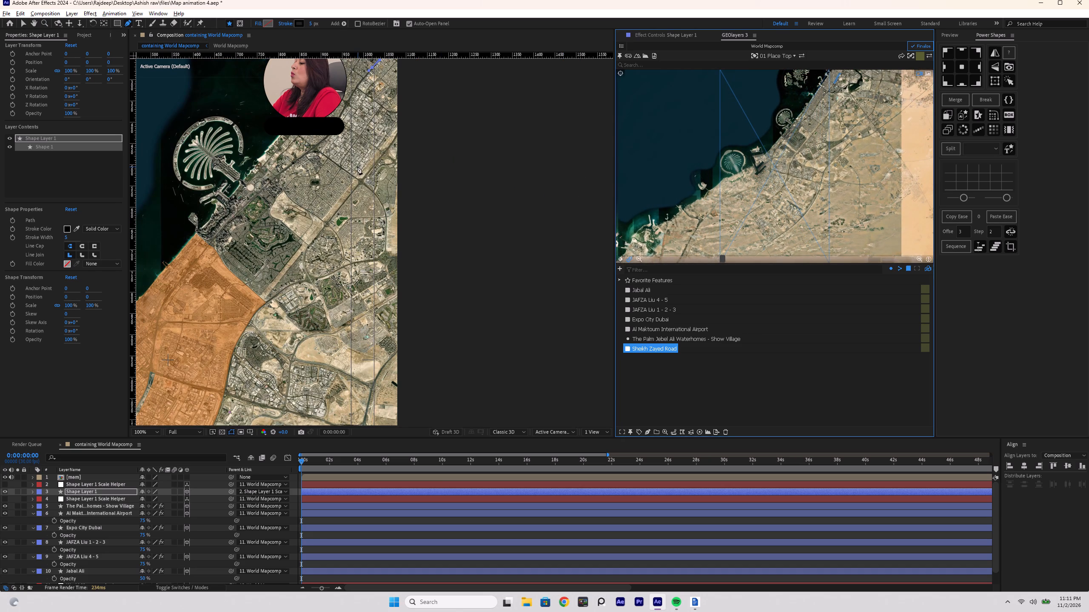
Extend the Sheikh Zayed Road path southwest from Dubai Creek with a Pen tool point on the road in the coastal city blocks.
{"action": "scroll", "coordinate": [363, 74], "scroll_direction": "up", "scroll_amount": 1}
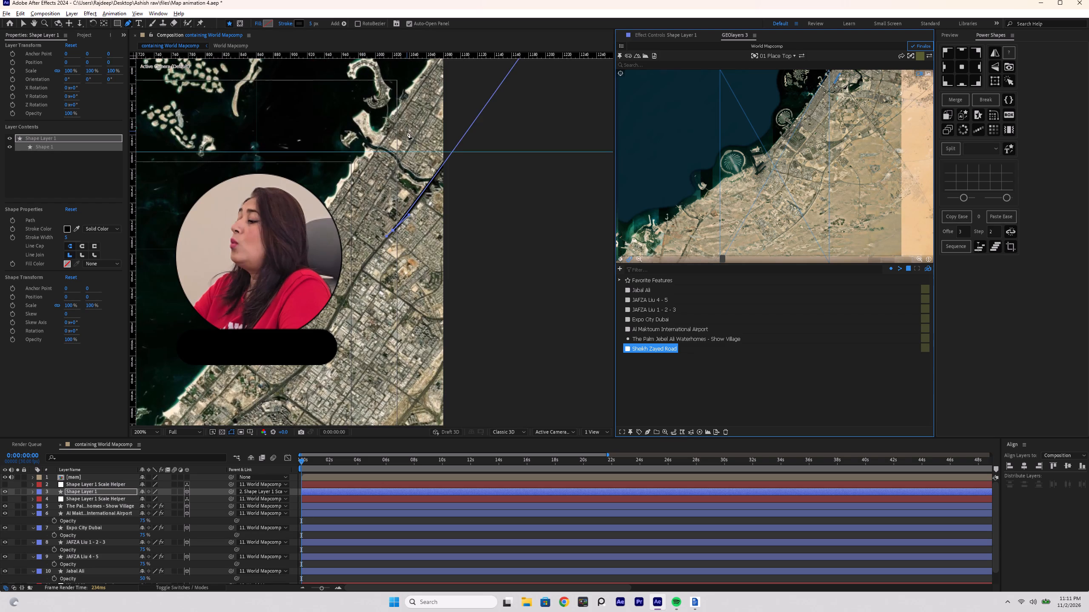
{"action": "scroll", "coordinate": [407, 132], "scroll_direction": "down", "scroll_amount": 1}
{"action": "key", "text": "space"}
{"action": "key", "text": "space"}
{"action": "key", "text": "space"}
{"action": "key", "text": "space"}
{"action": "key", "text": "space"}
{"action": "key", "text": "space"}
{"action": "key", "text": "space"}
{"action": "key", "text": "space"}
{"action": "key", "text": "space"}
{"action": "key", "text": "space"}
{"action": "left_click_drag", "start_coordinate": [390, 201], "coordinate": [380, 113]}
{"action": "scroll", "coordinate": [365, 150], "scroll_direction": "up", "scroll_amount": 1}
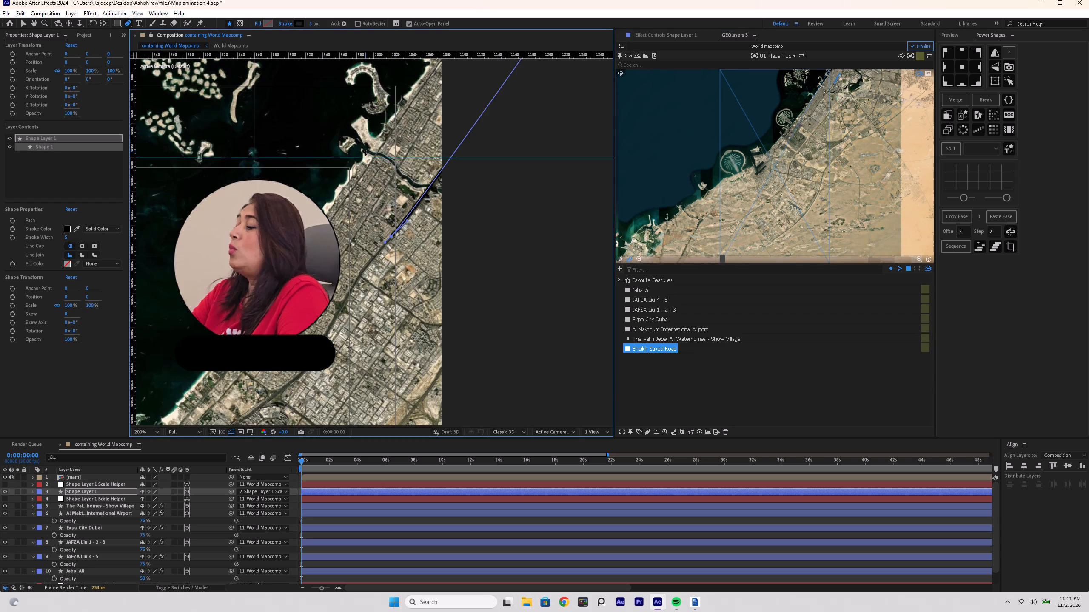
{"action": "key", "text": "space"}
{"action": "key", "text": "space"}
{"action": "key", "text": "space"}
{"action": "key", "text": "space"}
{"action": "key", "text": "space"}
{"action": "key", "text": "space"}
{"action": "key", "text": "space"}
{"action": "key", "text": "space"}
{"action": "key", "text": "space"}
{"action": "left_click_drag", "start_coordinate": [369, 163], "coordinate": [357, 82]}
{"action": "left_click", "coordinate": [324, 239]}
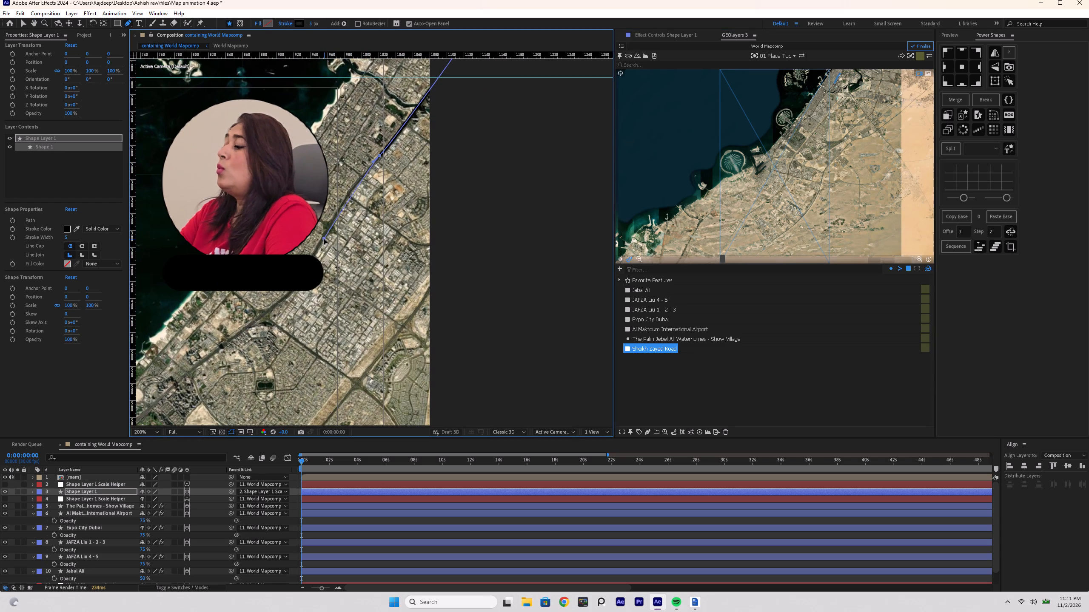
{"action": "left_click_drag", "start_coordinate": [325, 240], "coordinate": [326, 244], "text": "alt"}
Add a path point on the road inland of the Palm Jumeirah, and adjust its curve handle so the segment follows the road's bend.
{"action": "key", "text": "space"}
{"action": "key", "text": "space"}
{"action": "key", "text": "space"}
{"action": "key", "text": "space"}
{"action": "key", "text": "space"}
{"action": "key", "text": "space"}
{"action": "key", "text": "space"}
{"action": "key", "text": "space"}
{"action": "key", "text": "space"}
{"action": "key", "text": "space"}
{"action": "key", "text": "space"}
{"action": "left_click_drag", "start_coordinate": [327, 220], "coordinate": [369, 127]}
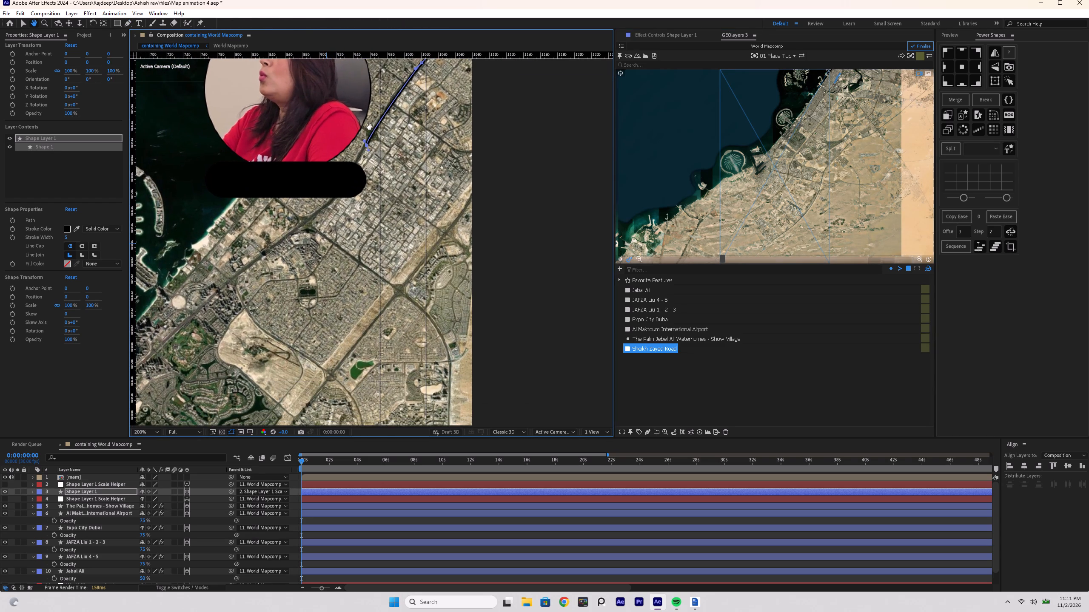
{"action": "left_click", "coordinate": [219, 286]}
{"action": "left_click_drag", "start_coordinate": [219, 287], "coordinate": [219, 294], "text": "alt"}
{"action": "left_click_drag", "start_coordinate": [219, 282], "coordinate": [299, 252]}
{"action": "key", "text": "space"}
{"action": "key", "text": "space"}
{"action": "key", "text": "space"}
{"action": "key", "text": "space"}
{"action": "key", "text": "space"}
{"action": "key", "text": "space"}
{"action": "key", "text": "space"}
{"action": "key", "text": "space"}
{"action": "key", "text": "space"}
{"action": "key", "text": "space"}
{"action": "key", "text": "space"}
{"action": "key", "text": "space"}
{"action": "left_click_drag", "start_coordinate": [262, 255], "coordinate": [345, 213]}
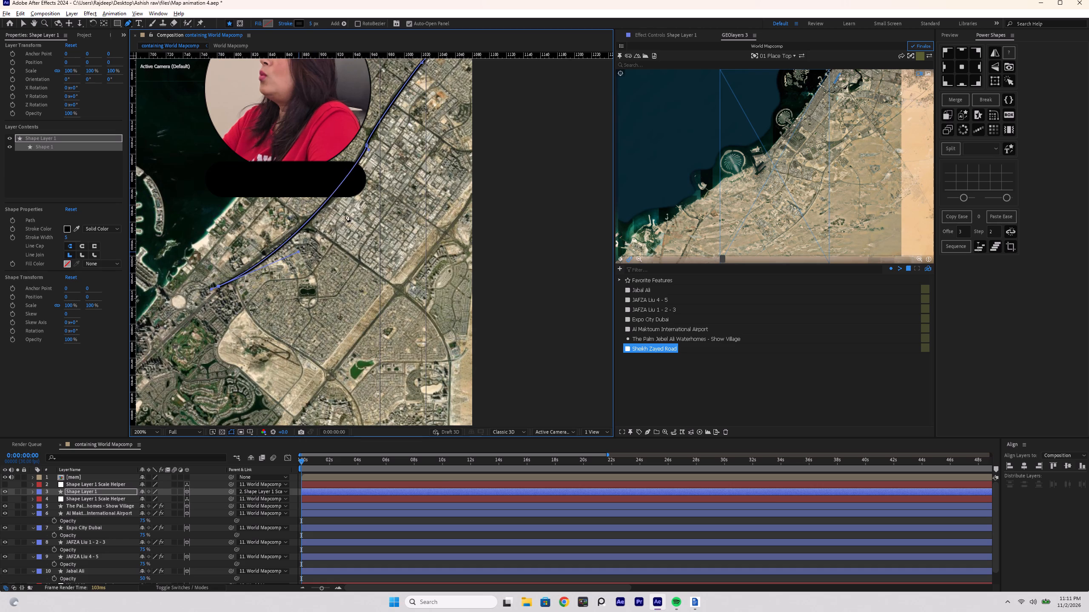
{"action": "left_click_drag", "start_coordinate": [345, 213], "coordinate": [441, 154]}
{"action": "key", "text": "space"}
{"action": "key", "text": "space"}
{"action": "key", "text": "space"}
{"action": "key", "text": "space"}
{"action": "key", "text": "space"}
{"action": "key", "text": "space"}
{"action": "key", "text": "space"}
{"action": "key", "text": "space"}
{"action": "key", "text": "space"}
{"action": "key", "text": "space"}
{"action": "key", "text": "space"}
{"action": "key", "text": "space"}
{"action": "key", "text": "space"}
{"action": "key", "text": "space"}
{"action": "key", "text": "space"}
{"action": "key", "text": "space"}
{"action": "key", "text": "space"}
{"action": "key", "text": "space"}
{"action": "left_click_drag", "start_coordinate": [283, 257], "coordinate": [428, 191]}
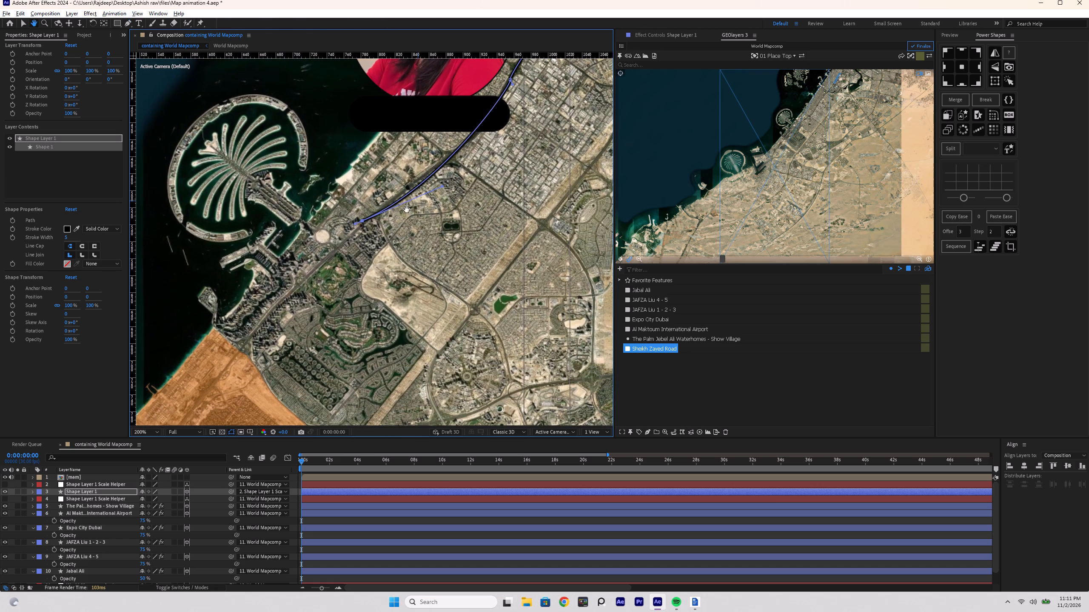
{"action": "left_click_drag", "start_coordinate": [443, 185], "coordinate": [443, 175]}
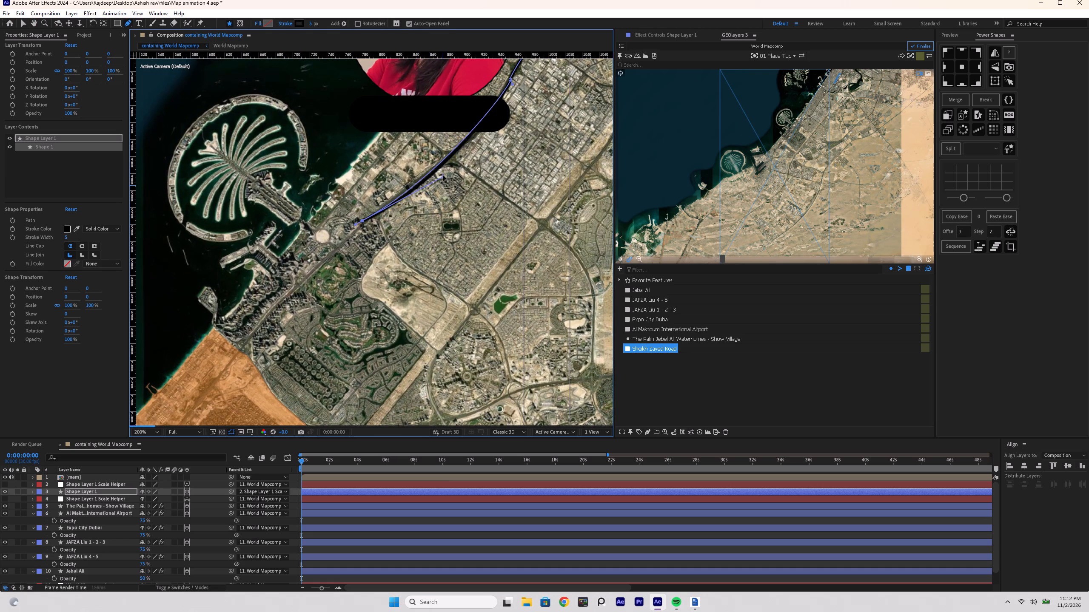
{"action": "left_click_drag", "start_coordinate": [443, 175], "coordinate": [443, 174]}
Extend the road path with a straight segment past the marina to the northeast edge of the orange industrial district.
{"action": "key", "text": "space"}
{"action": "key", "text": "space"}
{"action": "key", "text": "space"}
{"action": "key", "text": "space"}
{"action": "key", "text": "space"}
{"action": "key", "text": "space"}
{"action": "key", "text": "space"}
{"action": "key", "text": "space"}
{"action": "key", "text": "space"}
{"action": "key", "text": "space"}
{"action": "key", "text": "space"}
{"action": "key", "text": "space"}
{"action": "key", "text": "space"}
{"action": "left_click_drag", "start_coordinate": [354, 210], "coordinate": [463, 117]}
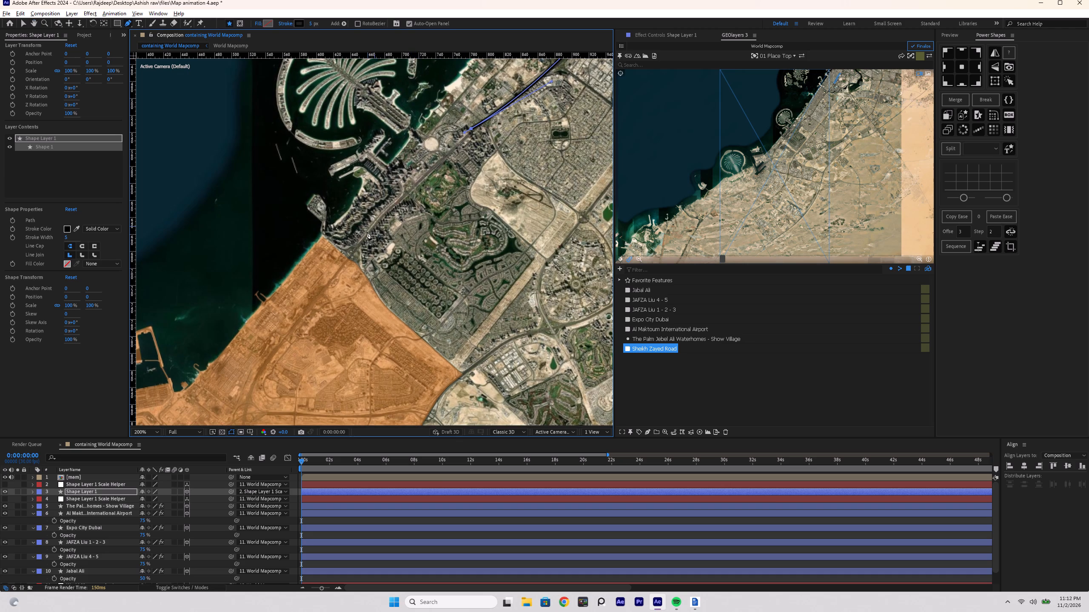
{"action": "left_click", "coordinate": [350, 255]}
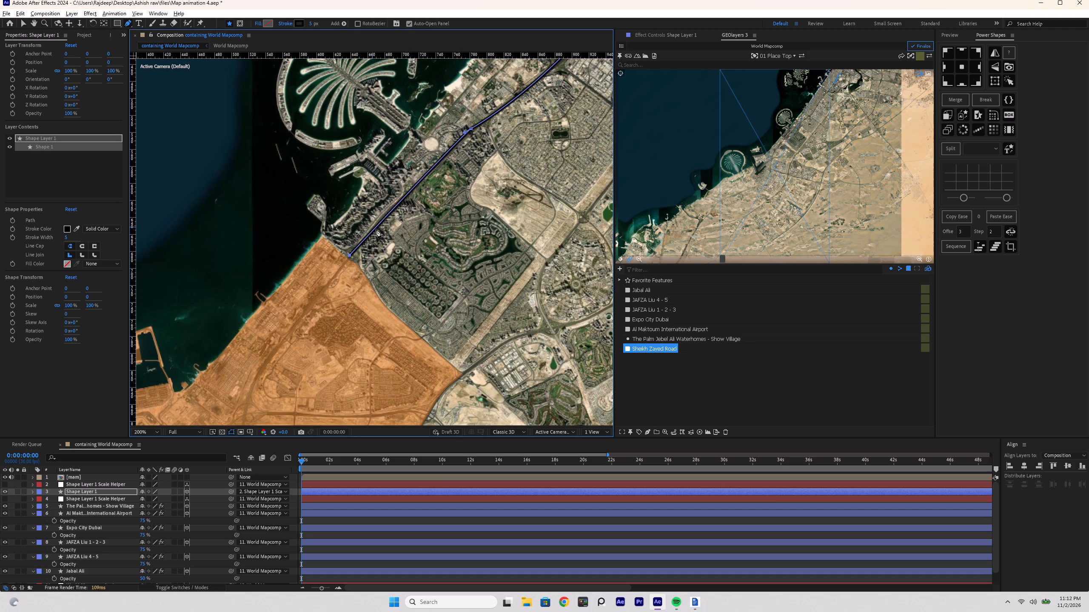
Add a path point midway through the orange district, east of the port basins, and shape its curve handle to match the road.
{"action": "key", "text": "space"}
{"action": "key", "text": "space"}
{"action": "key", "text": "space"}
{"action": "key", "text": "space"}
{"action": "key", "text": "space"}
{"action": "key", "text": "space"}
{"action": "key", "text": "space"}
{"action": "key", "text": "space"}
{"action": "key", "text": "space"}
{"action": "key", "text": "space"}
{"action": "key", "text": "space"}
{"action": "key", "text": "space"}
{"action": "key", "text": "space"}
{"action": "key", "text": "space"}
{"action": "key", "text": "space"}
{"action": "key", "text": "space"}
{"action": "key", "text": "space"}
{"action": "key", "text": "space"}
{"action": "key", "text": "space"}
{"action": "key", "text": "space"}
{"action": "left_click_drag", "start_coordinate": [382, 234], "coordinate": [485, 107]}
{"action": "left_click_drag", "start_coordinate": [376, 217], "coordinate": [432, 127]}
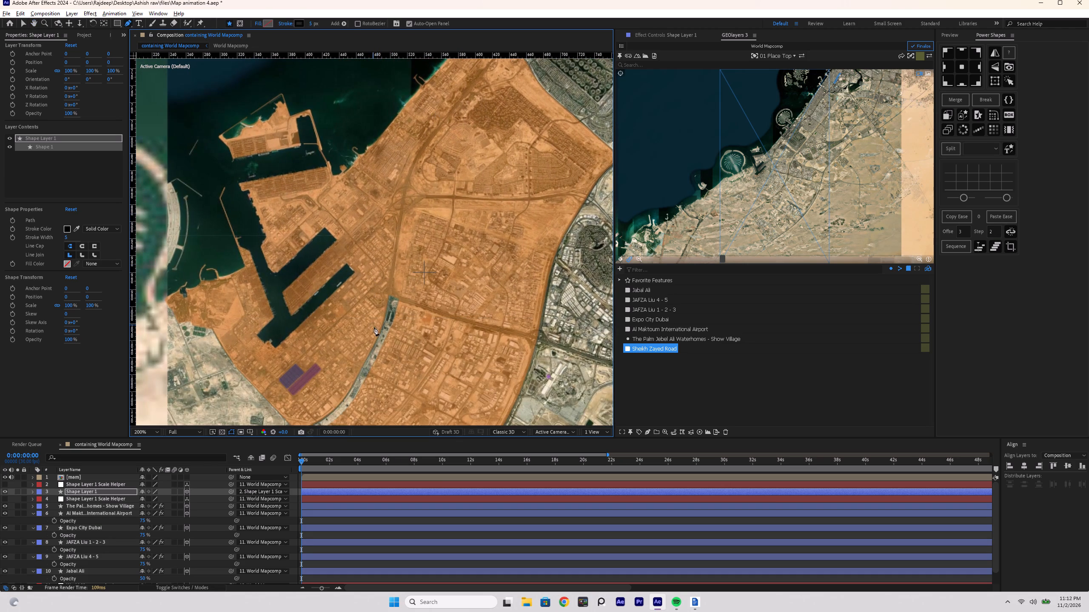
{"action": "key", "text": "space"}
{"action": "key", "text": "space"}
{"action": "key", "text": "space"}
{"action": "key", "text": "space"}
{"action": "left_click_drag", "start_coordinate": [381, 259], "coordinate": [422, 219]}
{"action": "scroll", "coordinate": [422, 218], "scroll_direction": "down", "scroll_amount": 2}
{"action": "scroll", "coordinate": [406, 227], "scroll_direction": "up", "scroll_amount": 1}
{"action": "key", "text": "space"}
{"action": "key", "text": "space"}
{"action": "key", "text": "space"}
{"action": "key", "text": "space"}
{"action": "left_click_drag", "start_coordinate": [377, 258], "coordinate": [407, 218]}
{"action": "left_click", "coordinate": [371, 230]}
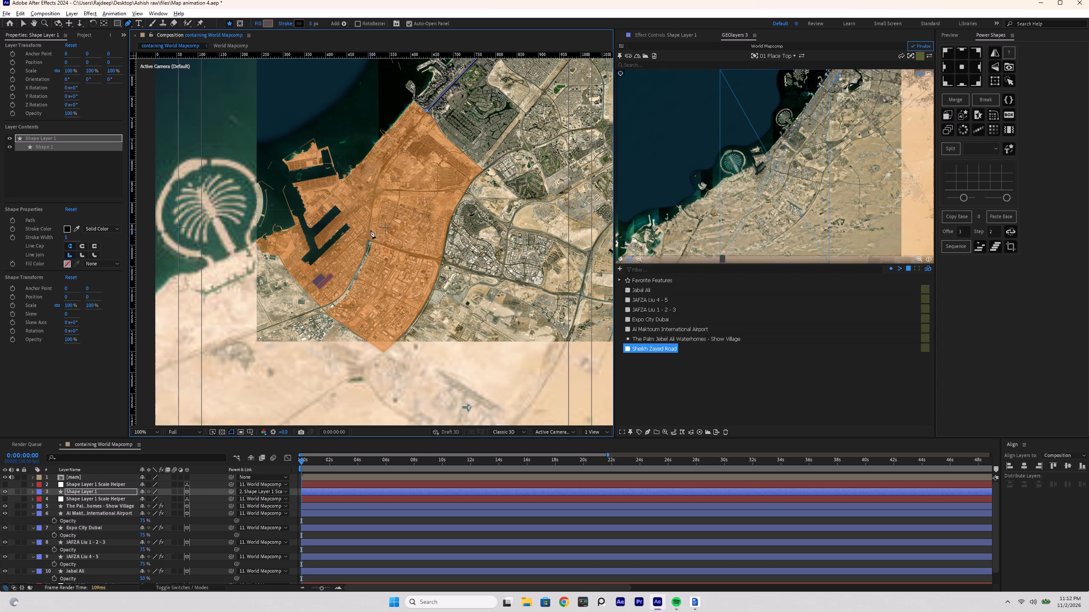
{"action": "left_click_drag", "start_coordinate": [371, 230], "coordinate": [376, 239], "text": "alt"}
{"action": "left_click_drag", "start_coordinate": [370, 220], "coordinate": [370, 160]}
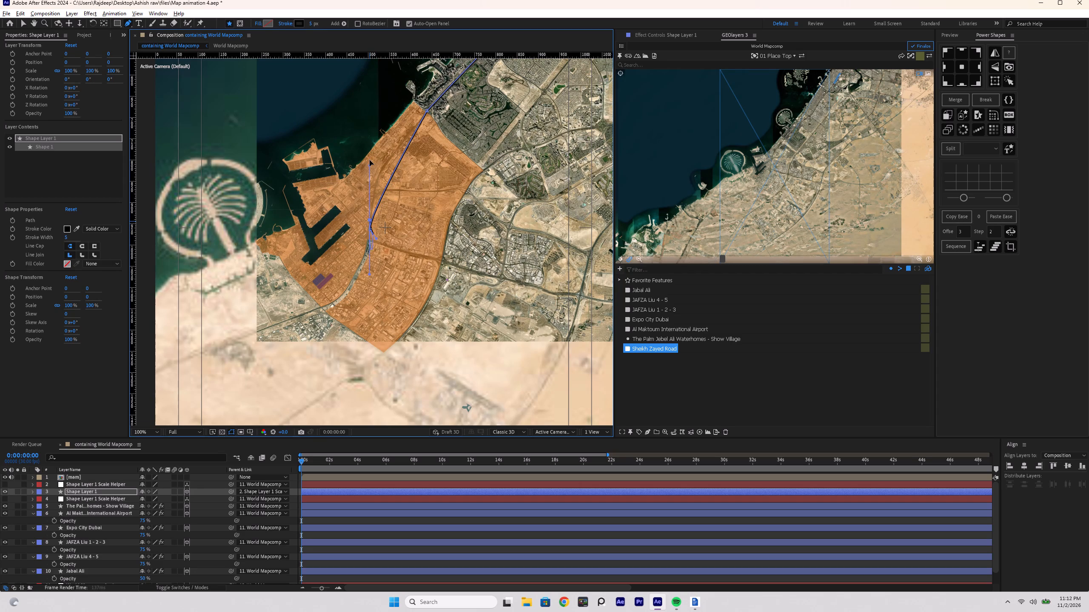
{"action": "left_click_drag", "start_coordinate": [370, 160], "coordinate": [368, 165]}
{"action": "key", "text": "ctrl+z"}
{"action": "left_click_drag", "start_coordinate": [366, 220], "coordinate": [366, 169]}
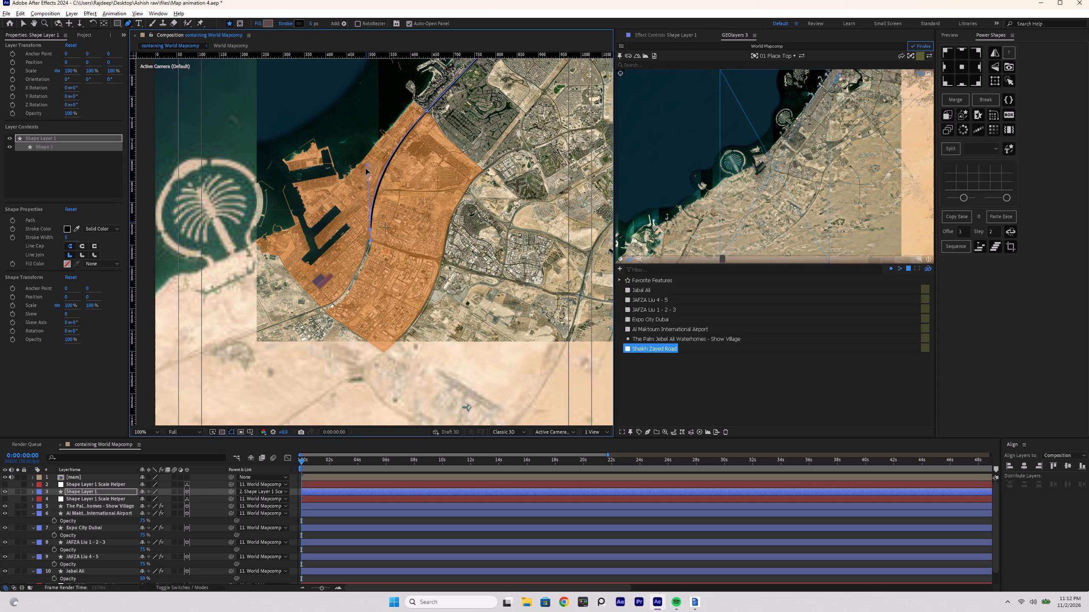
{"action": "left_click_drag", "start_coordinate": [366, 169], "coordinate": [365, 169]}
Extend the Sheikh Zayed Road path with a Pen tool point on the desert coast road southwest of the orange industrial district, south of Palm Jebel Ali.
{"action": "key", "text": "space"}
{"action": "key", "text": "space"}
{"action": "key", "text": "space"}
{"action": "key", "text": "space"}
{"action": "key", "text": "space"}
{"action": "key", "text": "space"}
{"action": "key", "text": "space"}
{"action": "key", "text": "space"}
{"action": "key", "text": "space"}
{"action": "key", "text": "space"}
{"action": "key", "text": "space"}
{"action": "key", "text": "space"}
{"action": "key", "text": "space"}
{"action": "key", "text": "space"}
{"action": "key", "text": "space"}
{"action": "key", "text": "space"}
{"action": "key", "text": "space"}
{"action": "key", "text": "space"}
{"action": "key", "text": "space"}
{"action": "left_click_drag", "start_coordinate": [353, 214], "coordinate": [394, 113]}
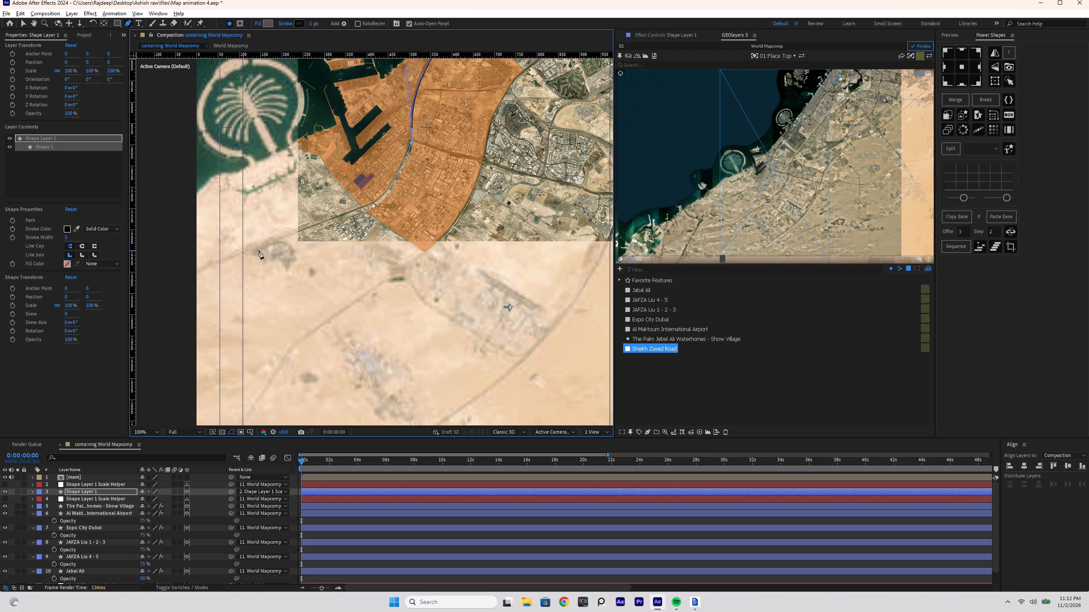
{"action": "key", "text": "space"}
{"action": "key", "text": "space"}
{"action": "key", "text": "space"}
{"action": "key", "text": "space"}
{"action": "key", "text": "space"}
{"action": "key", "text": "space"}
{"action": "key", "text": "space"}
{"action": "key", "text": "space"}
{"action": "key", "text": "space"}
{"action": "left_click_drag", "start_coordinate": [307, 250], "coordinate": [426, 219]}
{"action": "left_click", "coordinate": [341, 226]}
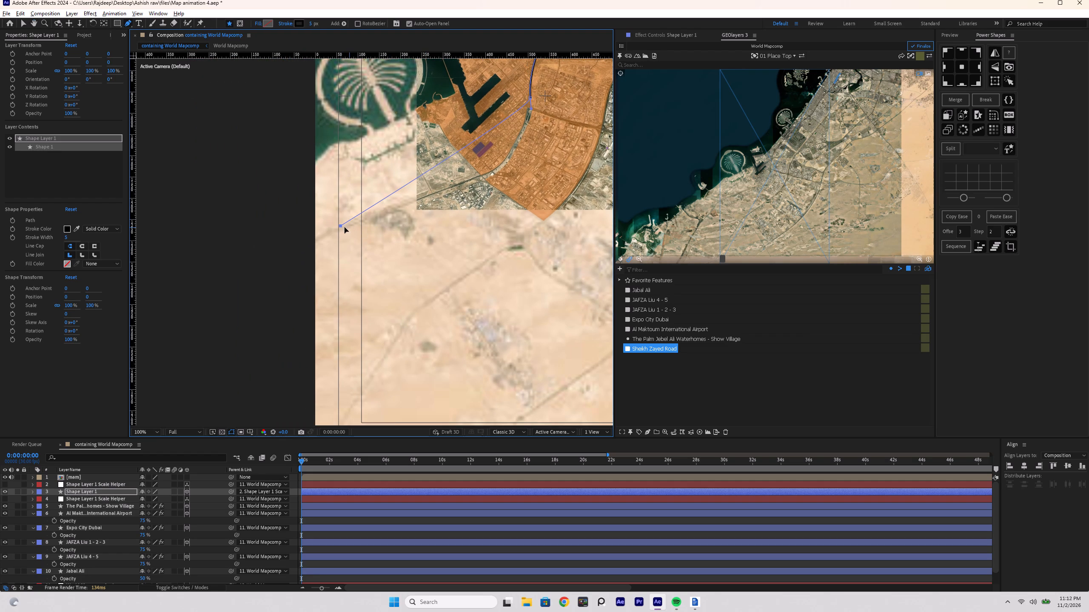
{"action": "left_click_drag", "start_coordinate": [344, 228], "coordinate": [343, 239], "text": "alt"}
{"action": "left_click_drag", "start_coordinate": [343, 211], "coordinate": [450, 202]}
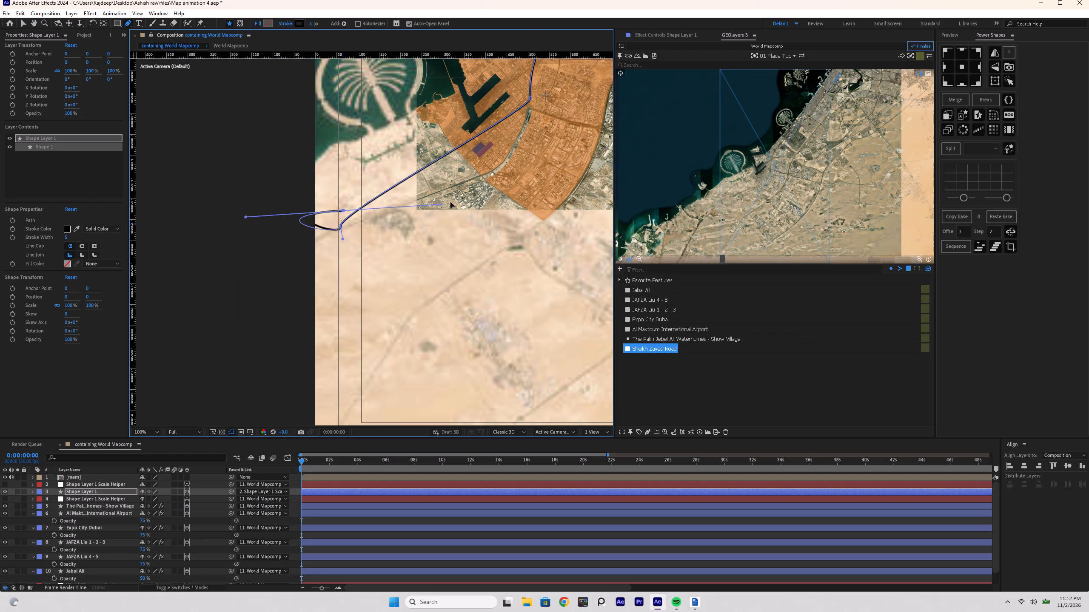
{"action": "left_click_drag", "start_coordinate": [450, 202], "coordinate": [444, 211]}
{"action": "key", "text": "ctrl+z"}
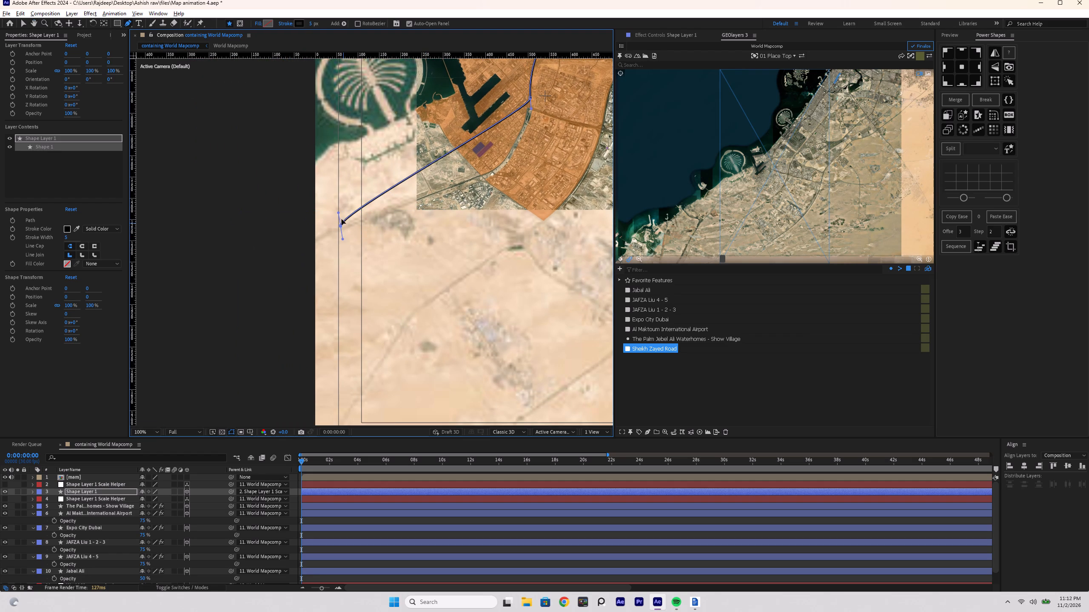
Pull the newest point's curve handle toward the orange district's southern tip so the segment bends along the road.
{"action": "left_click_drag", "start_coordinate": [338, 212], "coordinate": [542, 167]}
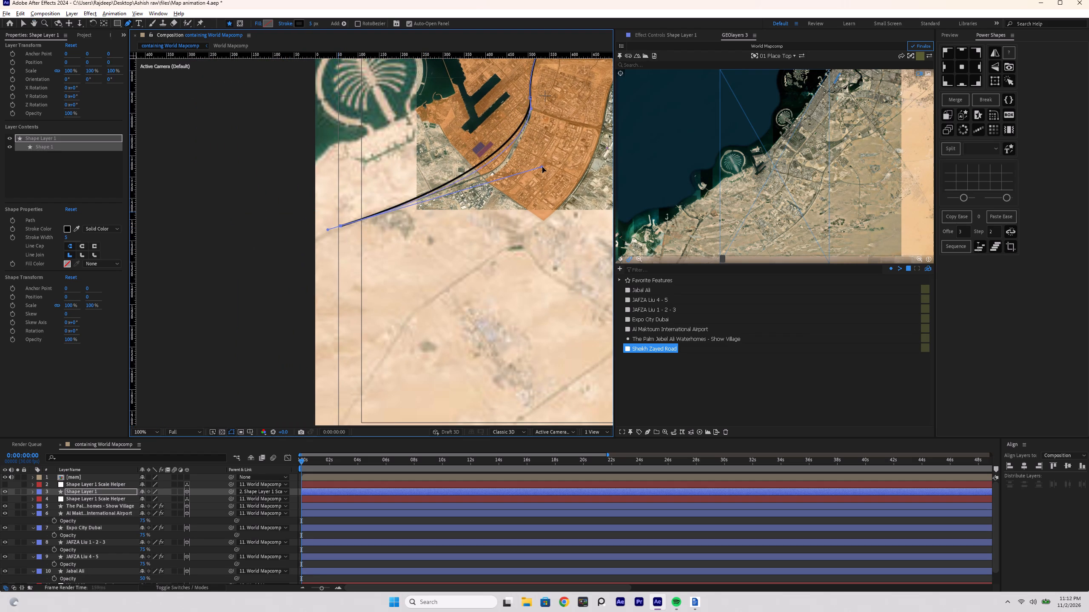
{"action": "left_click_drag", "start_coordinate": [542, 167], "coordinate": [523, 202]}
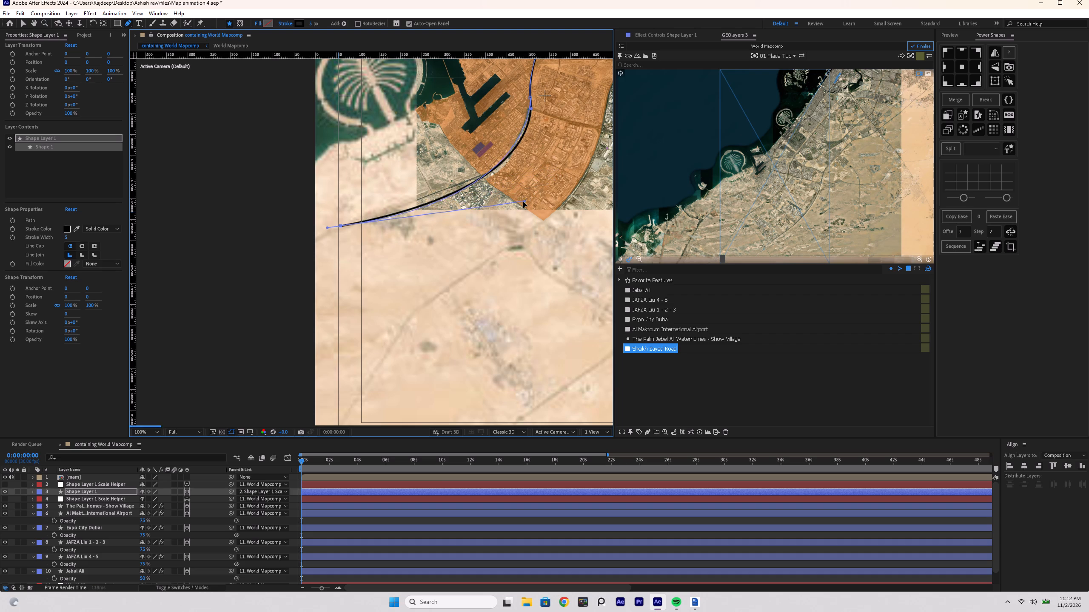
{"action": "left_click_drag", "start_coordinate": [523, 202], "coordinate": [522, 201]}
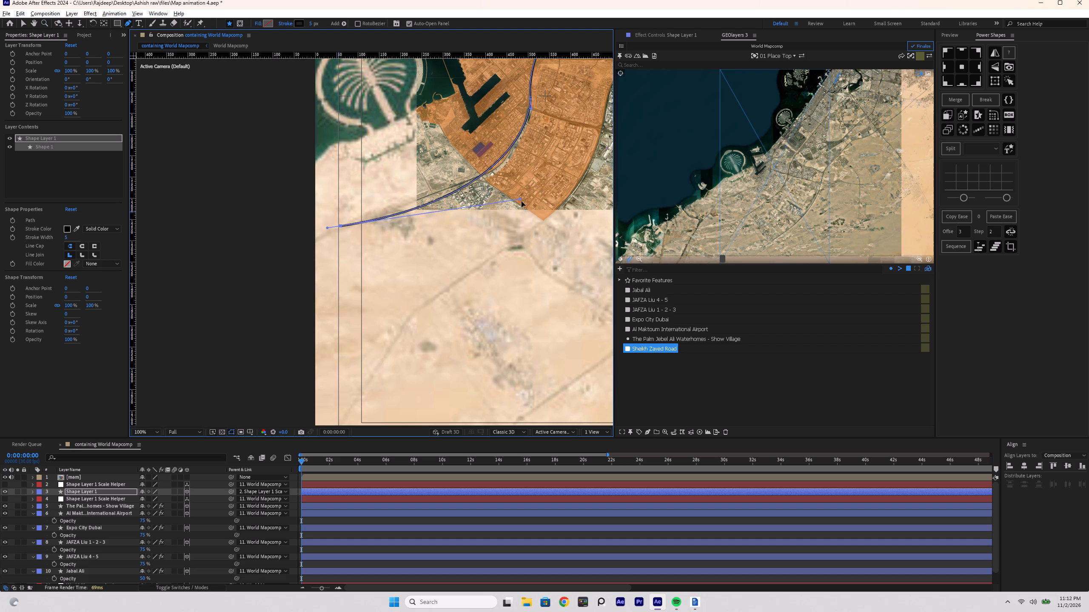
{"action": "left_click_drag", "start_coordinate": [522, 201], "coordinate": [524, 204]}
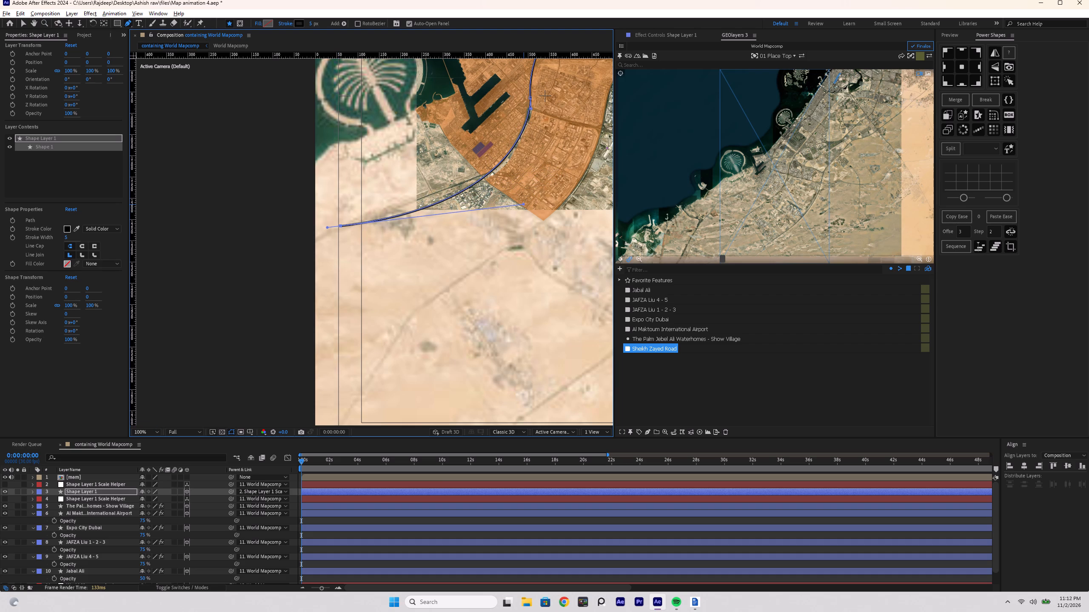
Shift the map southwest to cover more of the coast and readjust the end point's curve handle to fit the road.
{"action": "left_click_drag", "start_coordinate": [804, 170], "coordinate": [854, 116]}
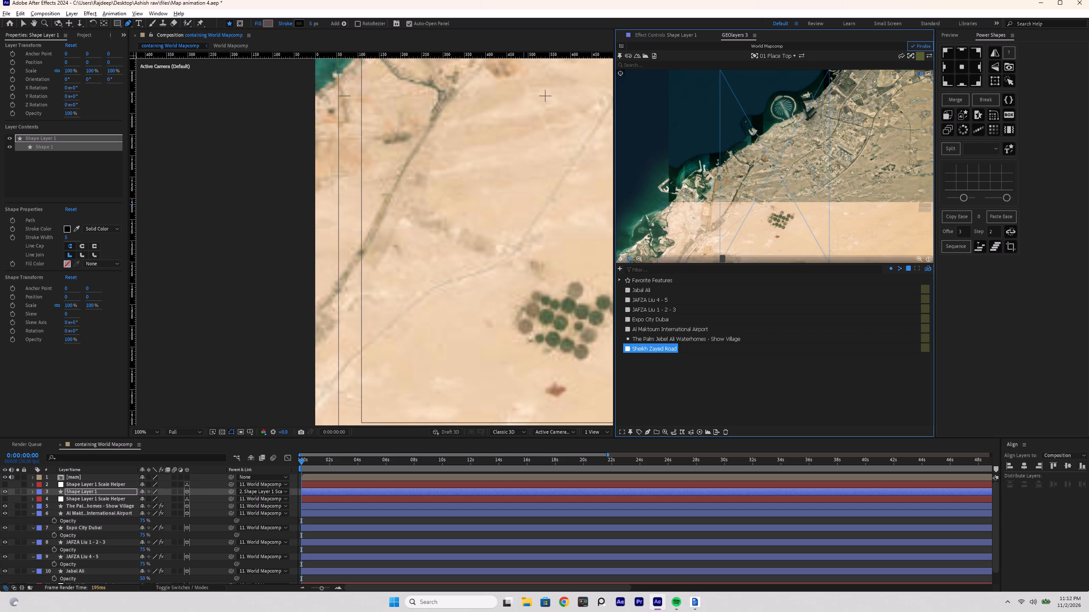
{"action": "scroll", "coordinate": [806, 156], "scroll_direction": "down", "scroll_amount": 2}
{"action": "left_click_drag", "start_coordinate": [811, 156], "coordinate": [798, 181]}
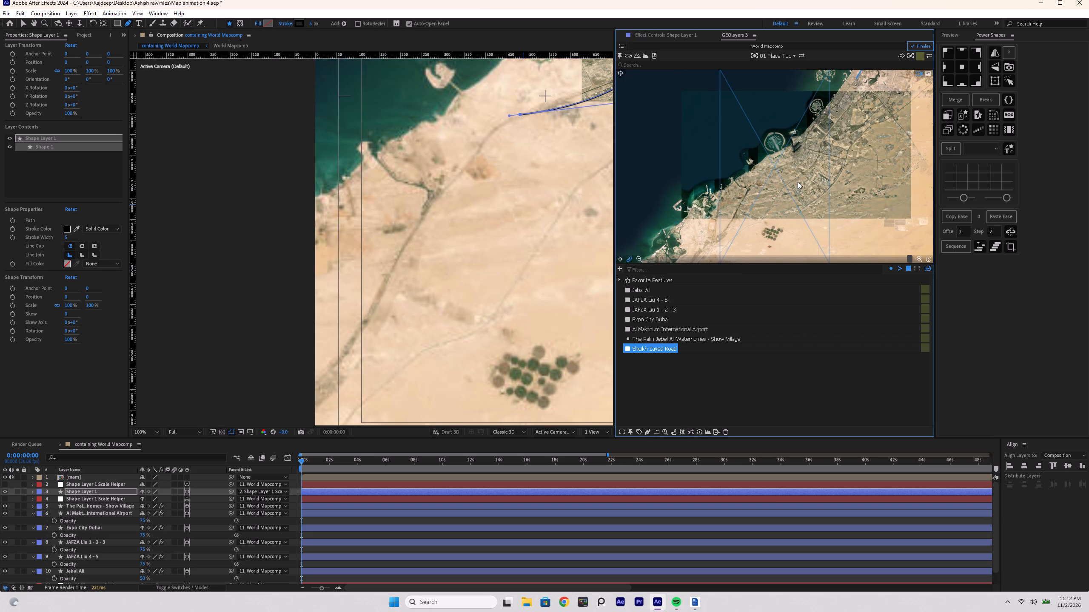
{"action": "scroll", "coordinate": [805, 146], "scroll_direction": "down", "scroll_amount": 1}
{"action": "left_click_drag", "start_coordinate": [794, 157], "coordinate": [781, 168]}
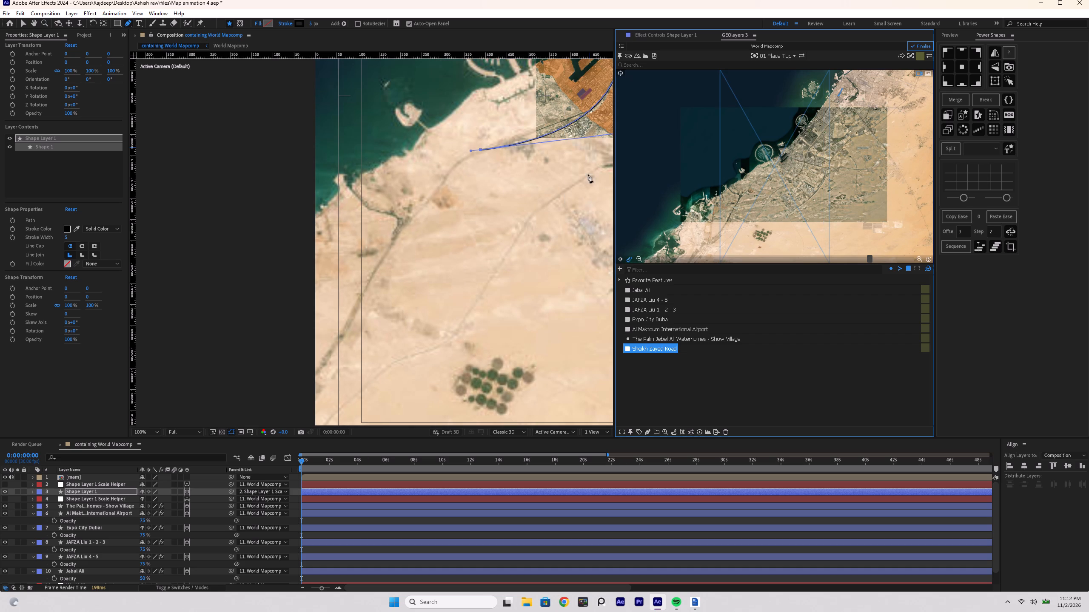
{"action": "key", "text": "space"}
{"action": "key", "text": "space"}
{"action": "key", "text": "space"}
{"action": "key", "text": "space"}
{"action": "key", "text": "space"}
{"action": "key", "text": "space"}
{"action": "key", "text": "space"}
{"action": "key", "text": "space"}
{"action": "key", "text": "space"}
{"action": "key", "text": "space"}
{"action": "key", "text": "space"}
{"action": "key", "text": "space"}
{"action": "key", "text": "space"}
{"action": "key", "text": "space"}
{"action": "key", "text": "space"}
{"action": "key", "text": "space"}
{"action": "key", "text": "space"}
{"action": "left_click_drag", "start_coordinate": [519, 143], "coordinate": [468, 194]}
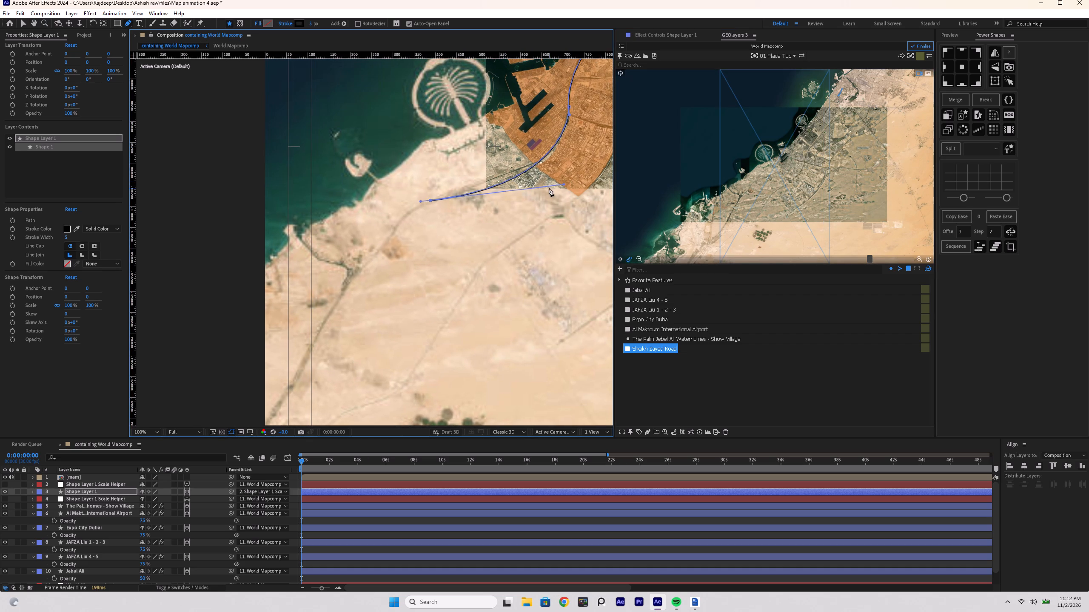
{"action": "left_click_drag", "start_coordinate": [562, 182], "coordinate": [536, 178]}
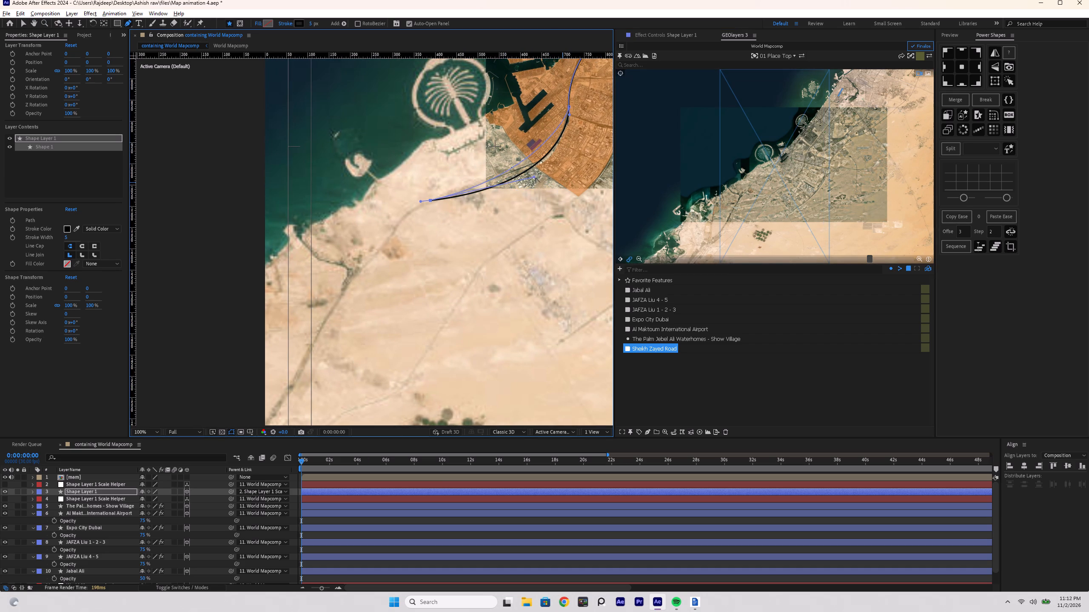
{"action": "left_click_drag", "start_coordinate": [536, 178], "coordinate": [554, 194]}
Add a path point on the road just outside the orange district's southwest edge and refine the handles of the curve around it.
{"action": "left_click", "coordinate": [495, 187]}
{"action": "left_click_drag", "start_coordinate": [495, 188], "coordinate": [493, 180]}
{"action": "left_click_drag", "start_coordinate": [556, 156], "coordinate": [576, 155]}
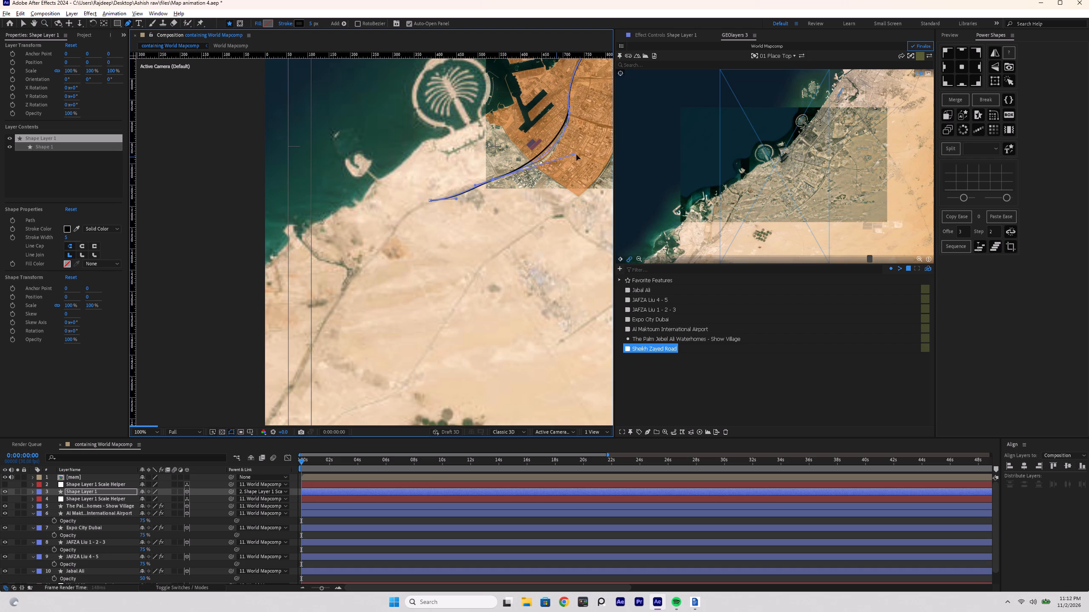
{"action": "left_click_drag", "start_coordinate": [576, 155], "coordinate": [557, 175]}
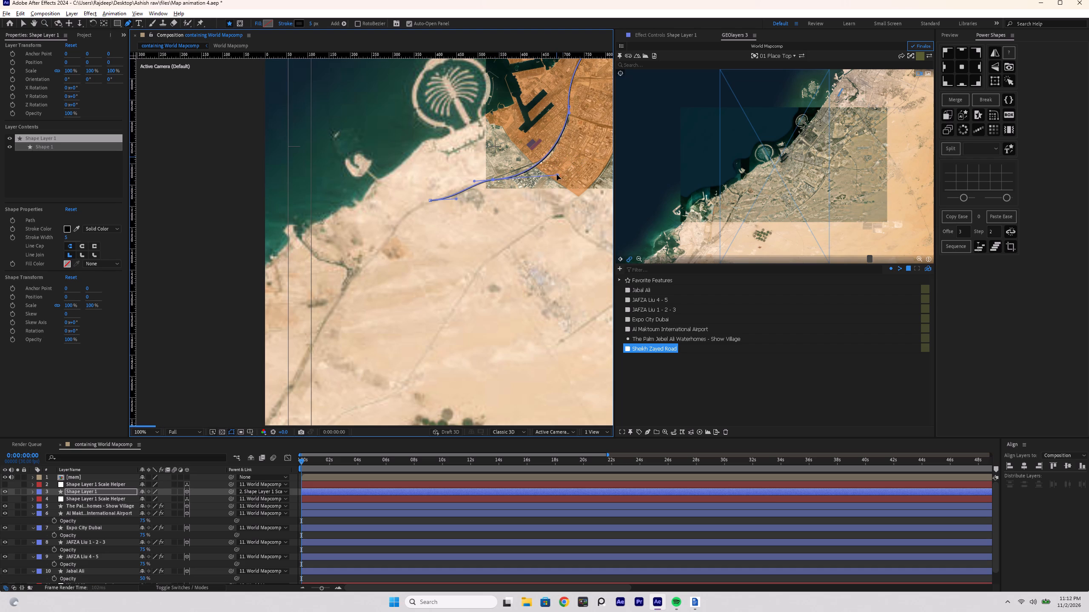
{"action": "left_click_drag", "start_coordinate": [557, 175], "coordinate": [556, 174]}
{"action": "left_click_drag", "start_coordinate": [558, 172], "coordinate": [556, 173]}
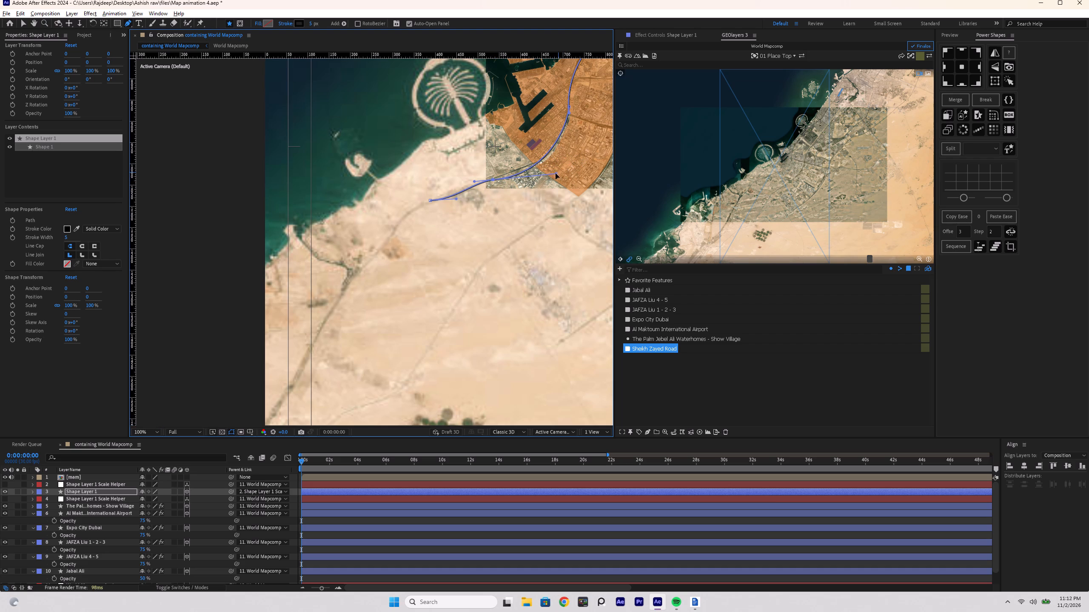
{"action": "left_click_drag", "start_coordinate": [556, 173], "coordinate": [511, 178]}
Insert a path point in the orange district's southwest part, move it onto the road bend, and fine-tune the adjoining handles.
{"action": "left_click", "coordinate": [533, 150]}
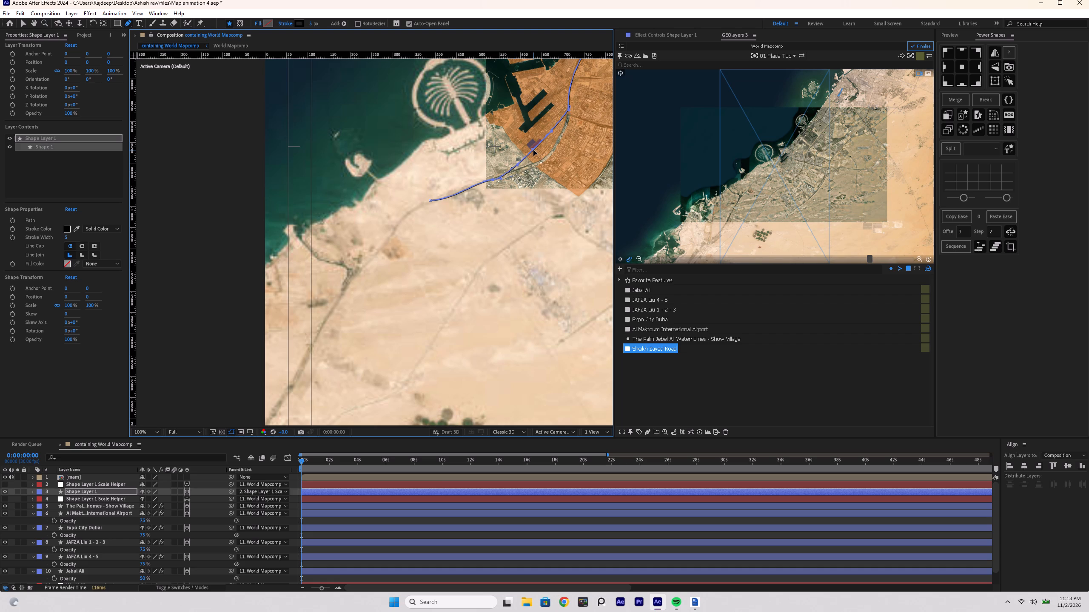
{"action": "left_click_drag", "start_coordinate": [535, 150], "coordinate": [550, 156]}
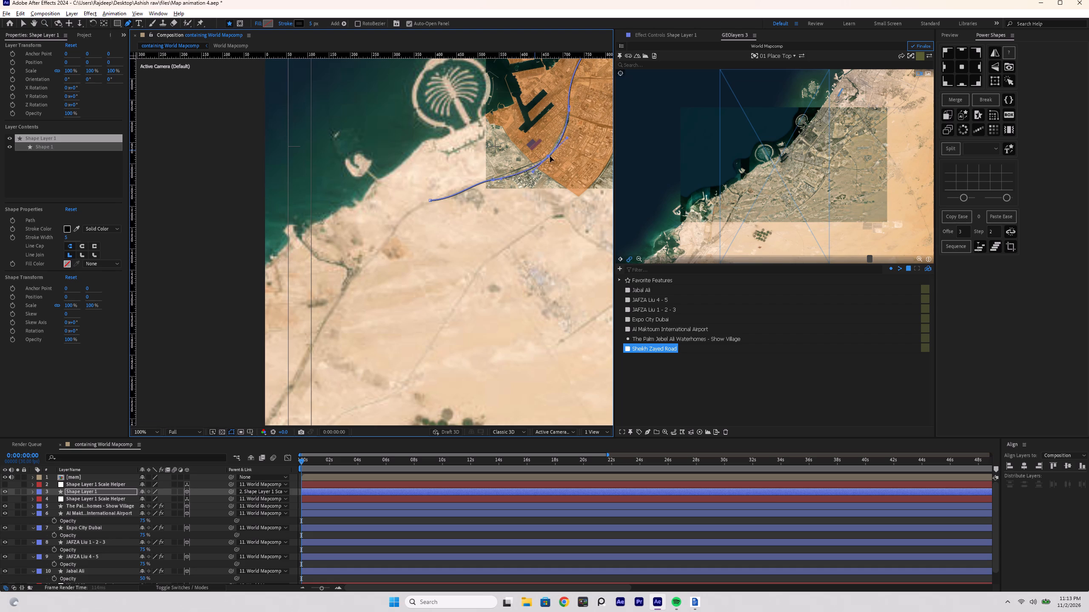
{"action": "left_click_drag", "start_coordinate": [550, 156], "coordinate": [549, 155]}
{"action": "left_click_drag", "start_coordinate": [529, 169], "coordinate": [525, 167]}
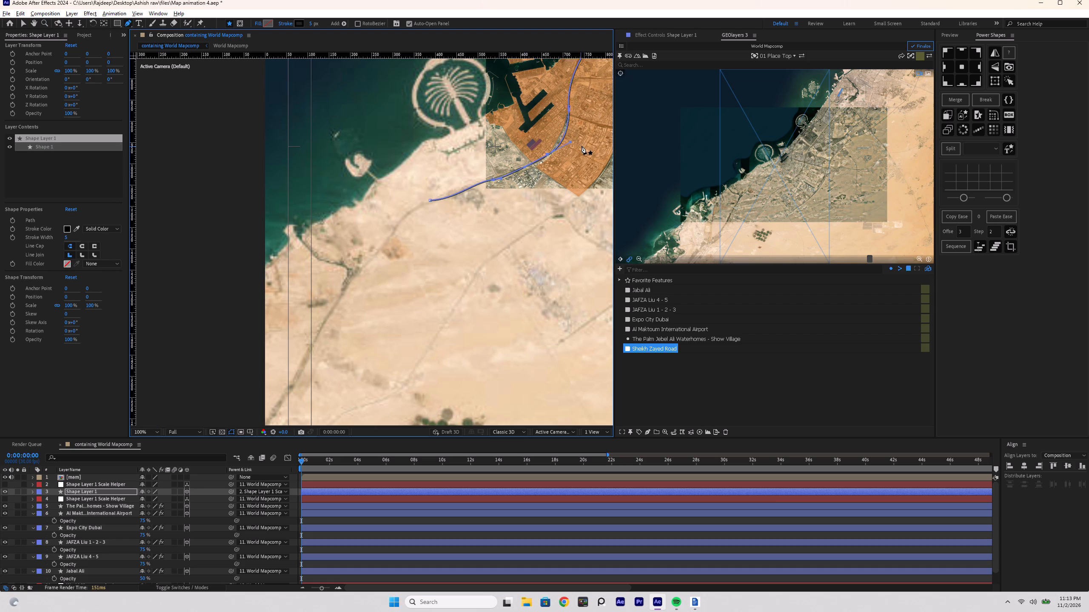
{"action": "left_click_drag", "start_coordinate": [569, 142], "coordinate": [559, 148]}
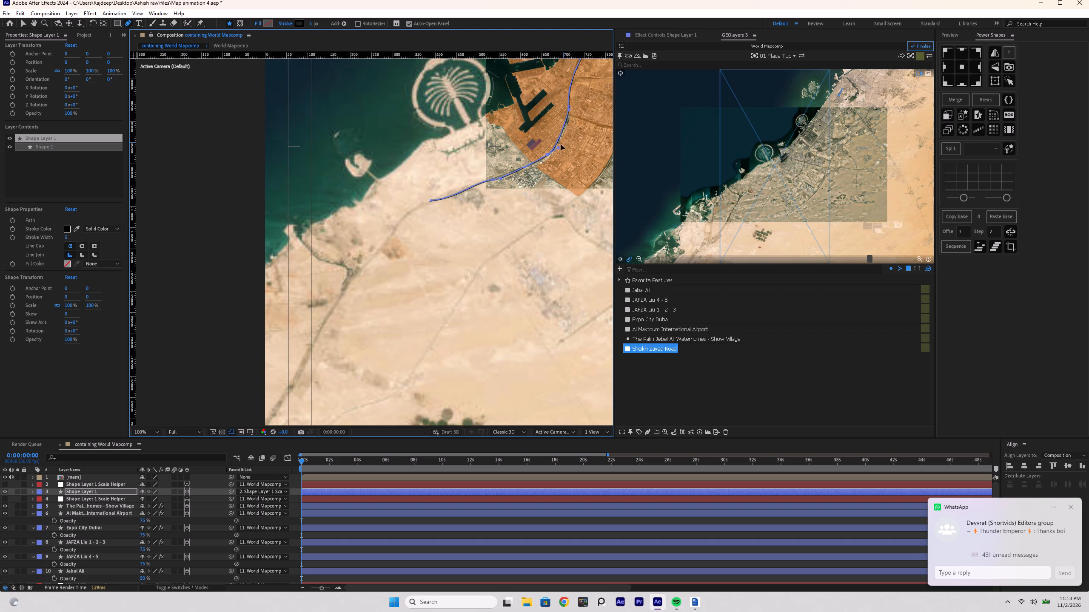
{"action": "left_click_drag", "start_coordinate": [557, 146], "coordinate": [562, 147]}
Continue the path from its southwest end to the road near the map's western edge, shaping the new segment's curve along the coast road.
{"action": "key", "text": "space"}
{"action": "key", "text": "space"}
{"action": "key", "text": "space"}
{"action": "key", "text": "space"}
{"action": "left_click_drag", "start_coordinate": [505, 170], "coordinate": [553, 170]}
{"action": "key", "text": "space"}
{"action": "key", "text": "space"}
{"action": "key", "text": "space"}
{"action": "key", "text": "space"}
{"action": "key", "text": "space"}
{"action": "left_click_drag", "start_coordinate": [465, 214], "coordinate": [519, 148]}
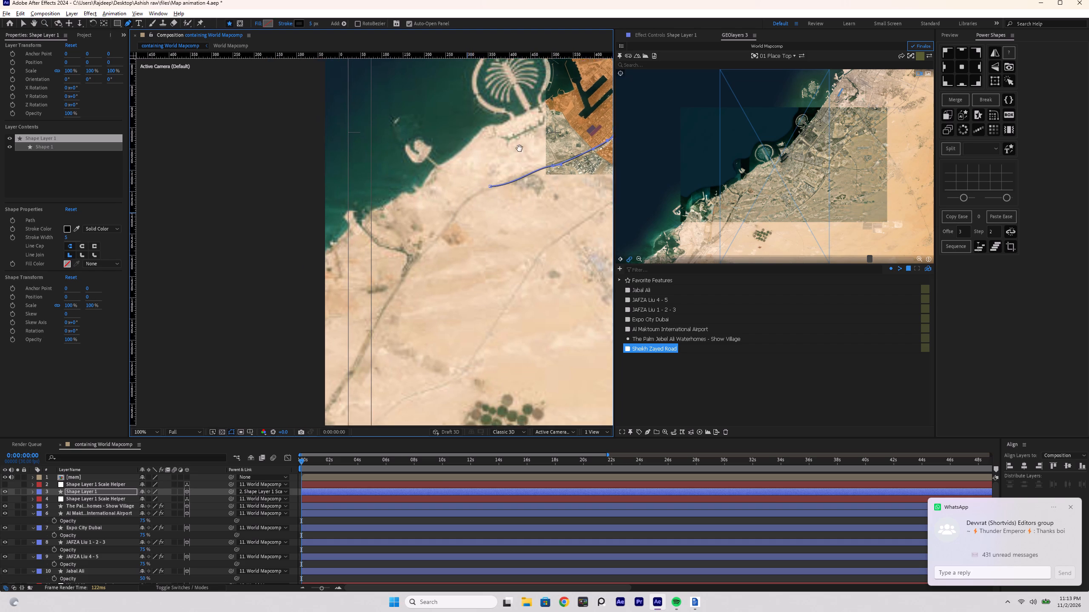
{"action": "left_click_drag", "start_coordinate": [519, 148], "coordinate": [527, 139]}
{"action": "scroll", "coordinate": [499, 160], "scroll_direction": "down", "scroll_amount": 1}
{"action": "left_click", "coordinate": [392, 268]}
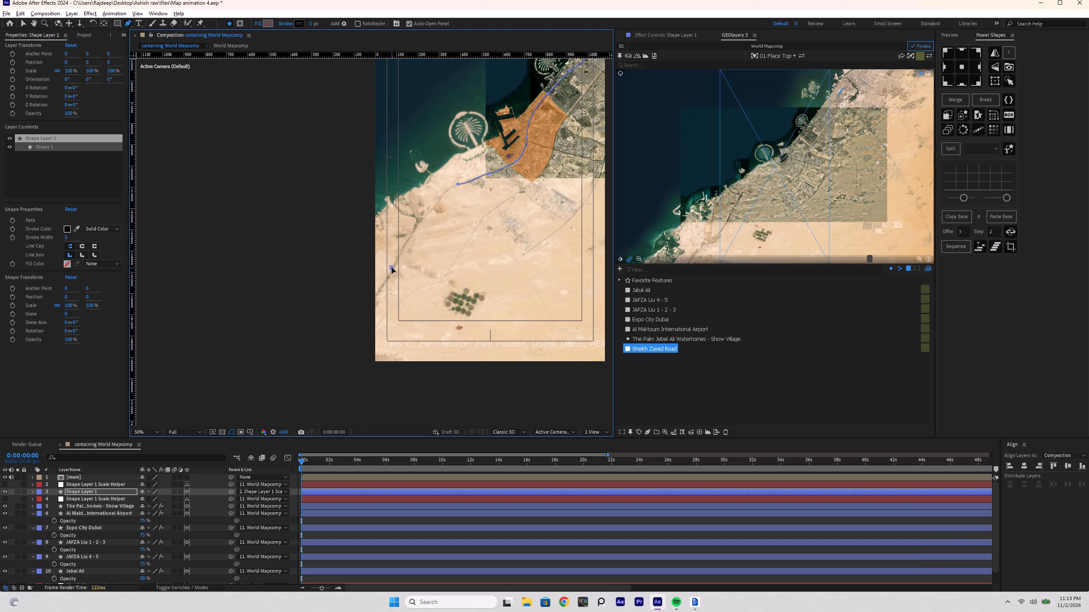
{"action": "key", "text": "ctrl+z"}
{"action": "left_click", "coordinate": [458, 184]}
{"action": "left_click", "coordinate": [388, 274]}
{"action": "left_click_drag", "start_coordinate": [388, 274], "coordinate": [389, 282], "text": "alt"}
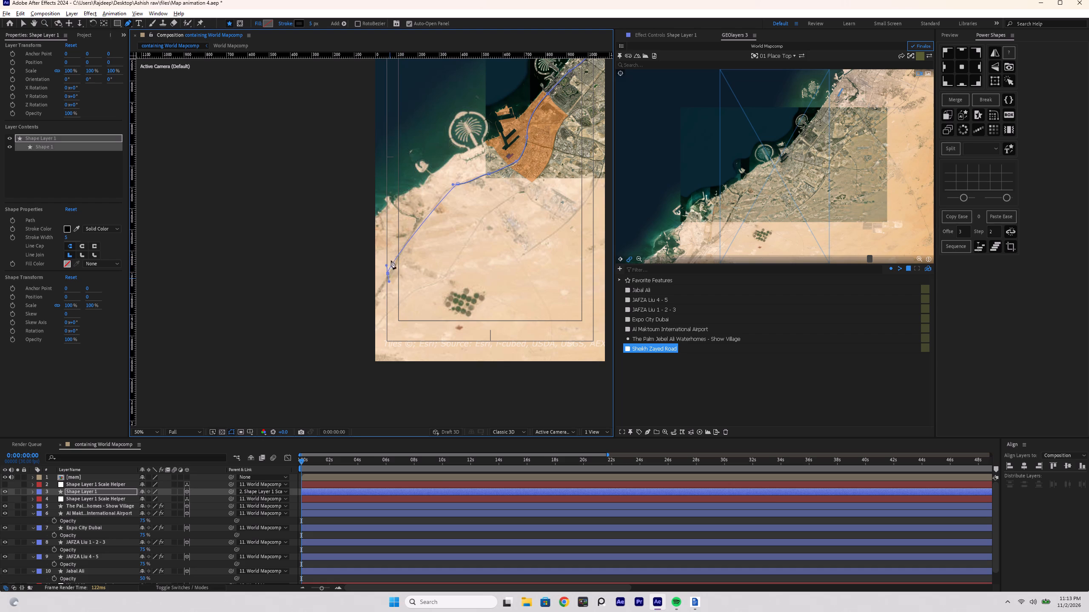
{"action": "left_click_drag", "start_coordinate": [386, 262], "coordinate": [420, 217]}
{"action": "left_click_drag", "start_coordinate": [387, 277], "coordinate": [387, 281]}
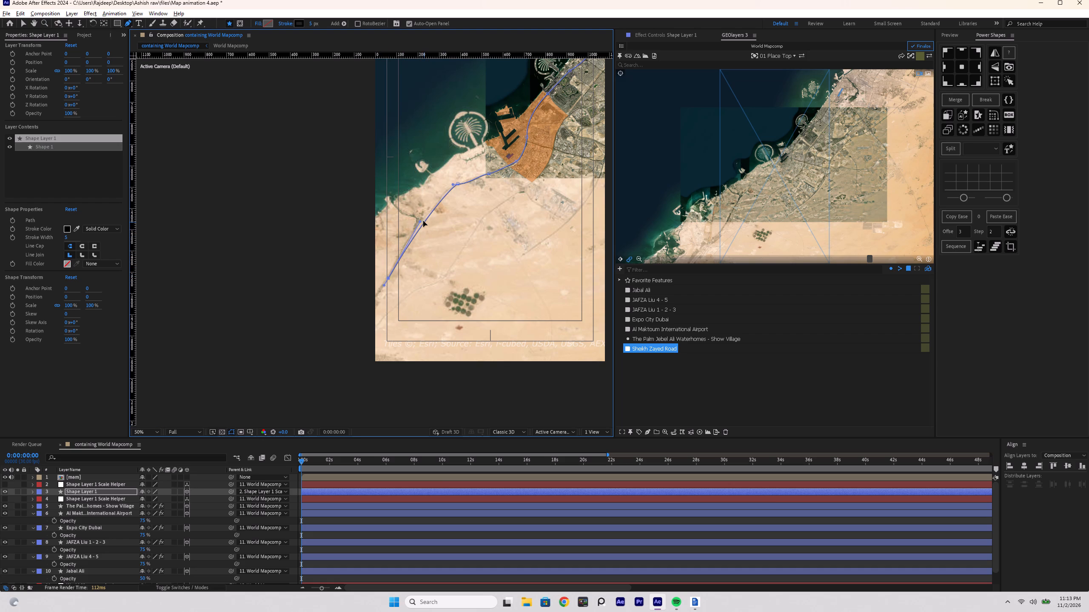
{"action": "left_click_drag", "start_coordinate": [422, 221], "coordinate": [420, 216]}
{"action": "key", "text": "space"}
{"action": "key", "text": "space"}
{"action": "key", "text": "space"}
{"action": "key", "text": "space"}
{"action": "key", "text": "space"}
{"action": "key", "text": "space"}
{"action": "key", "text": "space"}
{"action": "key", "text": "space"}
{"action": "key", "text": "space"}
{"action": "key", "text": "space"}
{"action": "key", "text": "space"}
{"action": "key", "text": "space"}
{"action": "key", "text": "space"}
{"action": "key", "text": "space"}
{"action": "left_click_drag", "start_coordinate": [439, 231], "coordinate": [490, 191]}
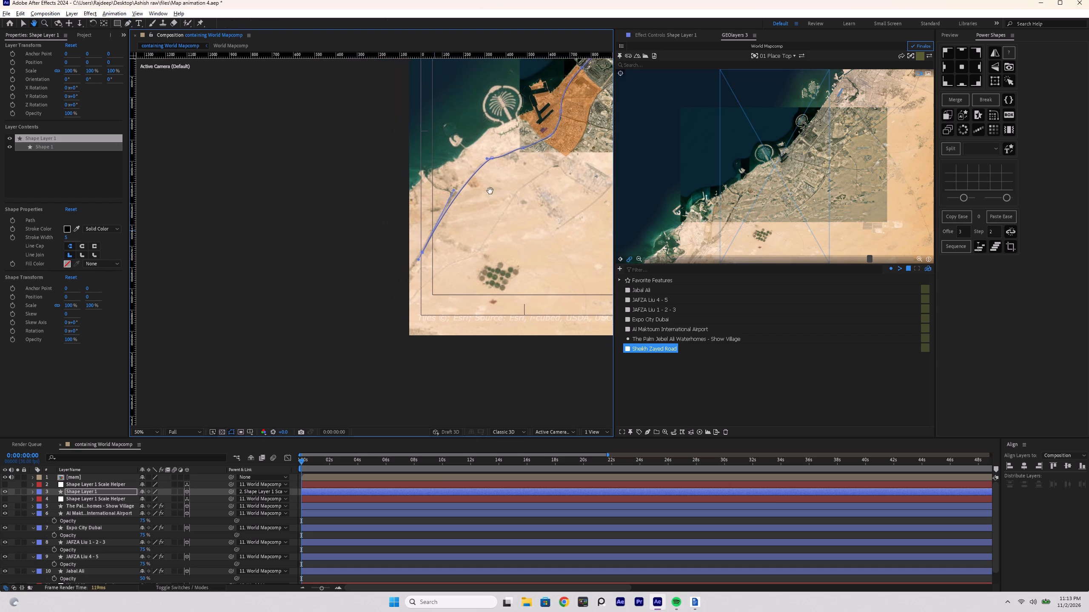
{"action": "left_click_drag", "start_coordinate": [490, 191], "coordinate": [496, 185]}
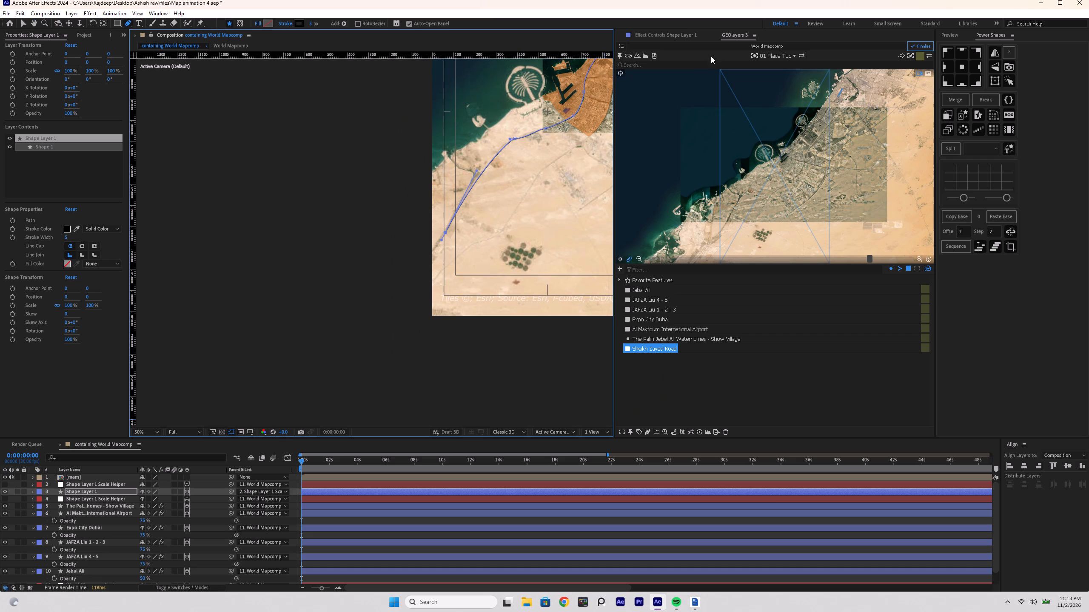
Search GEOlayers for "abu dha" and add Emirate of Abu Dhabi to the feature list.
{"action": "left_click", "coordinate": [686, 67]}
{"action": "key", "text": "a"}
{"action": "type", "text": "bu"}
{"action": "key", "text": "space"}
{"action": "type", "text": "d"}
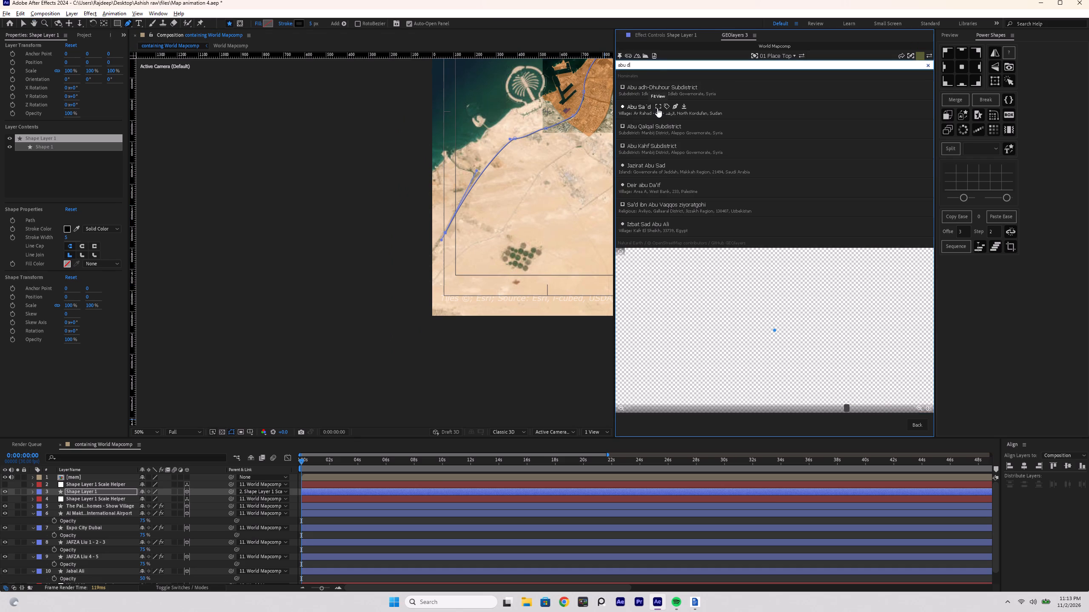
{"action": "type", "text": "ha"}
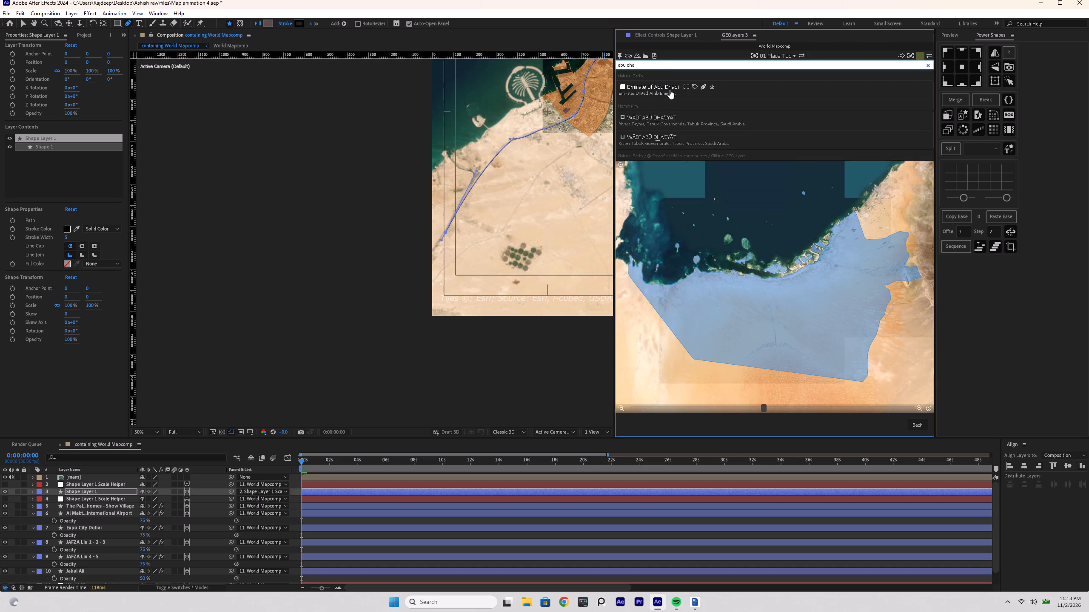
{"action": "left_click", "coordinate": [715, 85]}
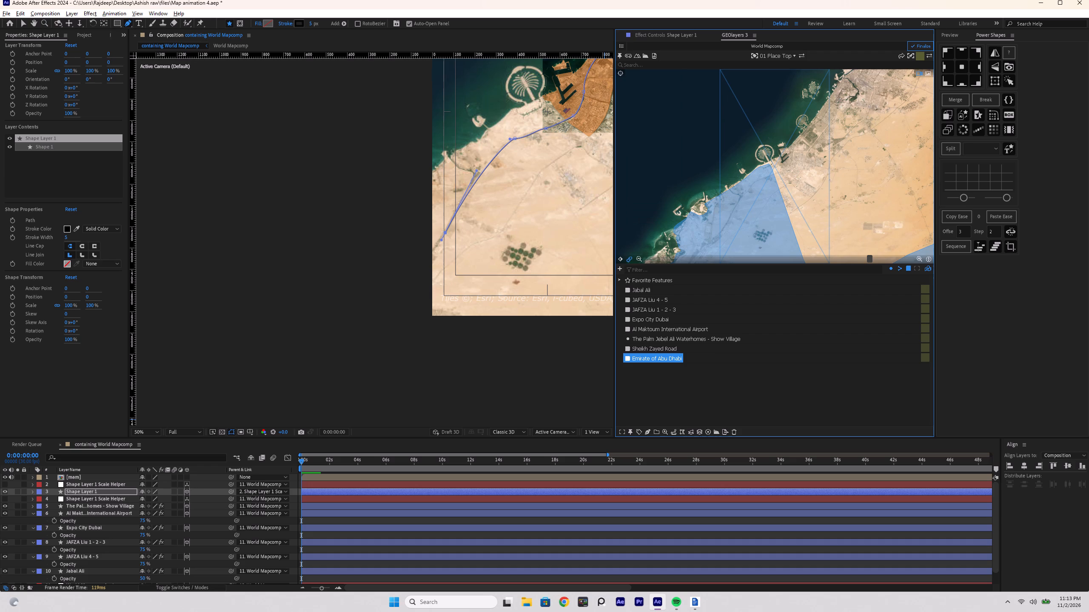
Draw the Emirate of Abu Dhabi feature as a shape layer in the map composition.
{"action": "scroll", "coordinate": [771, 190], "scroll_direction": "down", "scroll_amount": 1}
{"action": "scroll", "coordinate": [771, 190], "scroll_direction": "up", "scroll_amount": 1}
{"action": "left_click", "coordinate": [644, 432]}
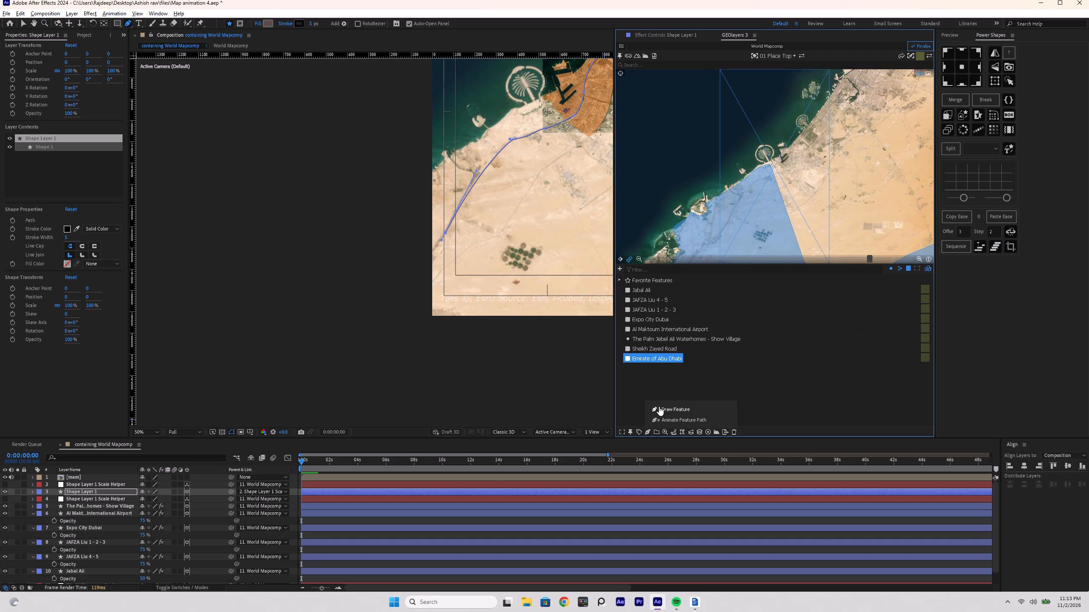
{"action": "left_click", "coordinate": [659, 406]}
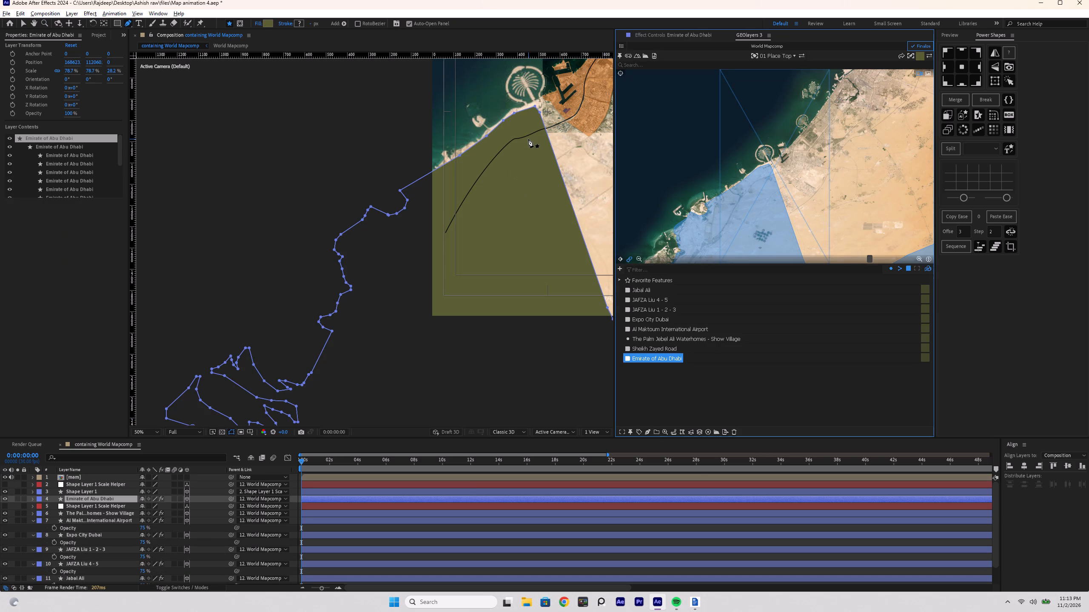
Change the Emirate of Abu Dhabi shape's fill to a bright, saturated yellow.
{"action": "left_click", "coordinate": [268, 24]}
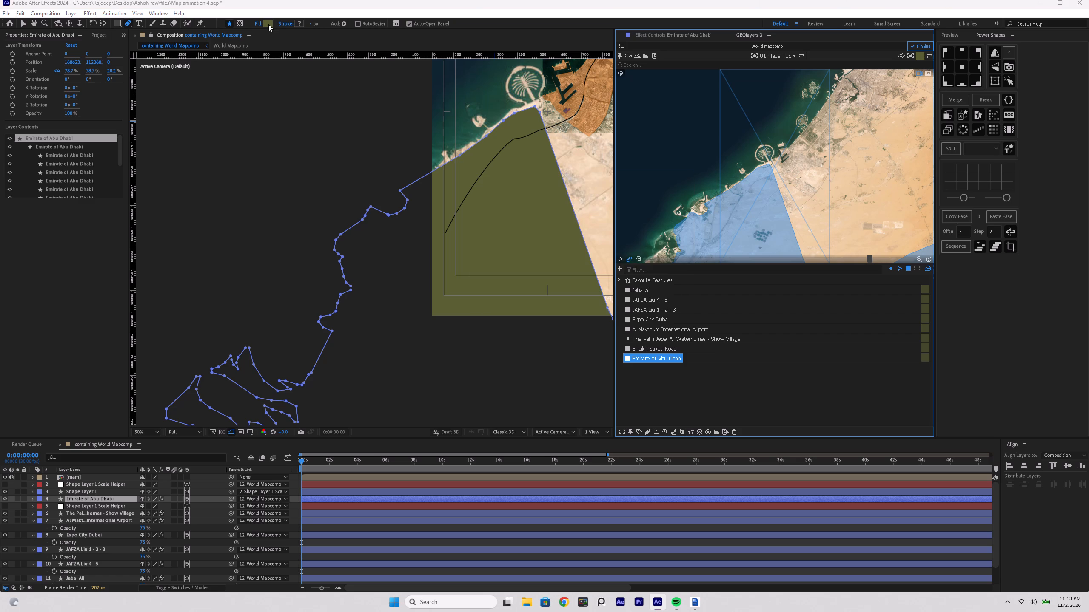
{"action": "left_click_drag", "start_coordinate": [601, 220], "coordinate": [601, 211]}
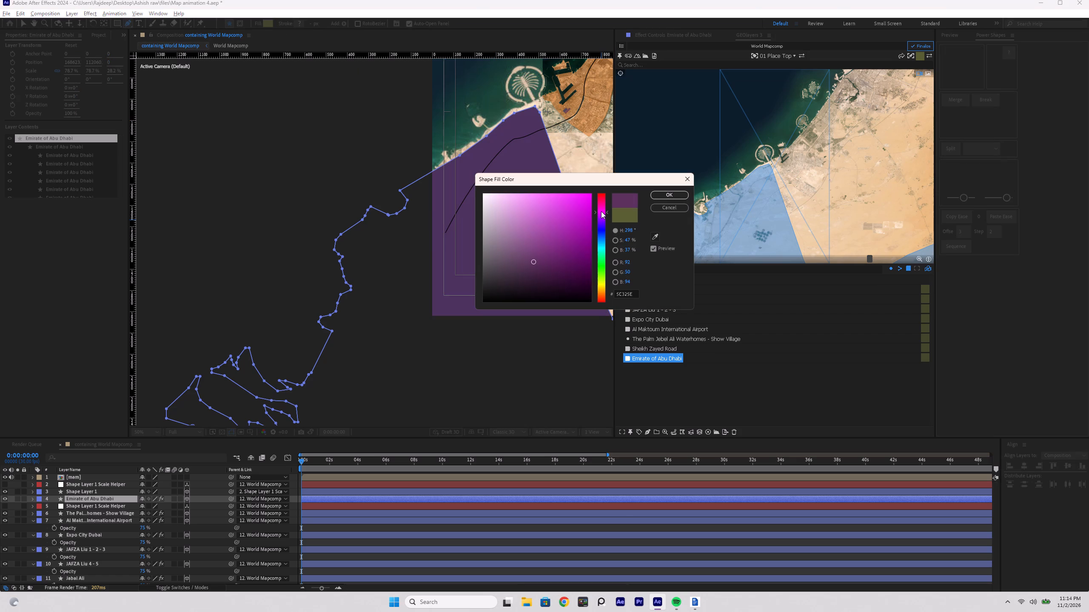
{"action": "left_click_drag", "start_coordinate": [601, 211], "coordinate": [606, 286]}
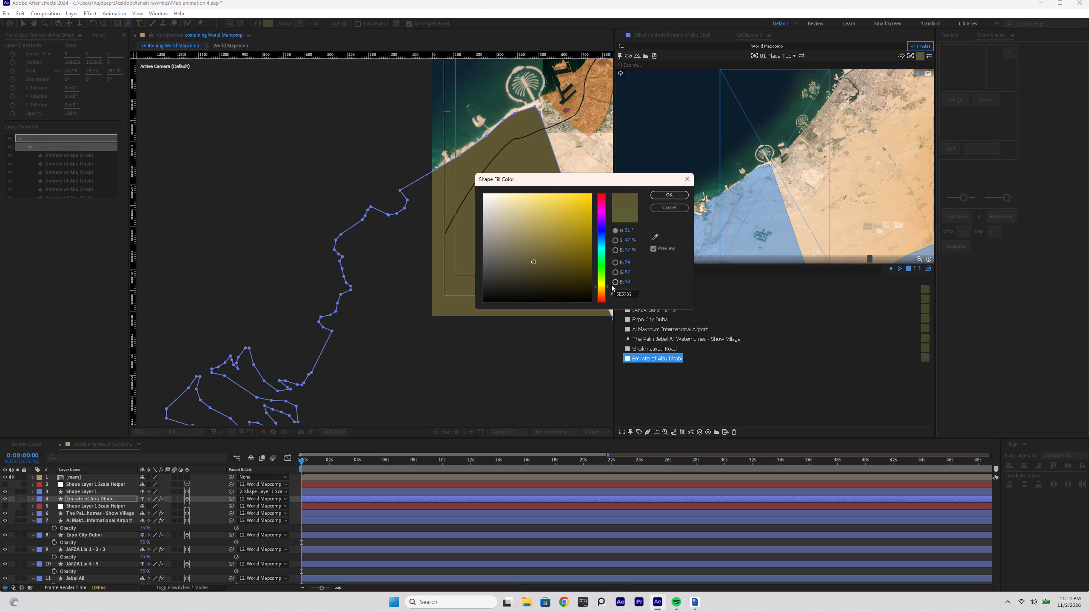
{"action": "left_click_drag", "start_coordinate": [571, 253], "coordinate": [579, 207]}
{"action": "left_click", "coordinate": [670, 195]}
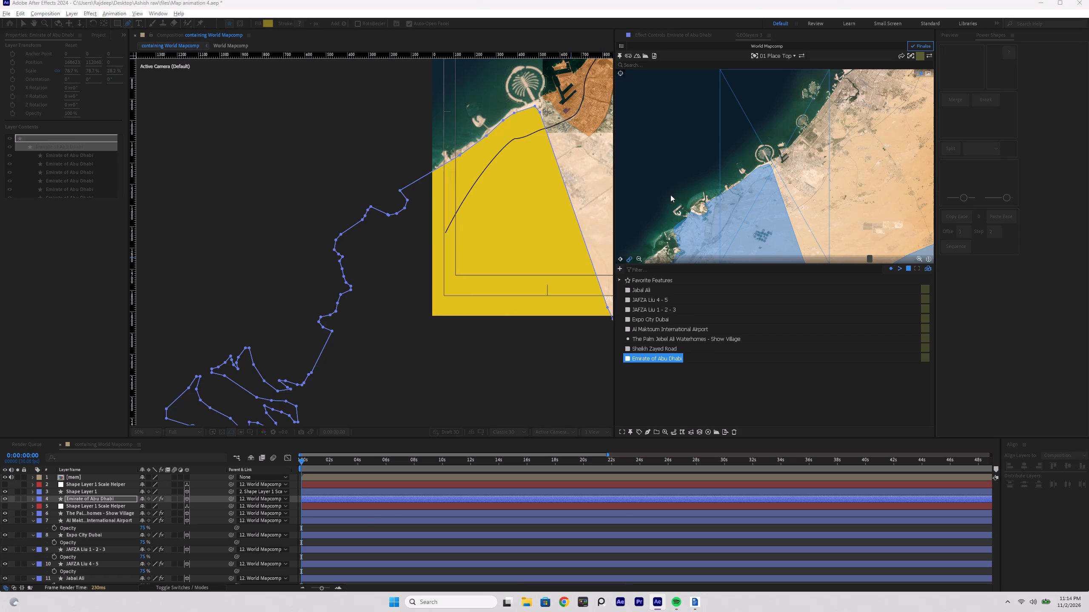
Set the Emirate of Abu Dhabi layer's opacity to 25%.
{"action": "key", "text": "t"}
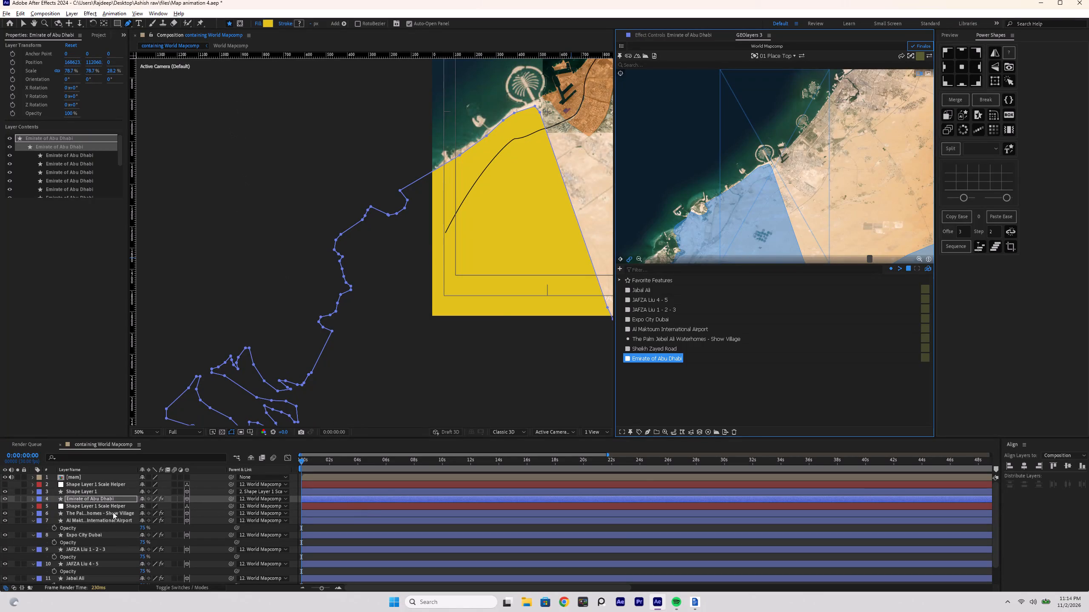
{"action": "left_click", "coordinate": [101, 500]}
{"action": "key", "text": "t"}
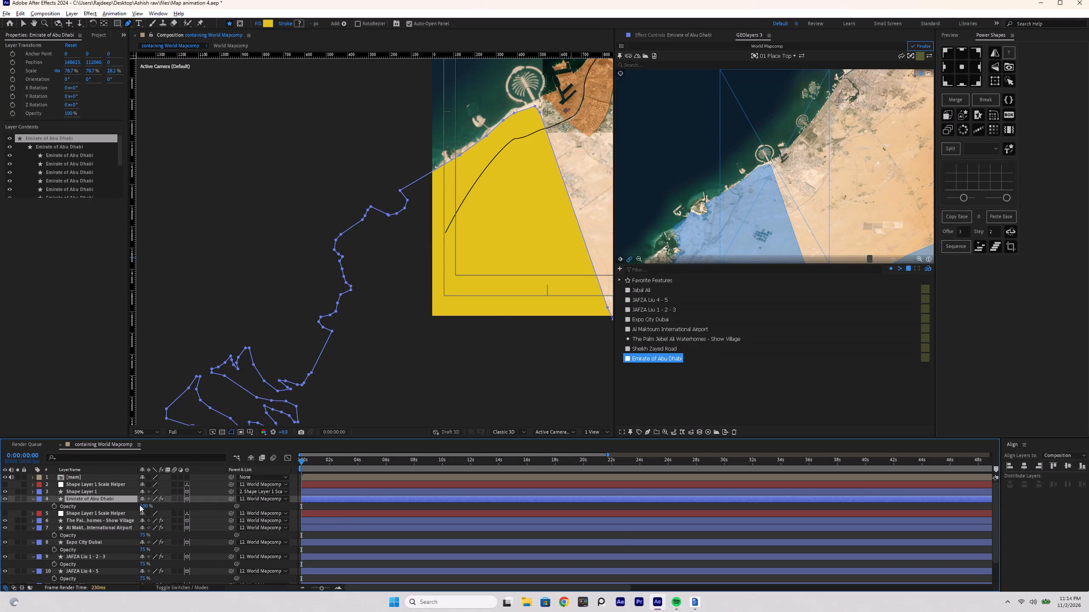
{"action": "left_click", "coordinate": [142, 505]}
{"action": "key", "text": "2"}
{"action": "key", "text": "5"}
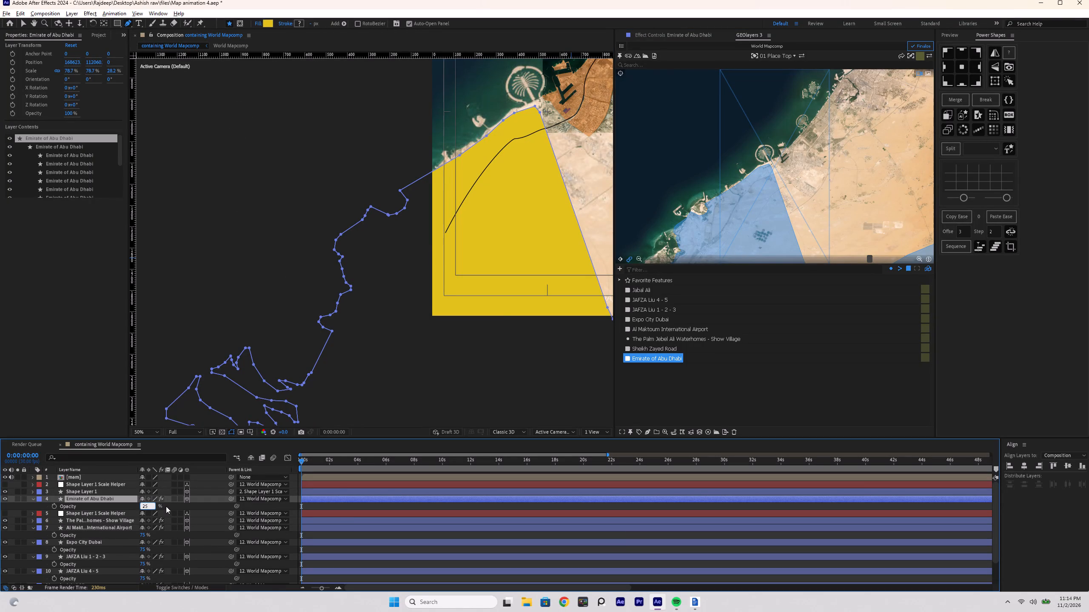
{"action": "left_click", "coordinate": [169, 506]}
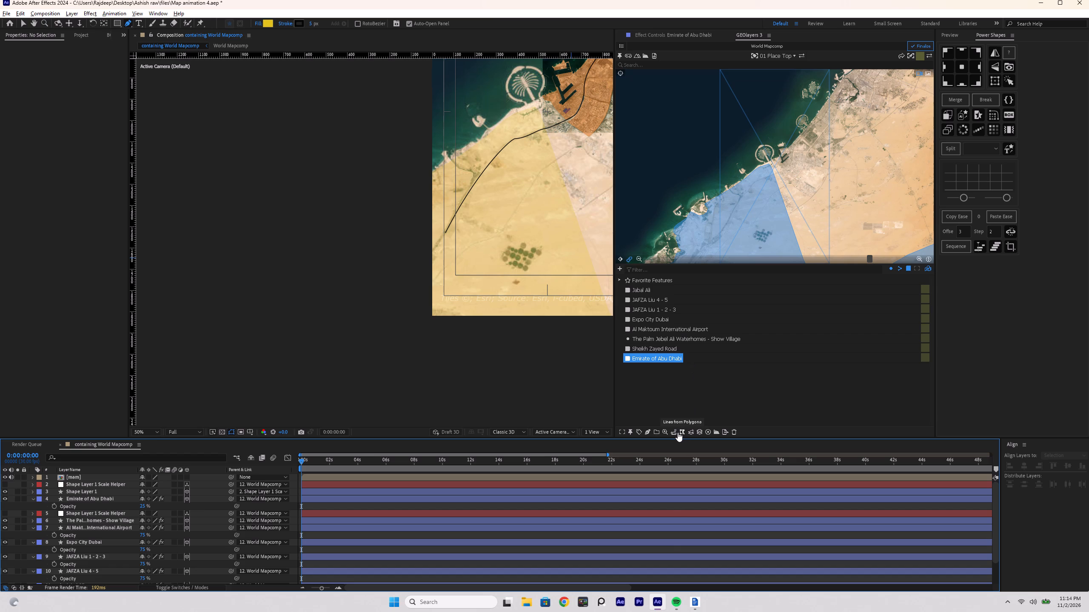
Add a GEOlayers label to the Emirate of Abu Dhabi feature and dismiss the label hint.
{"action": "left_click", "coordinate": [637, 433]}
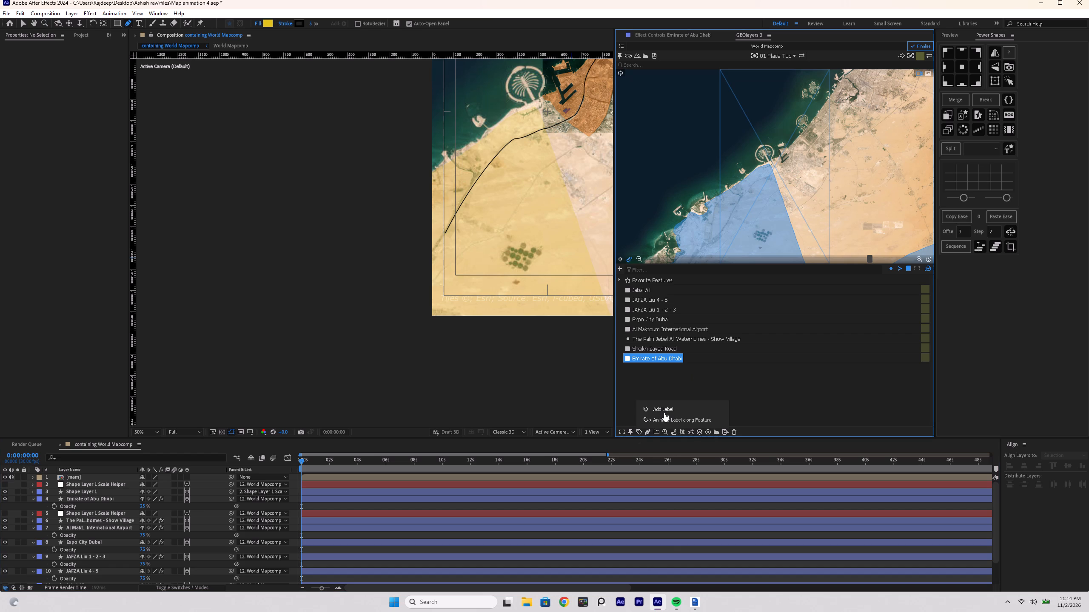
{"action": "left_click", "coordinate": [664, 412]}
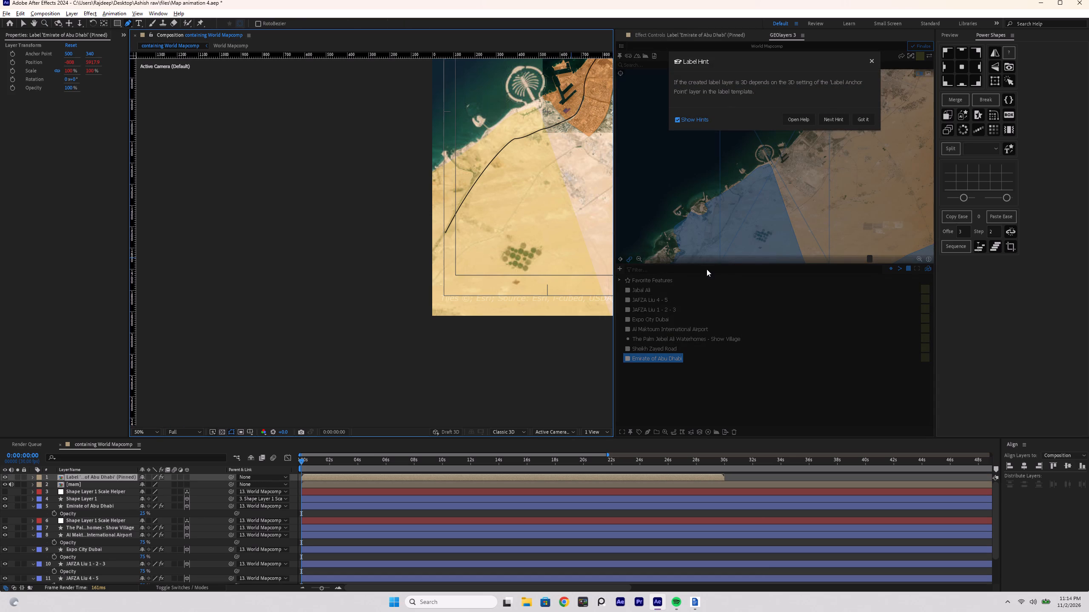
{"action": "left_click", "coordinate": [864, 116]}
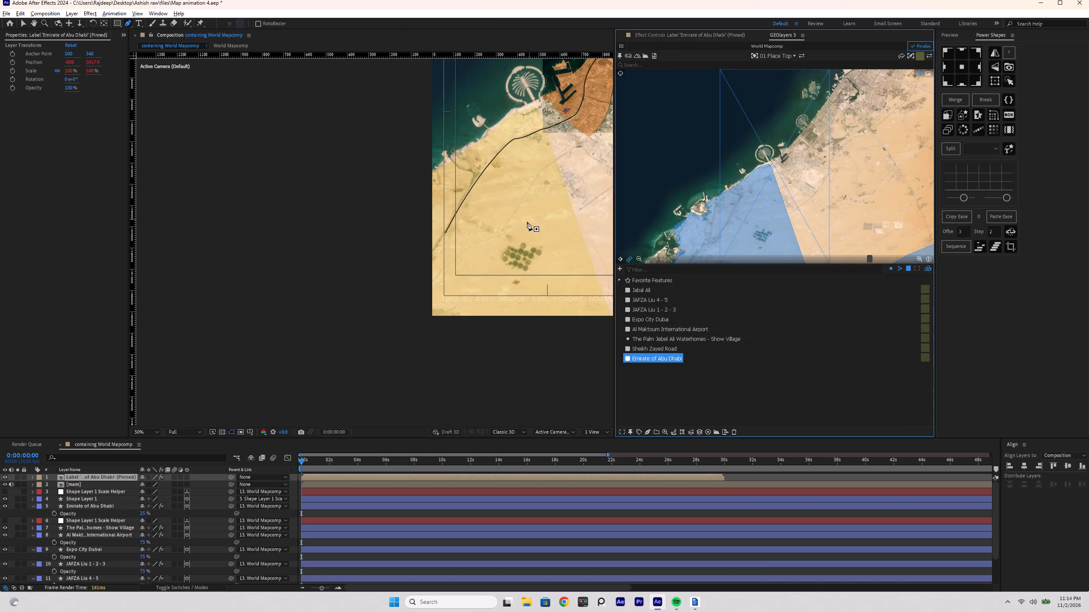
Reframe the GEOlayers map on the whole Emirate of Abu Dhabi to check where its label sits.
{"action": "scroll", "coordinate": [526, 222], "scroll_direction": "down", "scroll_amount": 1}
{"action": "scroll", "coordinate": [684, 203], "scroll_direction": "down", "scroll_amount": 2}
{"action": "left_click_drag", "start_coordinate": [750, 220], "coordinate": [755, 204]}
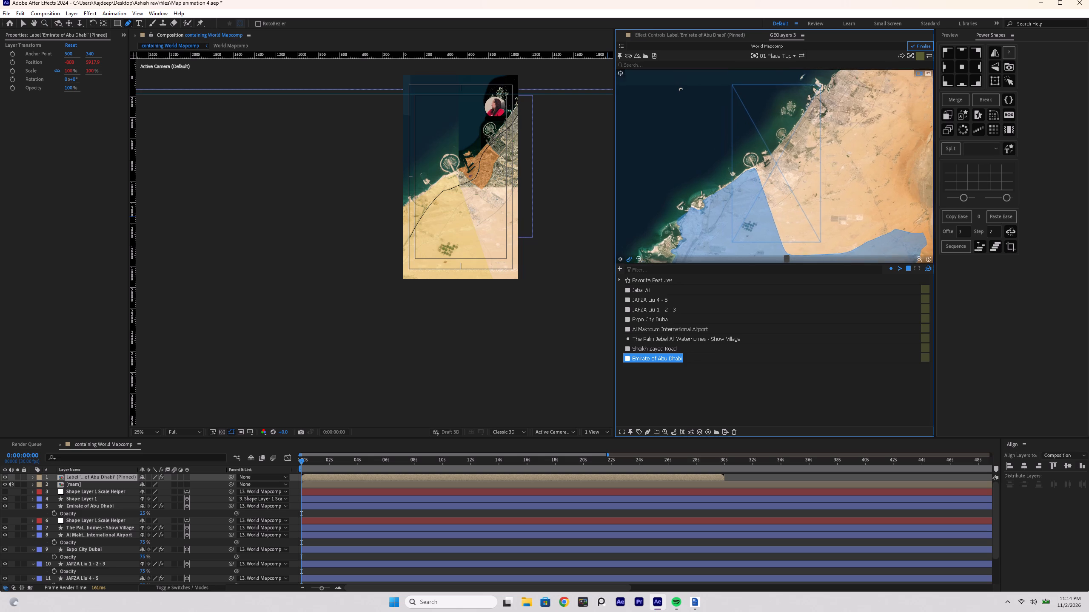
{"action": "left_click_drag", "start_coordinate": [755, 204], "coordinate": [750, 107]}
{"action": "scroll", "coordinate": [749, 144], "scroll_direction": "down", "scroll_amount": 11}
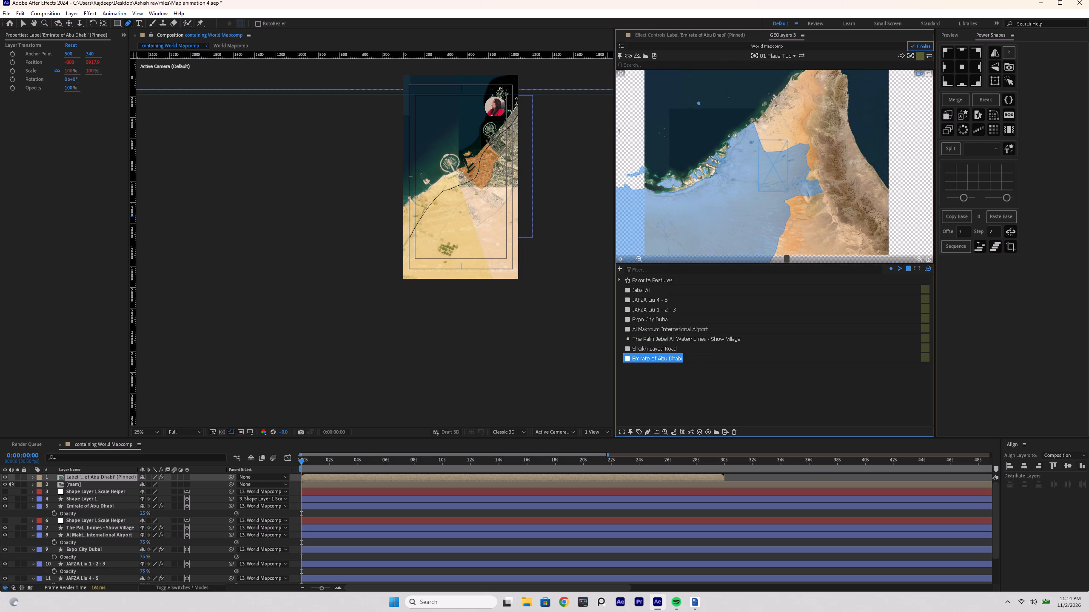
{"action": "scroll", "coordinate": [745, 188], "scroll_direction": "down", "scroll_amount": 8}
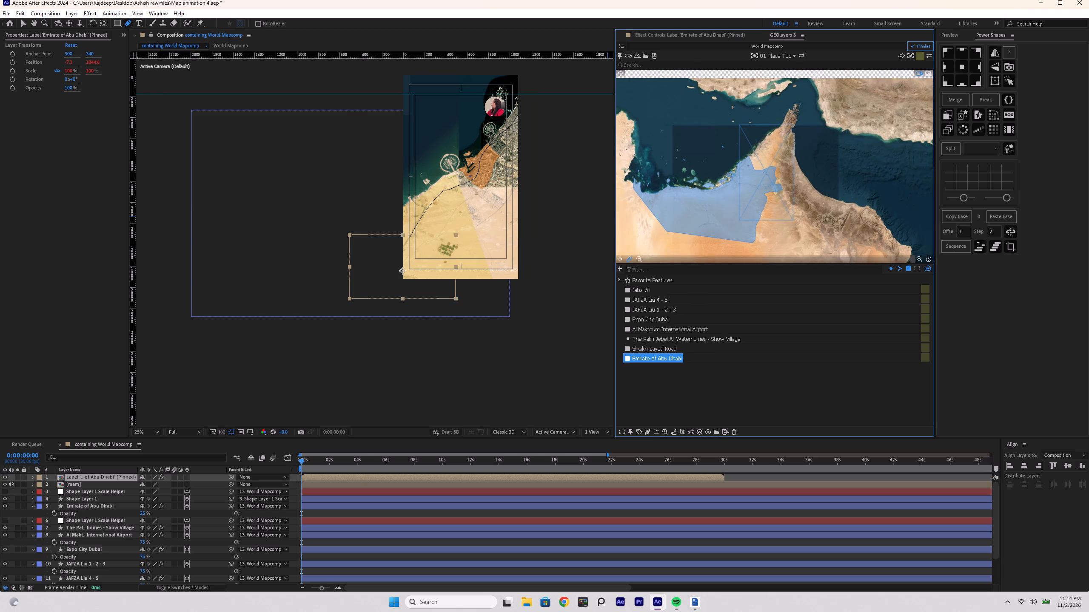
{"action": "left_click_drag", "start_coordinate": [754, 189], "coordinate": [794, 165]}
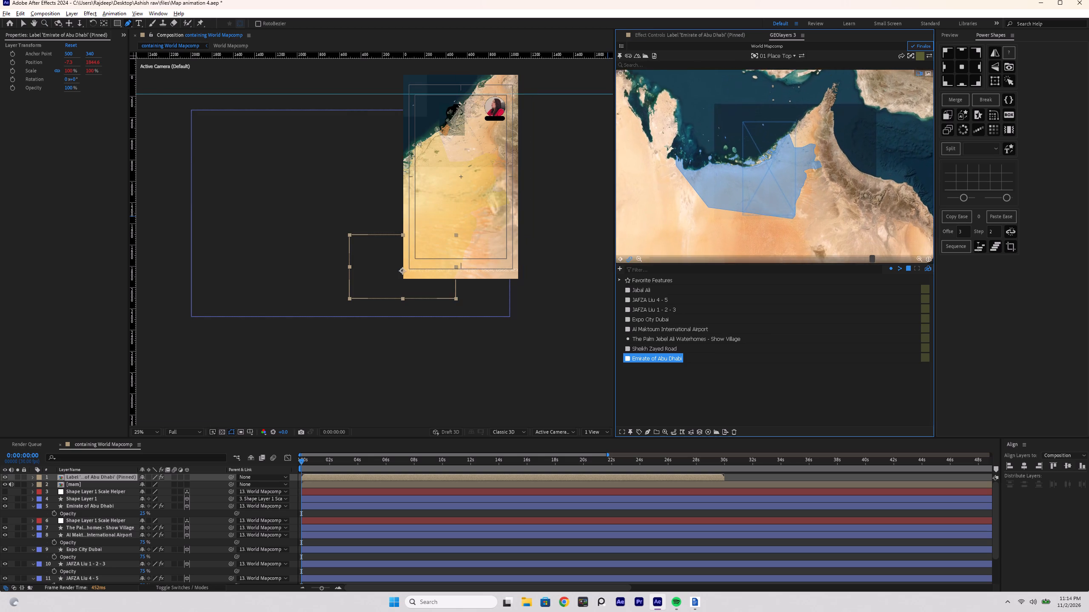
{"action": "left_click_drag", "start_coordinate": [794, 165], "coordinate": [782, 163]}
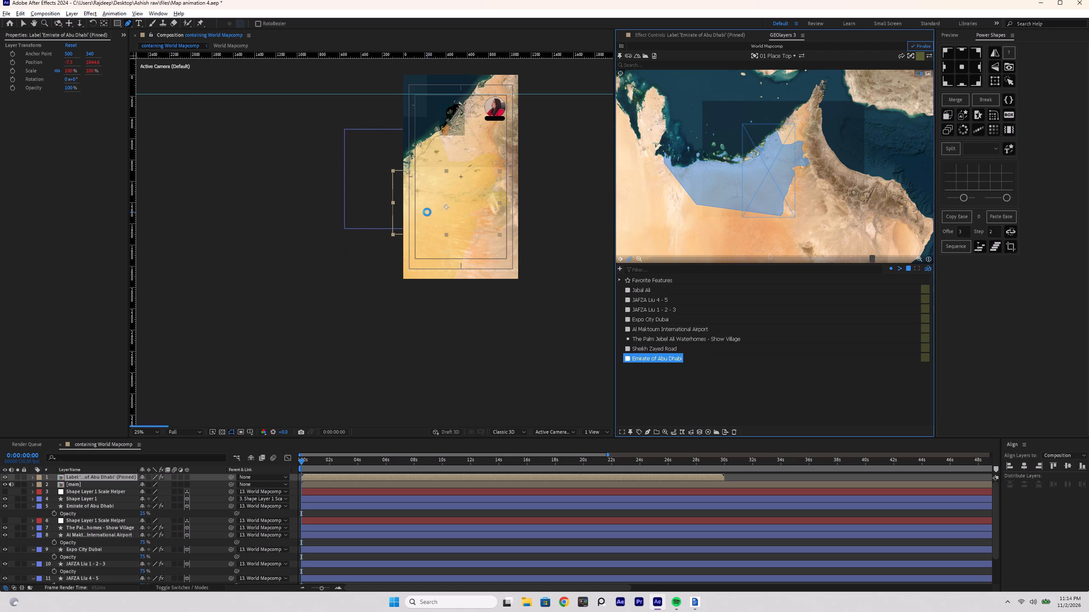
{"action": "scroll", "coordinate": [452, 202], "scroll_direction": "up", "scroll_amount": 1}
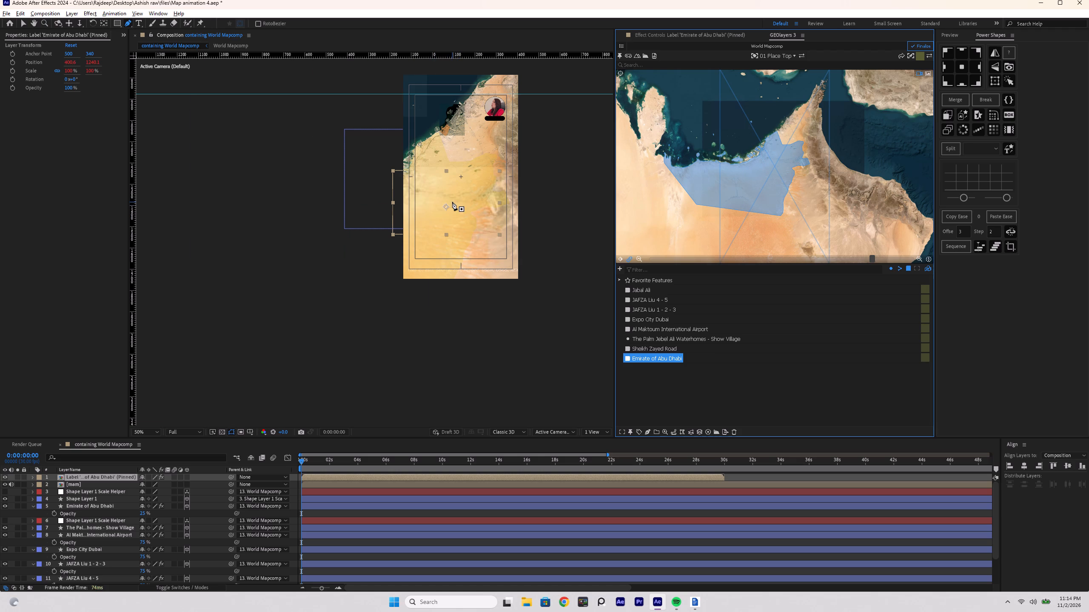
{"action": "scroll", "coordinate": [500, 180], "scroll_direction": "down", "scroll_amount": 1}
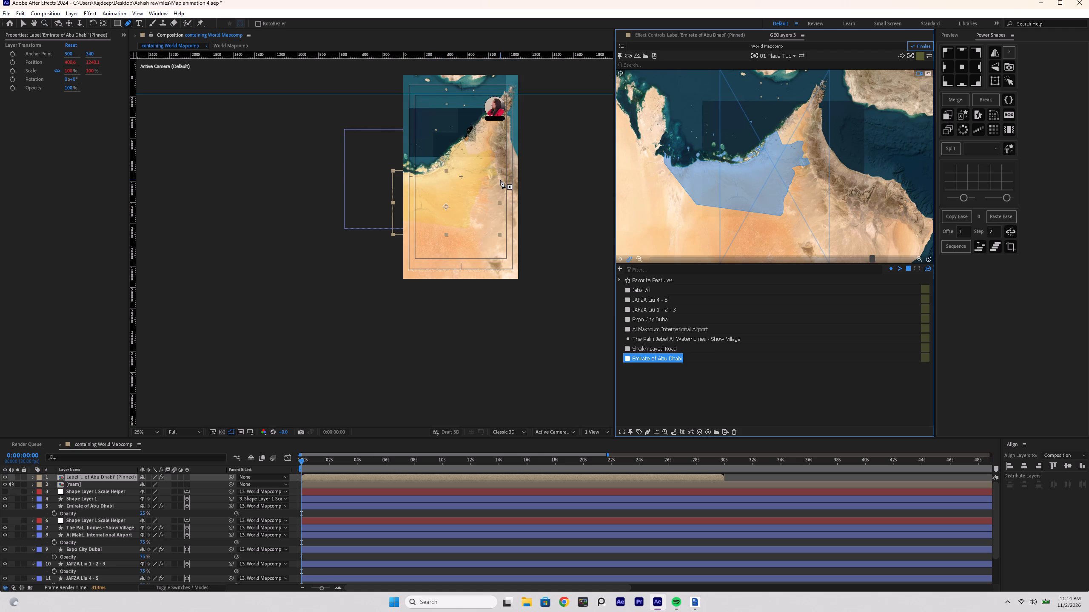
Inspect the Emirate of Abu Dhabi label in the composition and preview its opening animation from the start of the timeline.
{"action": "key", "text": "v"}
{"action": "left_click", "coordinate": [341, 477]}
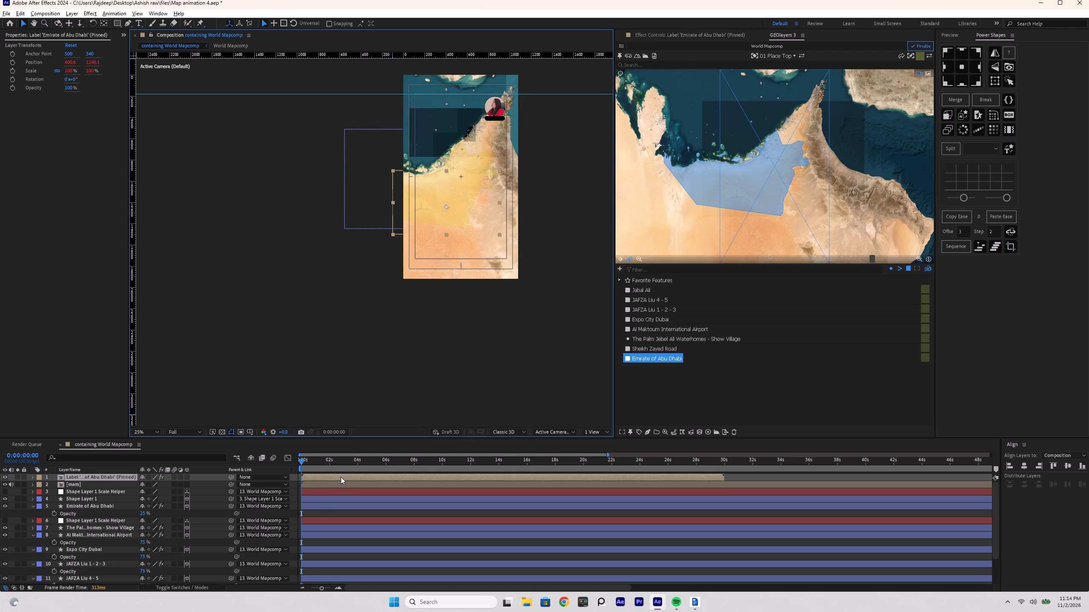
{"action": "left_click", "coordinate": [342, 483]}
{"action": "left_click", "coordinate": [346, 477]}
{"action": "scroll", "coordinate": [456, 214], "scroll_direction": "up", "scroll_amount": 2}
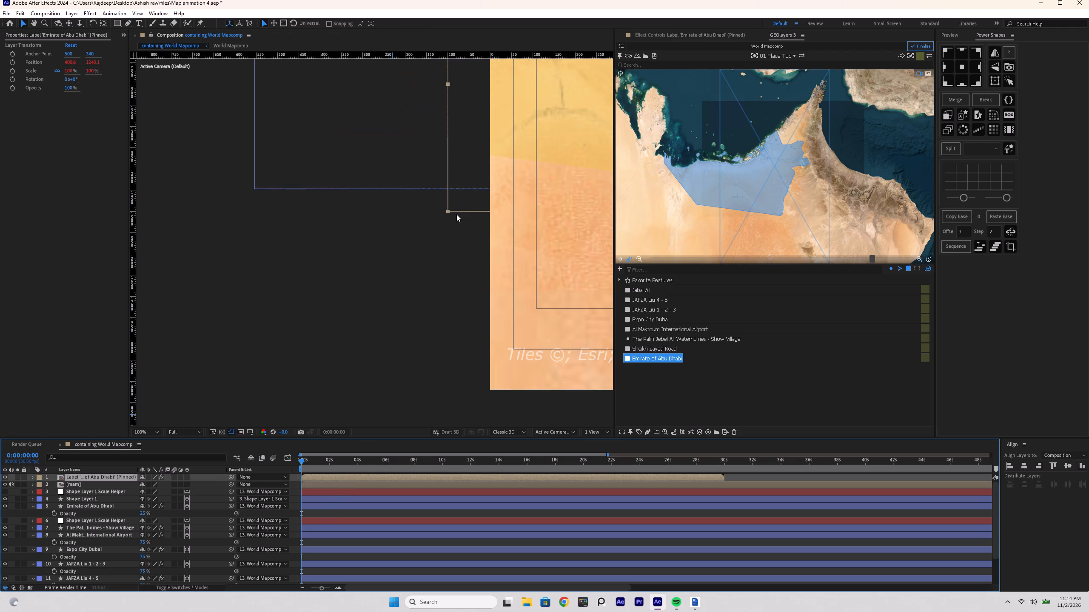
{"action": "scroll", "coordinate": [490, 205], "scroll_direction": "down", "scroll_amount": 1}
{"action": "key", "text": "space"}
{"action": "key", "text": "space"}
{"action": "key", "text": "space"}
{"action": "key", "text": "space"}
{"action": "key", "text": "space"}
{"action": "key", "text": "space"}
{"action": "key", "text": "space"}
{"action": "key", "text": "space"}
{"action": "key", "text": "space"}
{"action": "key", "text": "space"}
{"action": "key", "text": "space"}
{"action": "key", "text": "space"}
{"action": "key", "text": "space"}
{"action": "key", "text": "space"}
{"action": "left_click_drag", "start_coordinate": [503, 196], "coordinate": [437, 299]}
{"action": "left_click", "coordinate": [472, 258]}
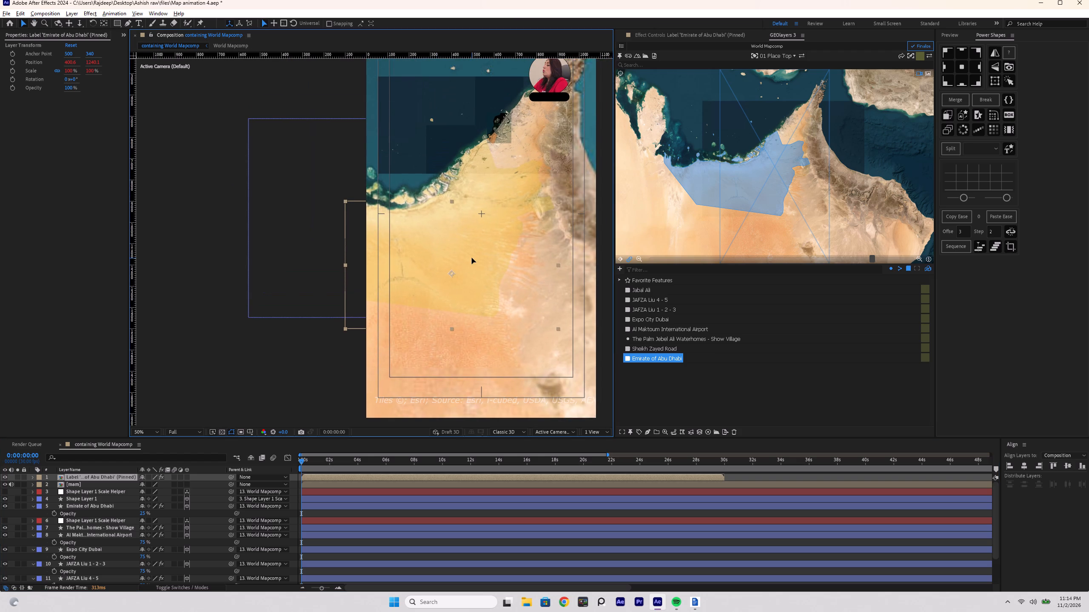
{"action": "left_click_drag", "start_coordinate": [406, 231], "coordinate": [406, 226]}
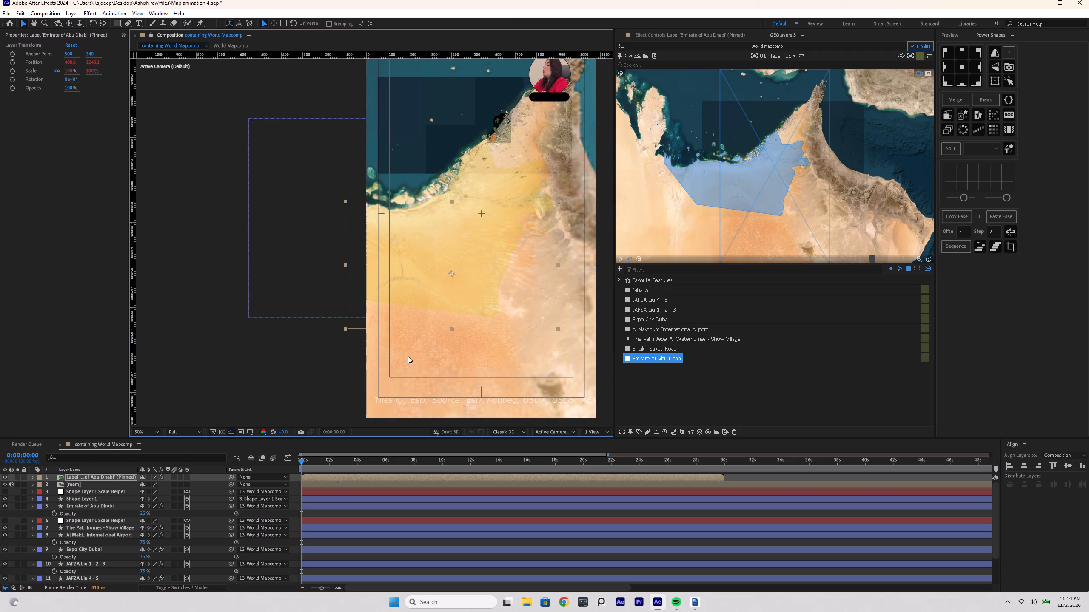
{"action": "left_click_drag", "start_coordinate": [315, 468], "coordinate": [335, 468]}
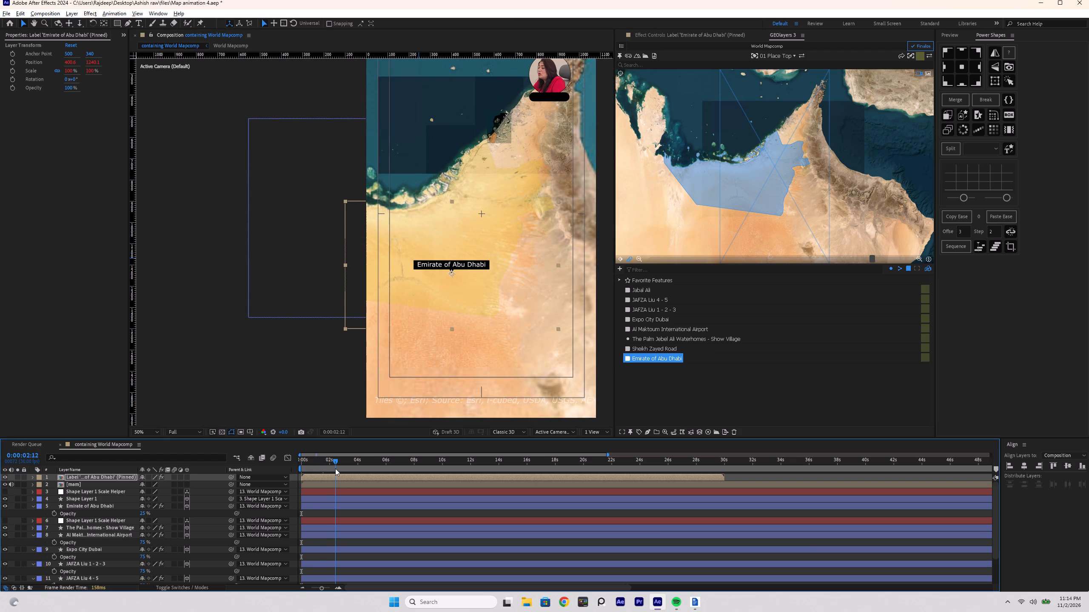
{"action": "left_click_drag", "start_coordinate": [335, 468], "coordinate": [267, 477]}
{"action": "key", "text": "space"}
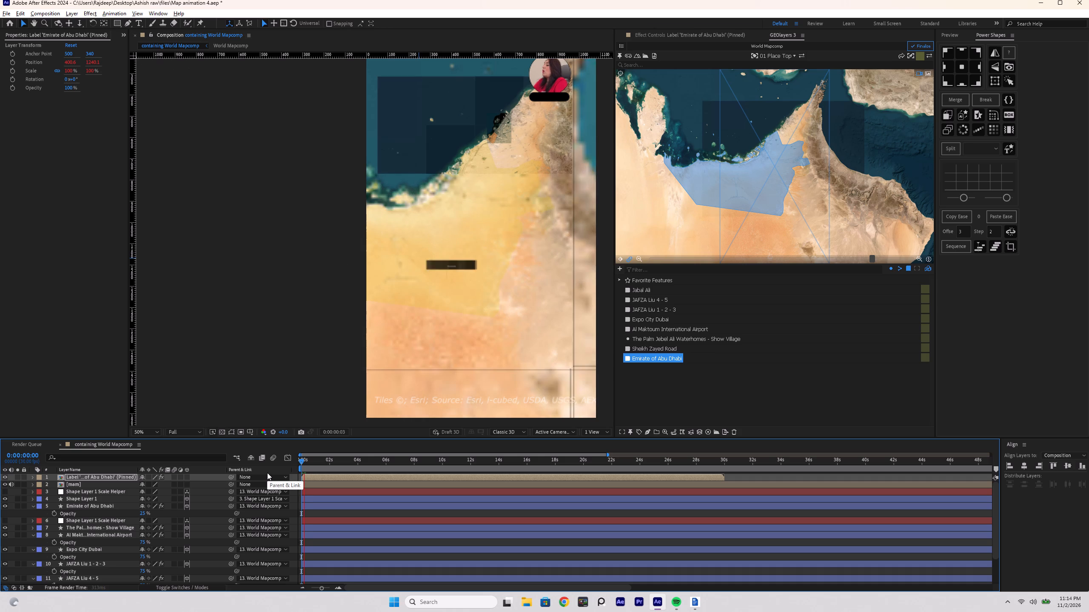
{"action": "key", "text": "space"}
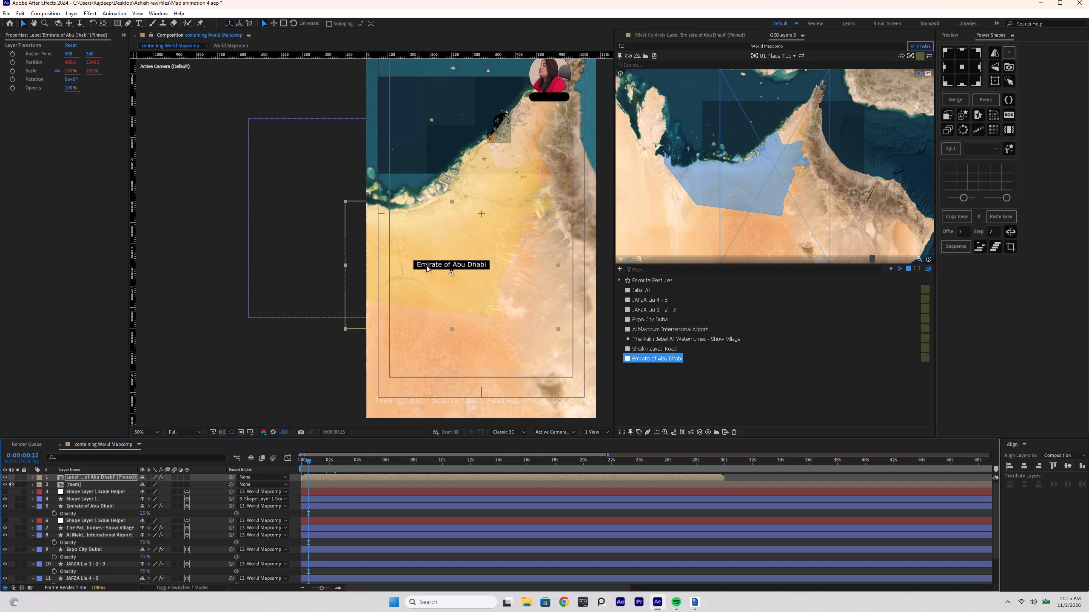
{"action": "scroll", "coordinate": [435, 261], "scroll_direction": "up", "scroll_amount": 1}
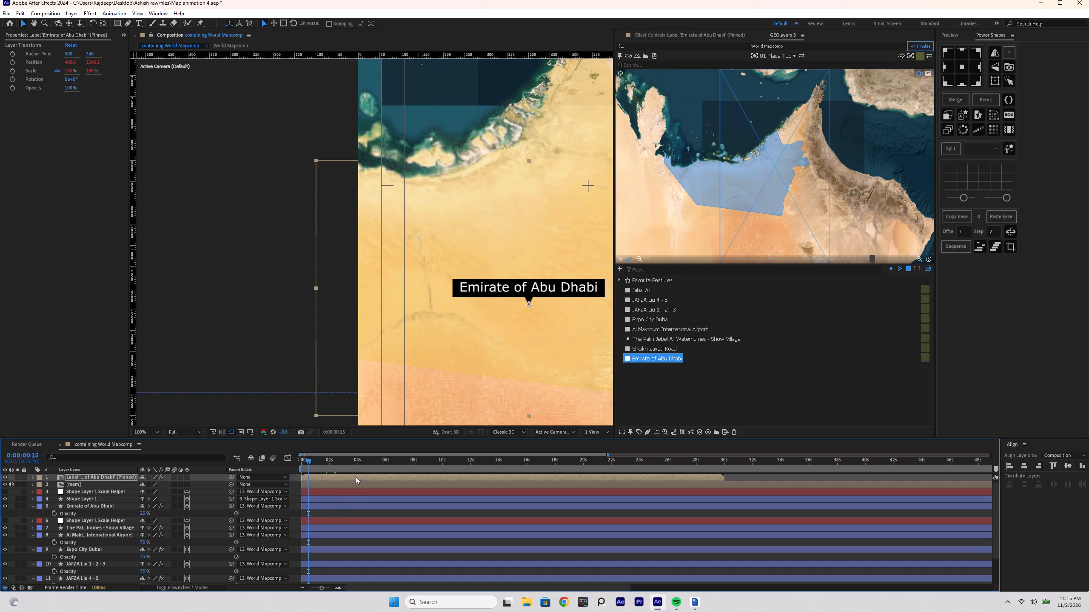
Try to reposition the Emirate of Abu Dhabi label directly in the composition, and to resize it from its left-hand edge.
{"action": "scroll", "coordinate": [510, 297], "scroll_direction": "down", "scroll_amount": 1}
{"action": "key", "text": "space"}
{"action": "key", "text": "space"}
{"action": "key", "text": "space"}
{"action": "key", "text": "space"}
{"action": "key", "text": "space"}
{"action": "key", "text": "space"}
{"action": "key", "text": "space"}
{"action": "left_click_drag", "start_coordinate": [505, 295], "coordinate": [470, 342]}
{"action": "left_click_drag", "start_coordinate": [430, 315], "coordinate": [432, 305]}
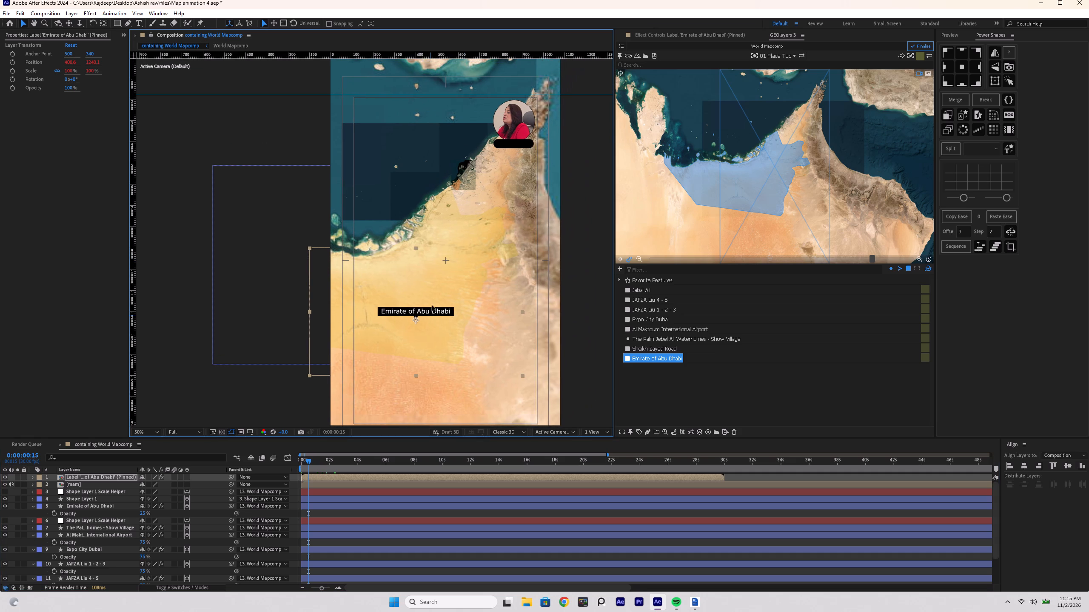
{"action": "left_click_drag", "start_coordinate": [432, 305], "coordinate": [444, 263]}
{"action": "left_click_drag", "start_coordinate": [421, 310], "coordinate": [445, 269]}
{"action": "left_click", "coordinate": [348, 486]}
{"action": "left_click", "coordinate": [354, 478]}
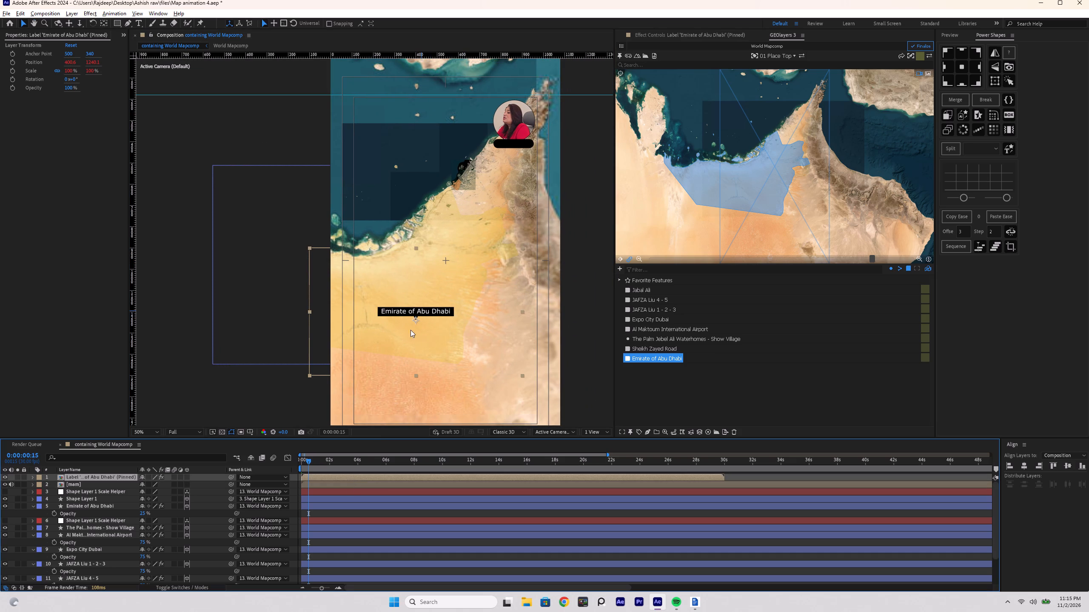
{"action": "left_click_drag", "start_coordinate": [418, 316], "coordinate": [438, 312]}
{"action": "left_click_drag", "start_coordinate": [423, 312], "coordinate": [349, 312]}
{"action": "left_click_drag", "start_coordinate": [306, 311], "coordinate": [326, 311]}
Reselect the Emirate of Abu Dhabi label layer and examine its effect controls, including Position Progress.
{"action": "left_click", "coordinate": [325, 518]}
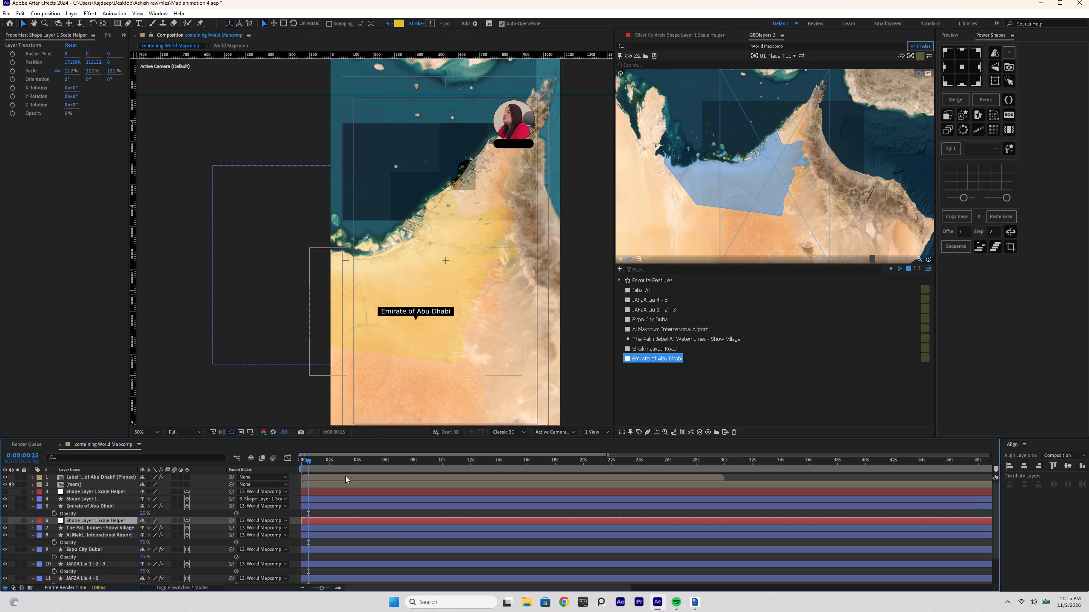
{"action": "left_click", "coordinate": [345, 476]}
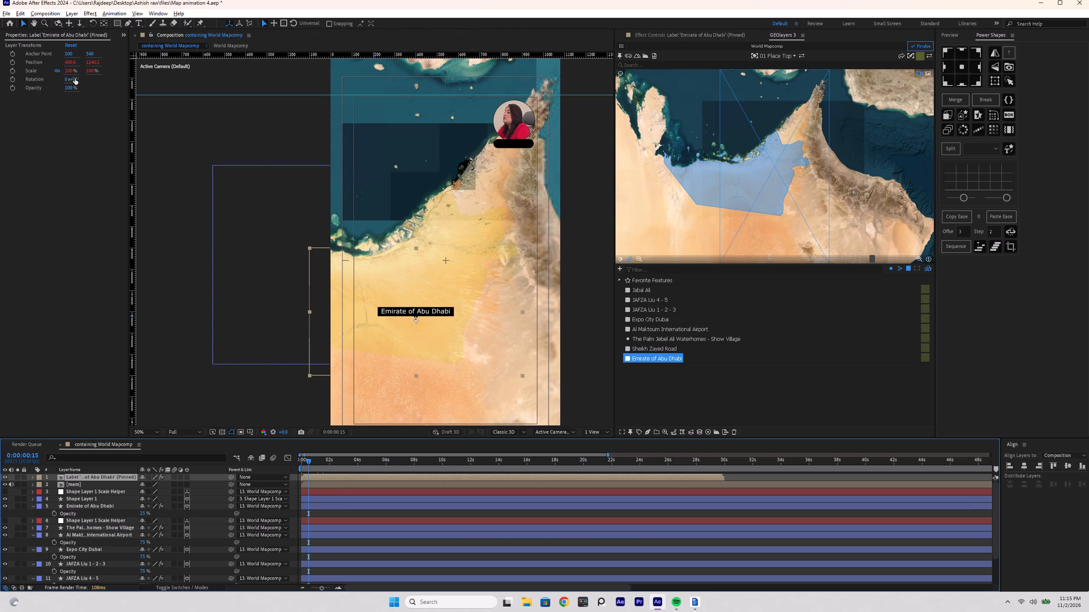
{"action": "left_click", "coordinate": [945, 32]}
{"action": "left_click", "coordinate": [987, 34]}
{"action": "left_click", "coordinate": [691, 41]}
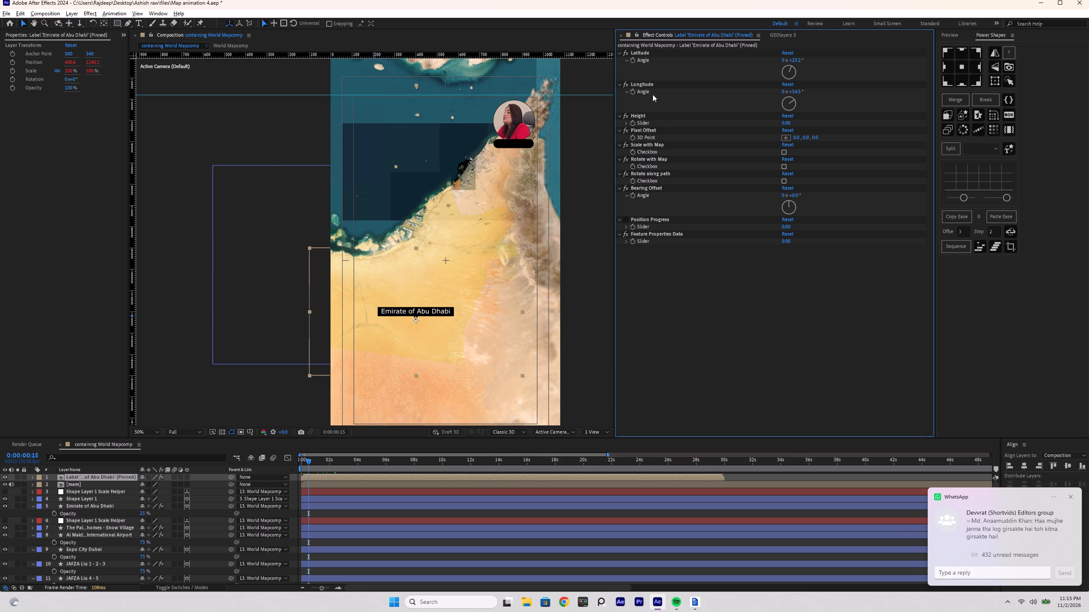
{"action": "left_click", "coordinate": [660, 218]}
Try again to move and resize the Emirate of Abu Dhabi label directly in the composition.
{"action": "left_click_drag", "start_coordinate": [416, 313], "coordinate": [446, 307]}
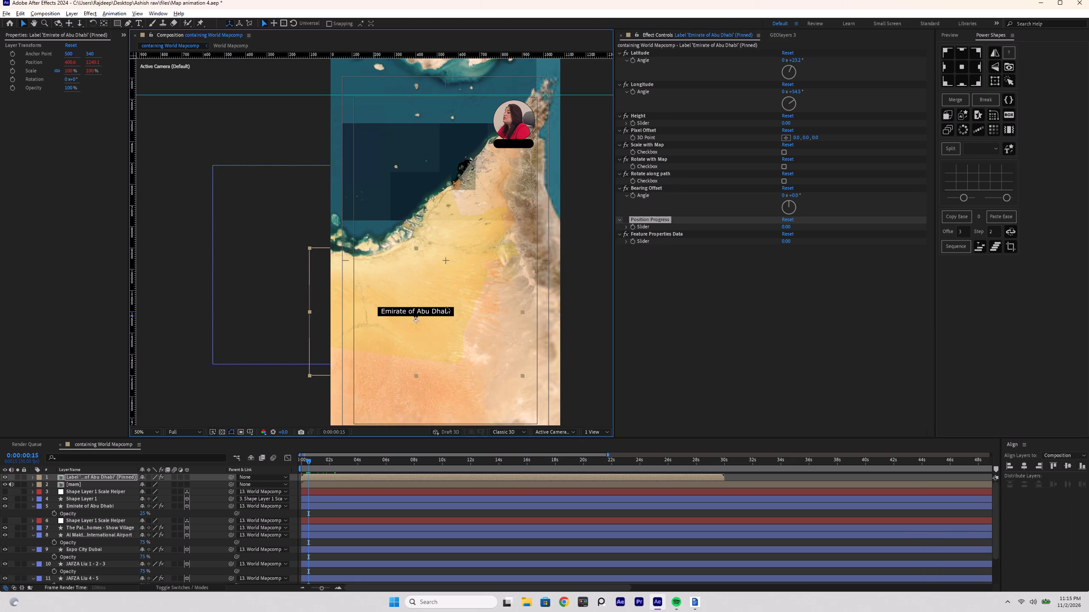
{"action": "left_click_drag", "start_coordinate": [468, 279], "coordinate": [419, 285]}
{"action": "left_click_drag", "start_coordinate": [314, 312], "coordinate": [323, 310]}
Reveal the Scale property of the Emirate of Abu Dhabi label layer in the timeline.
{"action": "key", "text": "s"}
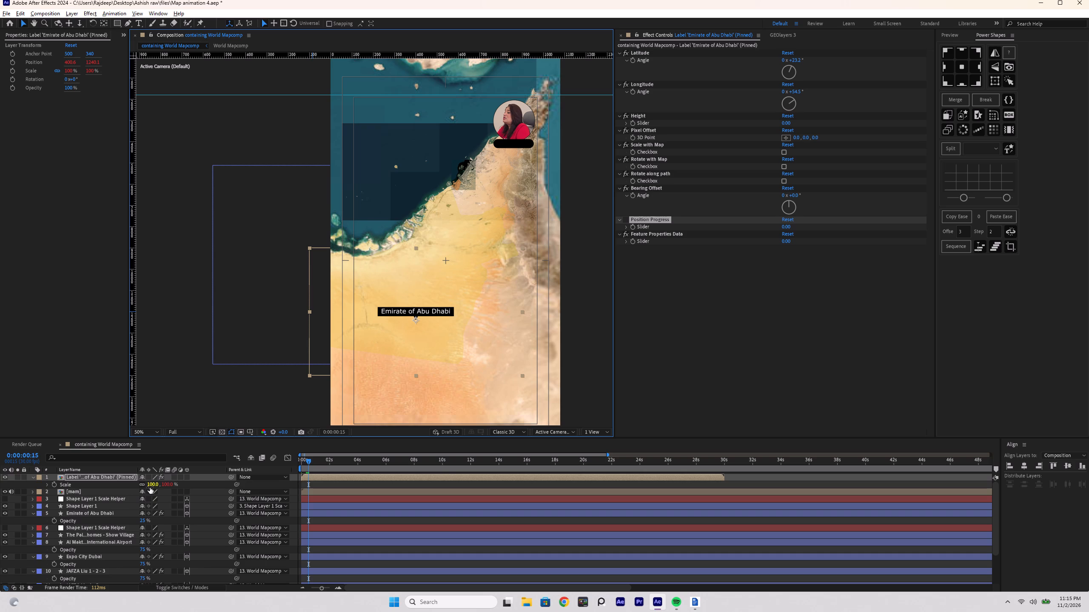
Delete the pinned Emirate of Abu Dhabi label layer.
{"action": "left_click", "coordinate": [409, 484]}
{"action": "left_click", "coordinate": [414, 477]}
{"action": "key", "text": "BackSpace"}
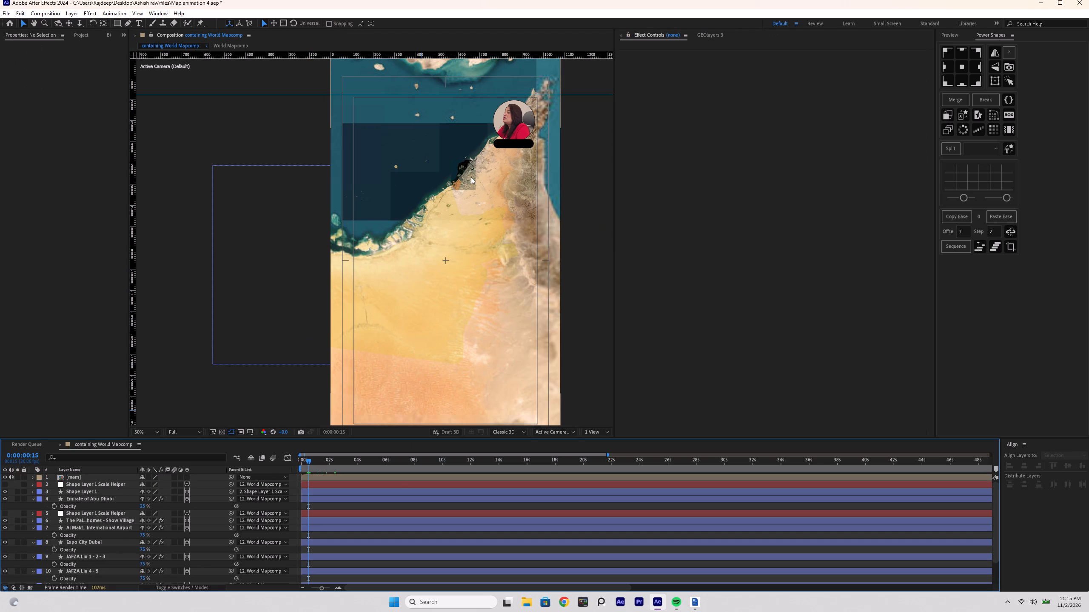
Examine the tinted emirate and the Dubai coastline up close in the composition.
{"action": "scroll", "coordinate": [472, 171], "scroll_direction": "up", "scroll_amount": 2}
{"action": "scroll", "coordinate": [533, 171], "scroll_direction": "down", "scroll_amount": 2}
{"action": "key", "text": "space"}
{"action": "key", "text": "space"}
{"action": "key", "text": "space"}
{"action": "key", "text": "space"}
{"action": "left_click_drag", "start_coordinate": [495, 166], "coordinate": [483, 202]}
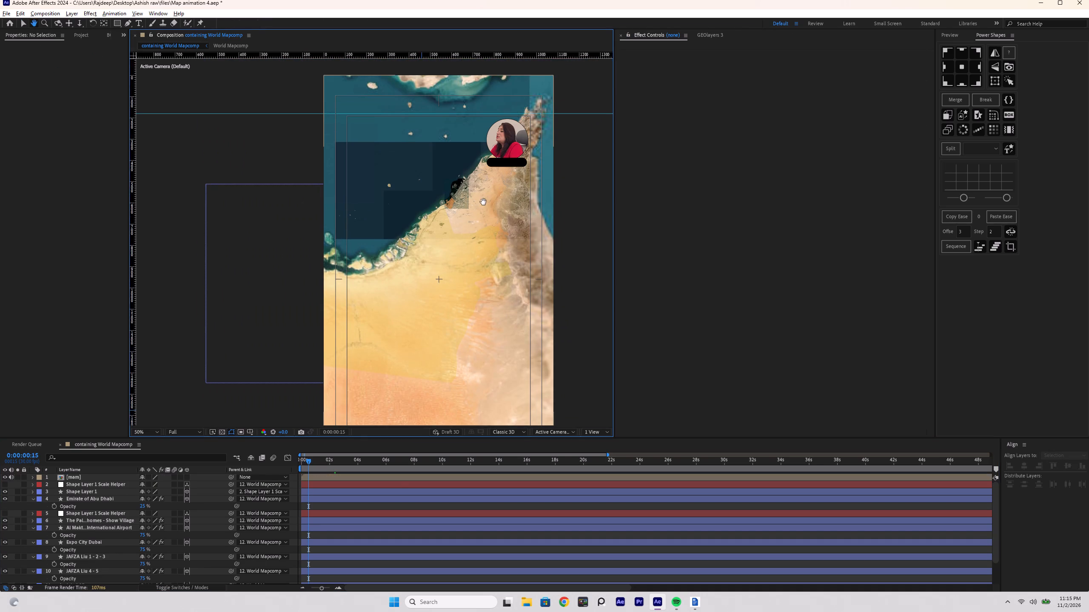
{"action": "left_click_drag", "start_coordinate": [483, 202], "coordinate": [482, 209]}
{"action": "scroll", "coordinate": [454, 210], "scroll_direction": "up", "scroll_amount": 3}
{"action": "scroll", "coordinate": [475, 218], "scroll_direction": "down", "scroll_amount": 3}
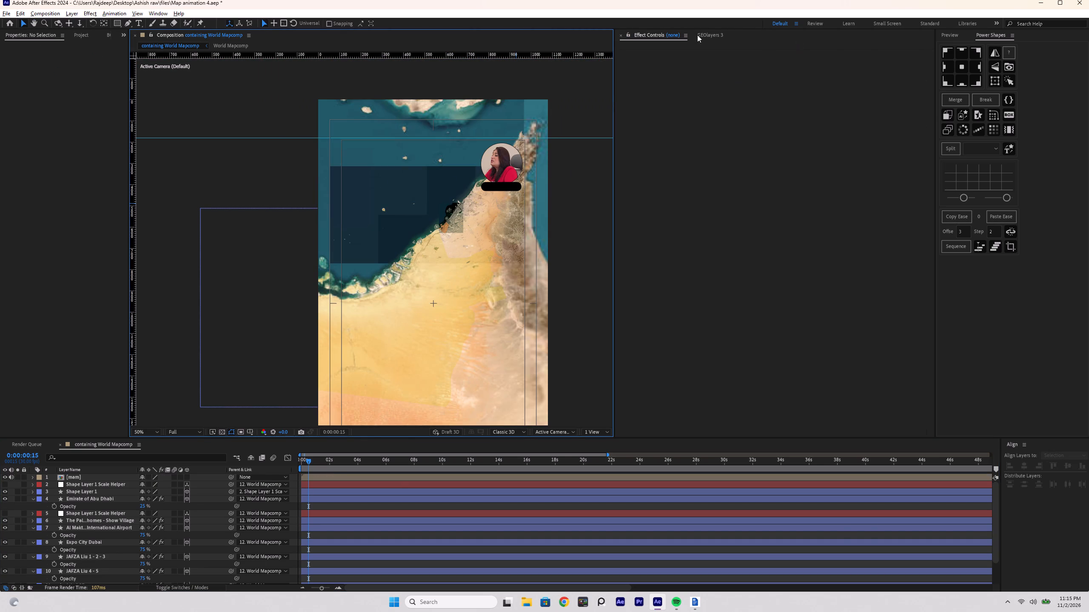
{"action": "left_click", "coordinate": [711, 32]}
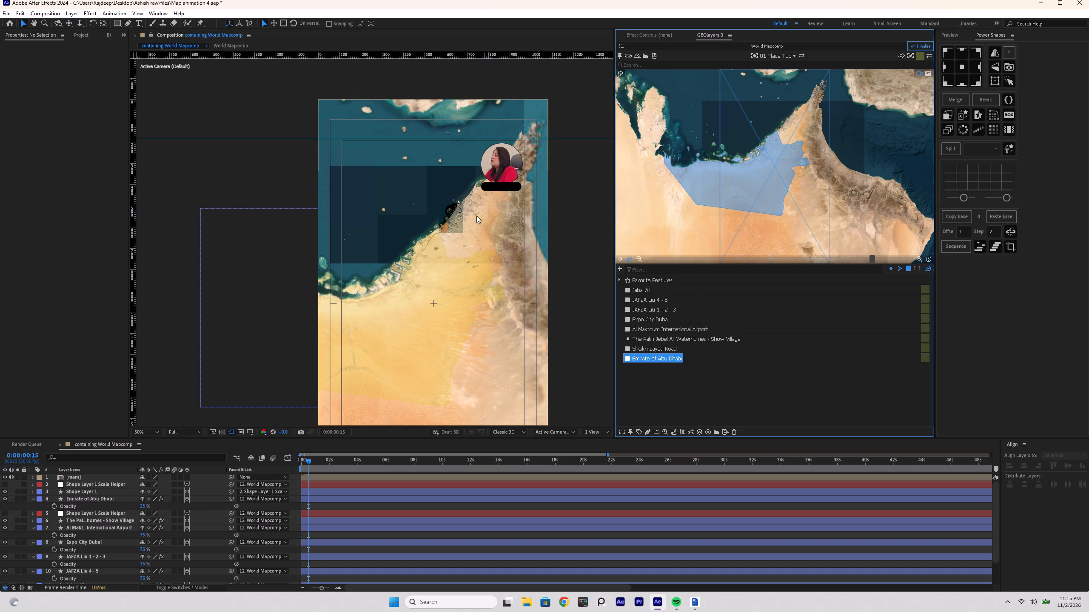
{"action": "scroll", "coordinate": [470, 218], "scroll_direction": "up", "scroll_amount": 2}
{"action": "scroll", "coordinate": [497, 230], "scroll_direction": "down", "scroll_amount": 1}
{"action": "key", "text": "space"}
{"action": "key", "text": "space"}
{"action": "key", "text": "space"}
{"action": "key", "text": "space"}
{"action": "key", "text": "space"}
{"action": "key", "text": "space"}
{"action": "key", "text": "space"}
{"action": "key", "text": "space"}
{"action": "key", "text": "space"}
{"action": "left_click_drag", "start_coordinate": [512, 230], "coordinate": [475, 235]}
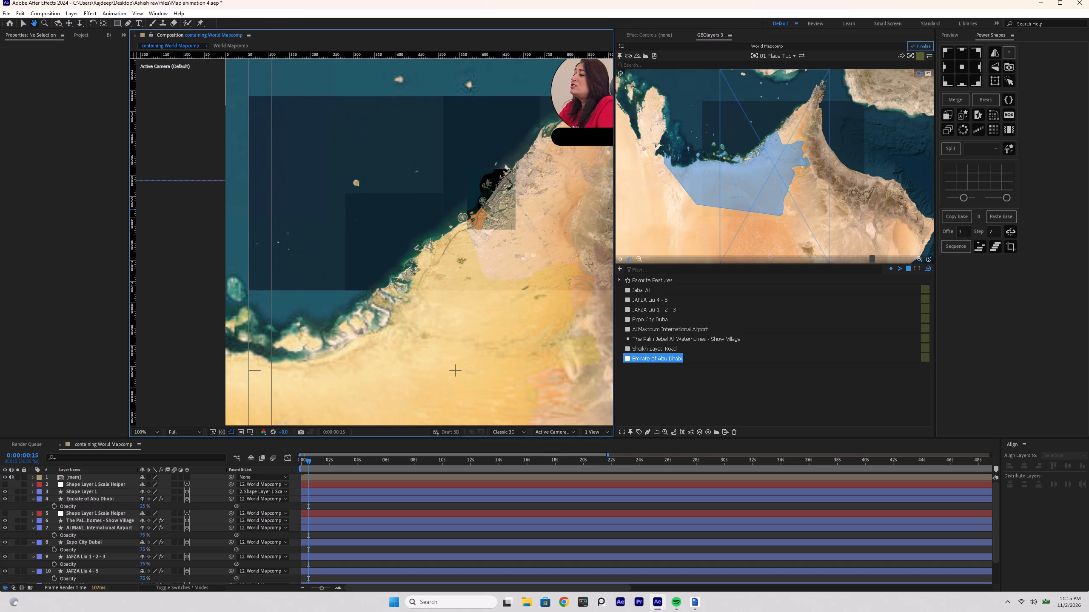
Reframe the GEOlayers map on the Dubai coast, with the orange Jebel Ali district and both palm islands in the composition.
{"action": "scroll", "coordinate": [770, 153], "scroll_direction": "up", "scroll_amount": 4}
{"action": "left_click_drag", "start_coordinate": [791, 157], "coordinate": [748, 197]}
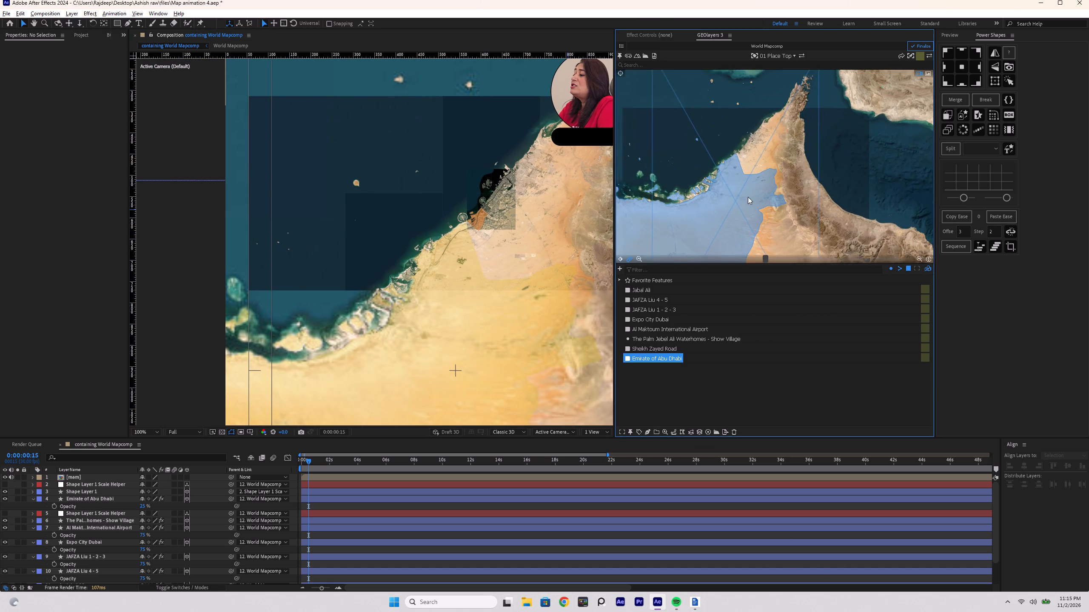
{"action": "left_click_drag", "start_coordinate": [748, 197], "coordinate": [745, 203]}
{"action": "scroll", "coordinate": [759, 177], "scroll_direction": "up", "scroll_amount": 18}
{"action": "left_click_drag", "start_coordinate": [760, 179], "coordinate": [847, 262]}
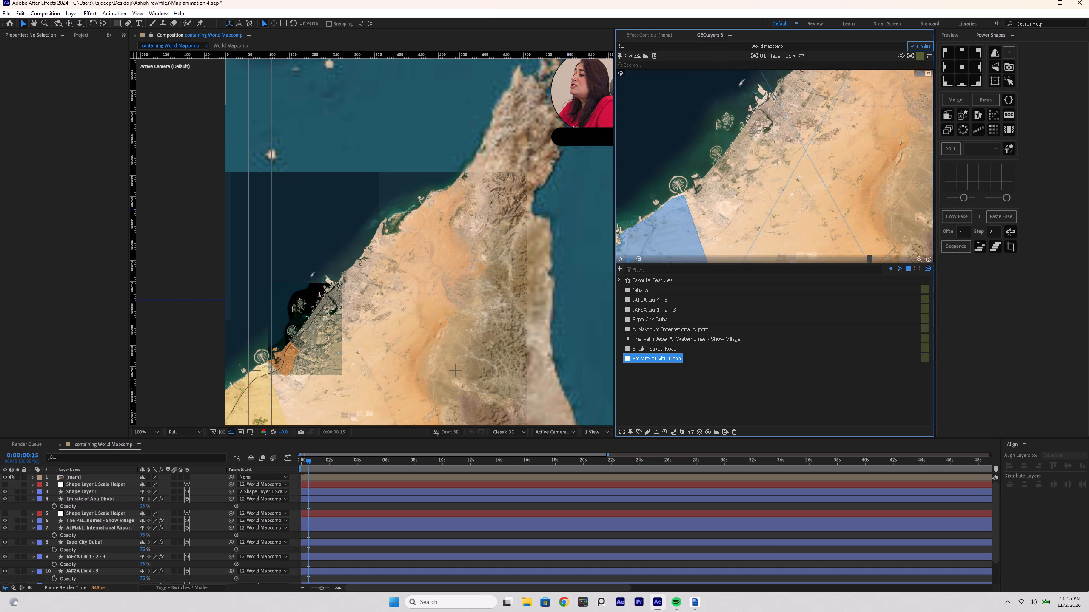
{"action": "left_click_drag", "start_coordinate": [847, 262], "coordinate": [881, 302]}
{"action": "left_click_drag", "start_coordinate": [785, 193], "coordinate": [797, 171]}
{"action": "left_click_drag", "start_coordinate": [794, 198], "coordinate": [773, 158]}
{"action": "scroll", "coordinate": [747, 181], "scroll_direction": "down", "scroll_amount": 1}
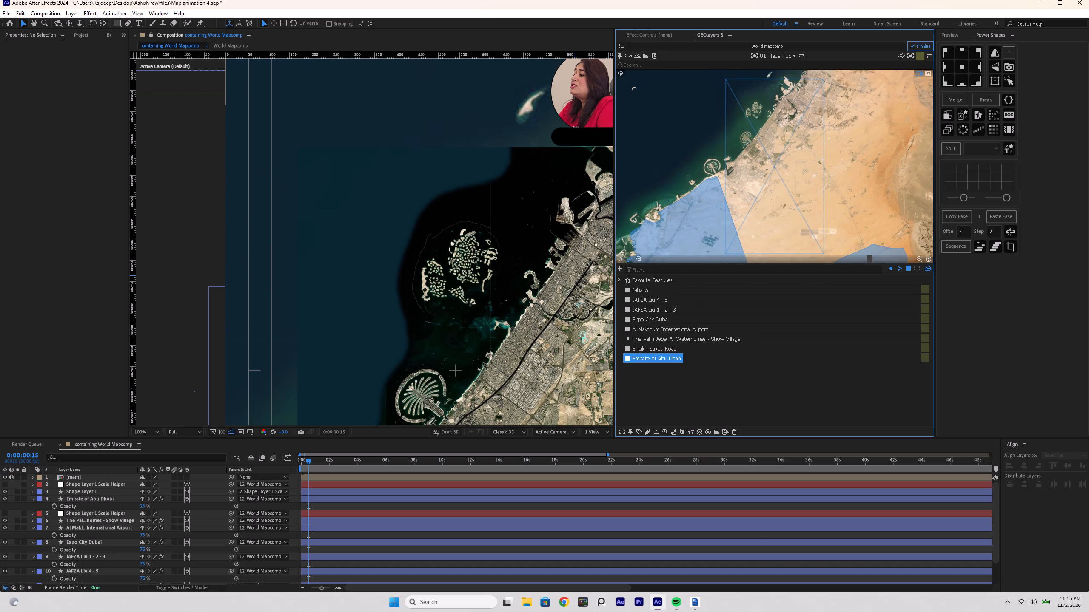
{"action": "left_click_drag", "start_coordinate": [770, 189], "coordinate": [790, 174]}
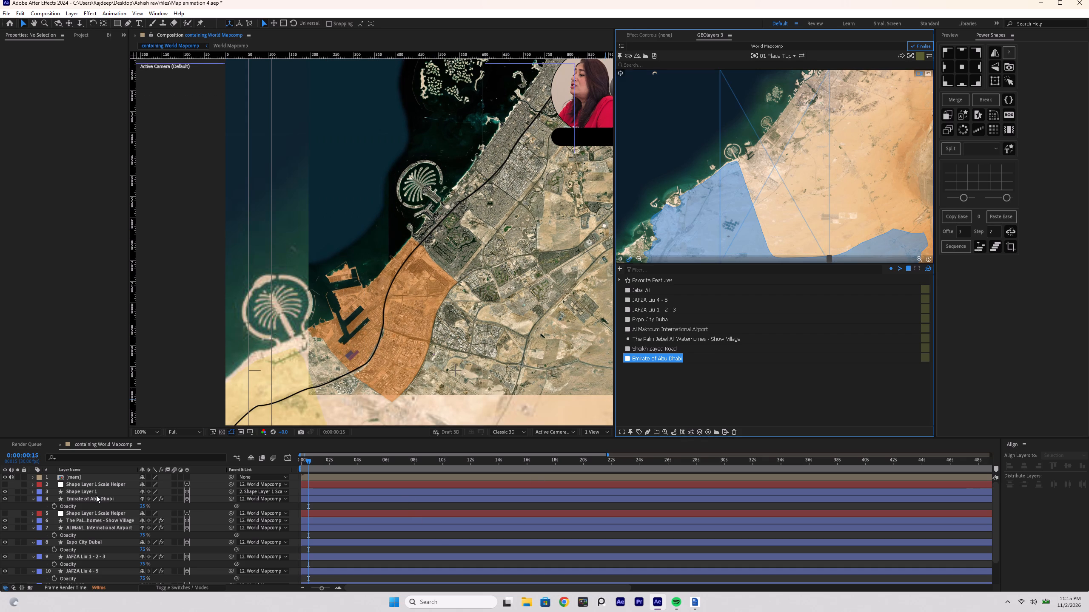
Rename the road's Shape Layer 1 as "line".
{"action": "left_click", "coordinate": [96, 495]}
{"action": "key", "text": "Return"}
{"action": "type", "text": "liu"}
{"action": "key", "text": "BackSpace"}
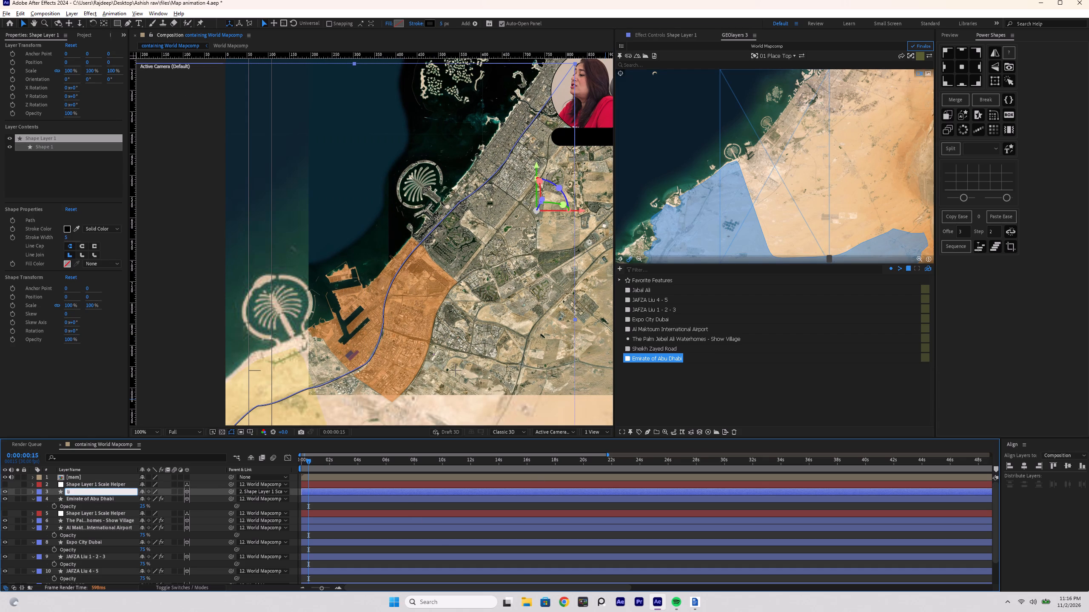
{"action": "type", "text": "ne"}
Give the road line a 14 px stroke in soft red #CC4848.
{"action": "left_click_drag", "start_coordinate": [444, 25], "coordinate": [448, 25]}
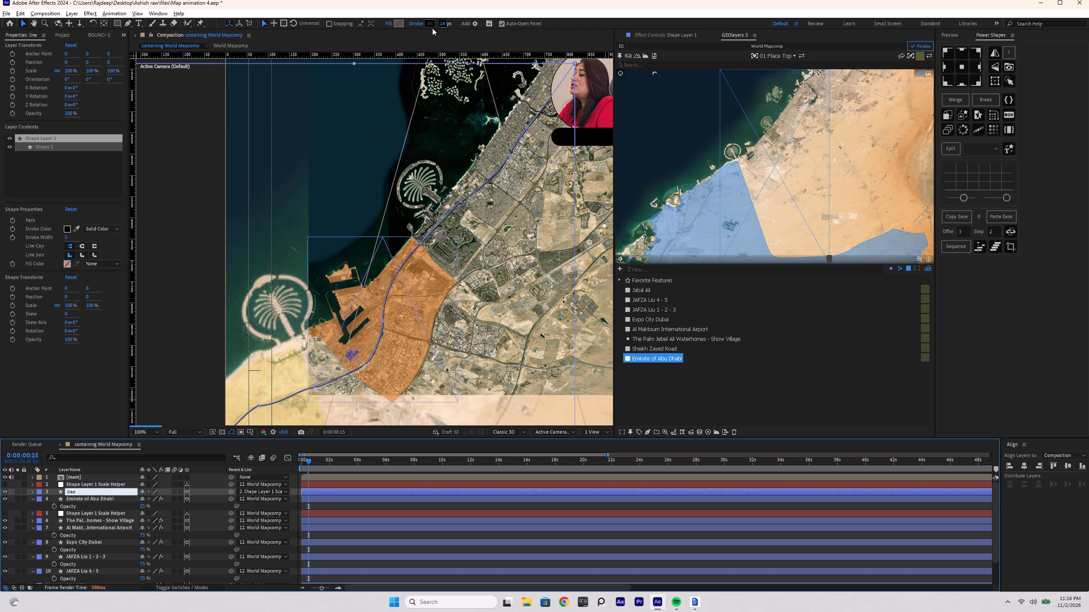
{"action": "left_click", "coordinate": [431, 26]}
{"action": "left_click_drag", "start_coordinate": [585, 229], "coordinate": [593, 206]}
{"action": "left_click_drag", "start_coordinate": [576, 212], "coordinate": [569, 229]}
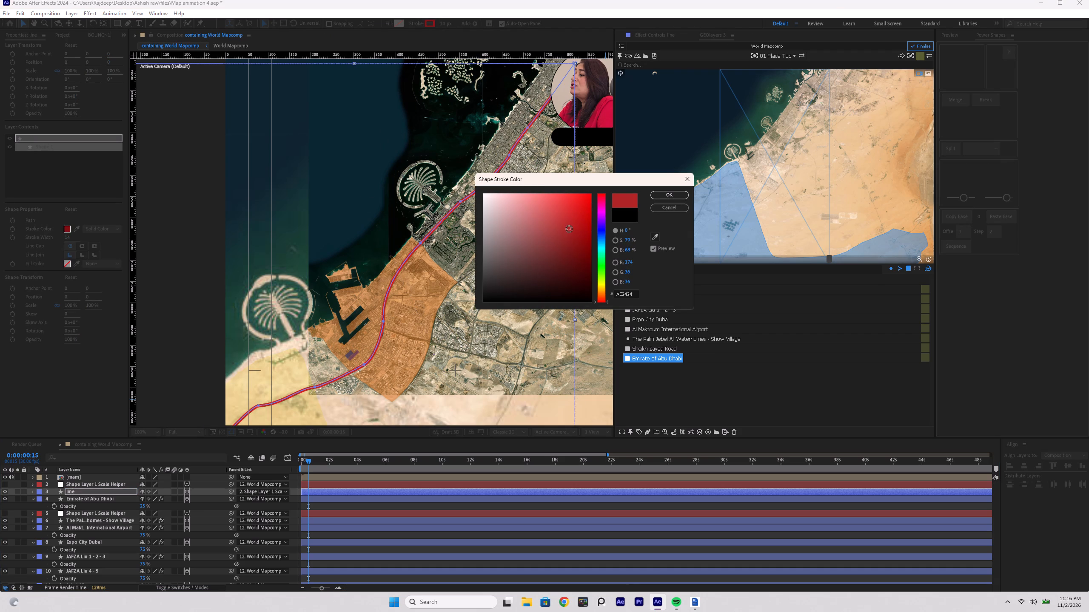
{"action": "left_click_drag", "start_coordinate": [566, 229], "coordinate": [553, 215]}
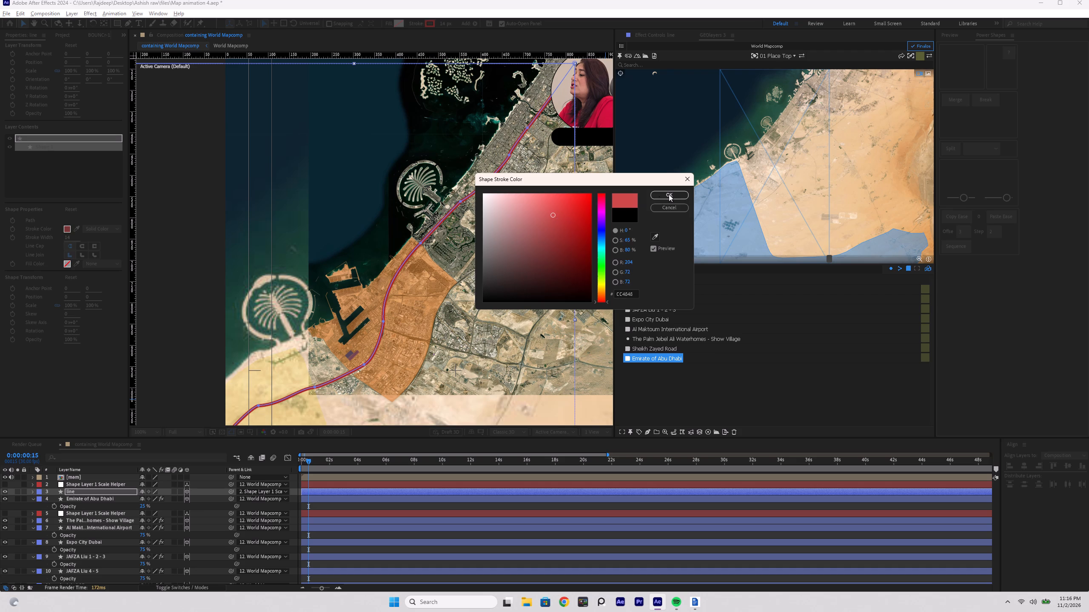
{"action": "left_click", "coordinate": [669, 194]}
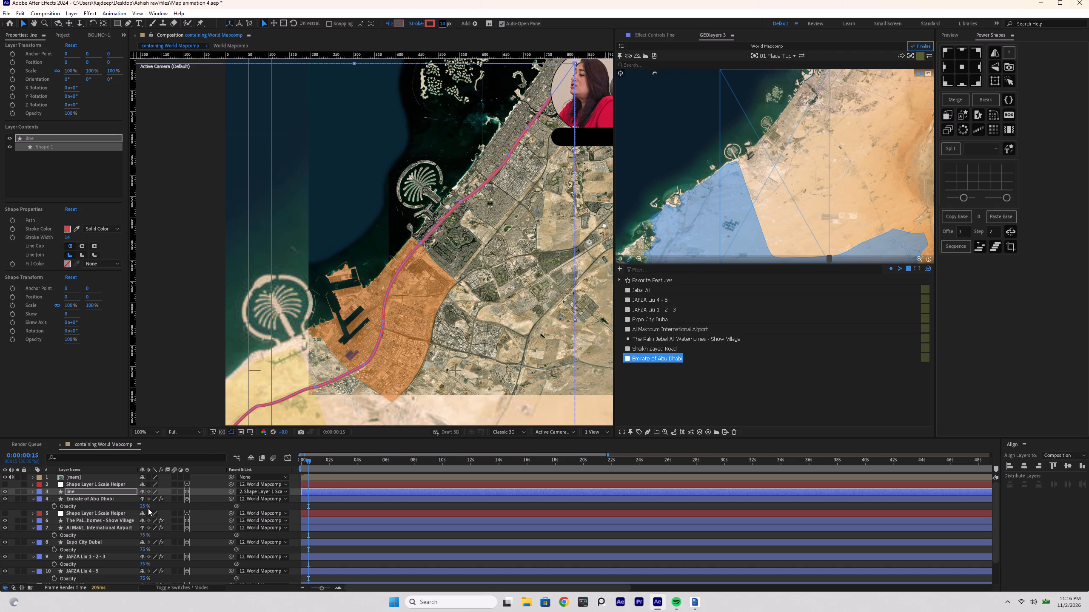
View the whole composition frame and preview the map animation from the start of the timeline.
{"action": "left_click", "coordinate": [332, 502]}
{"action": "scroll", "coordinate": [447, 304], "scroll_direction": "down", "scroll_amount": 1}
{"action": "left_click", "coordinate": [456, 308]}
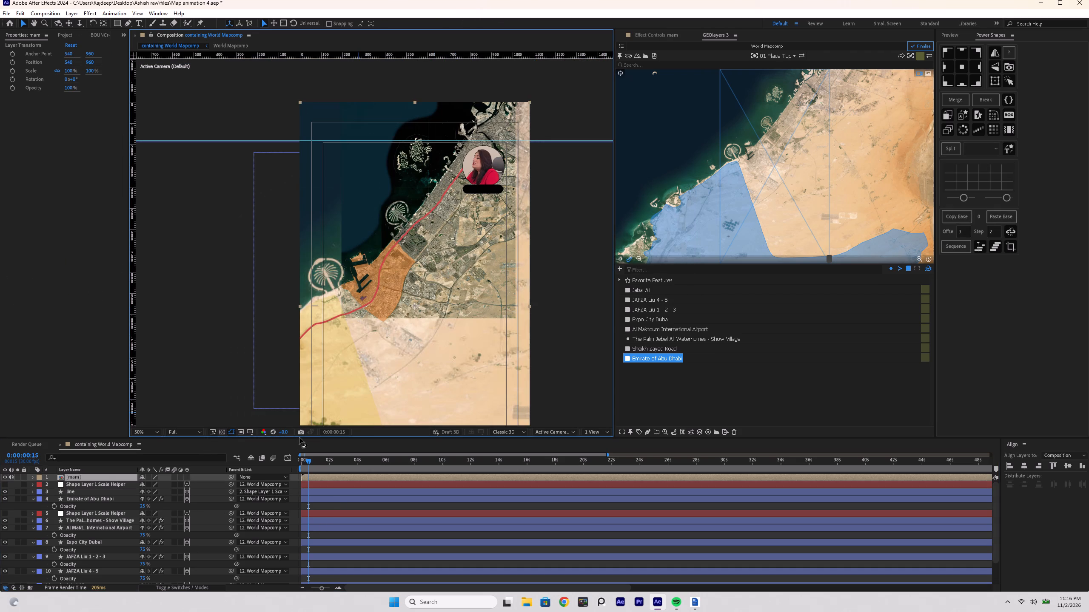
{"action": "left_click_drag", "start_coordinate": [308, 462], "coordinate": [261, 486]}
{"action": "key", "text": "space"}
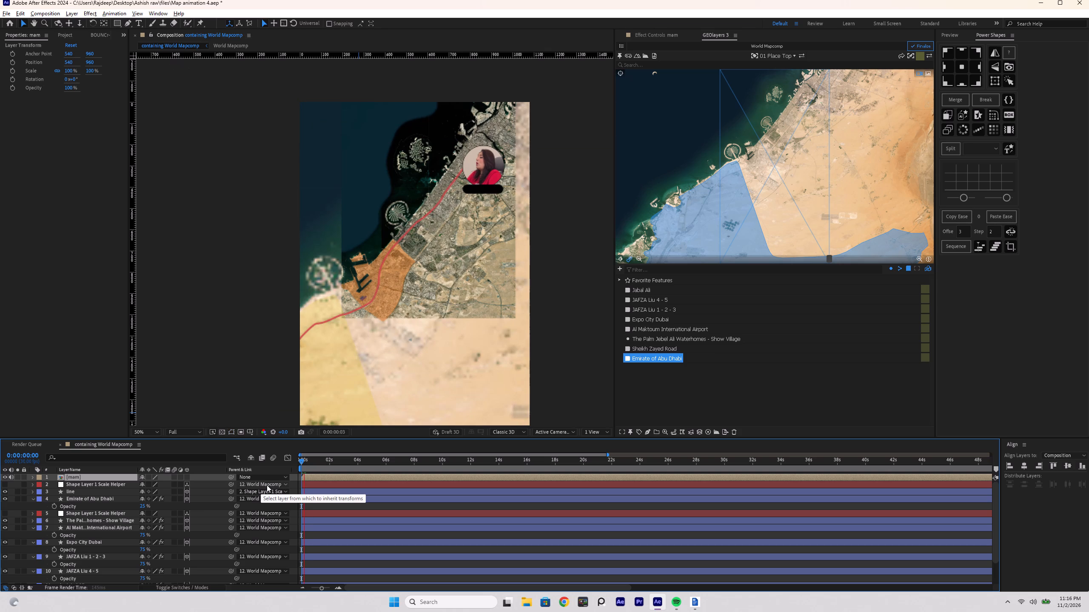
{"action": "key", "text": "space"}
Switch to the script document and reread the line on the Sheikh Zayed Road corridor connecting Dubai and Abu Dhabi.
{"action": "key", "text": "alt+Tab"}
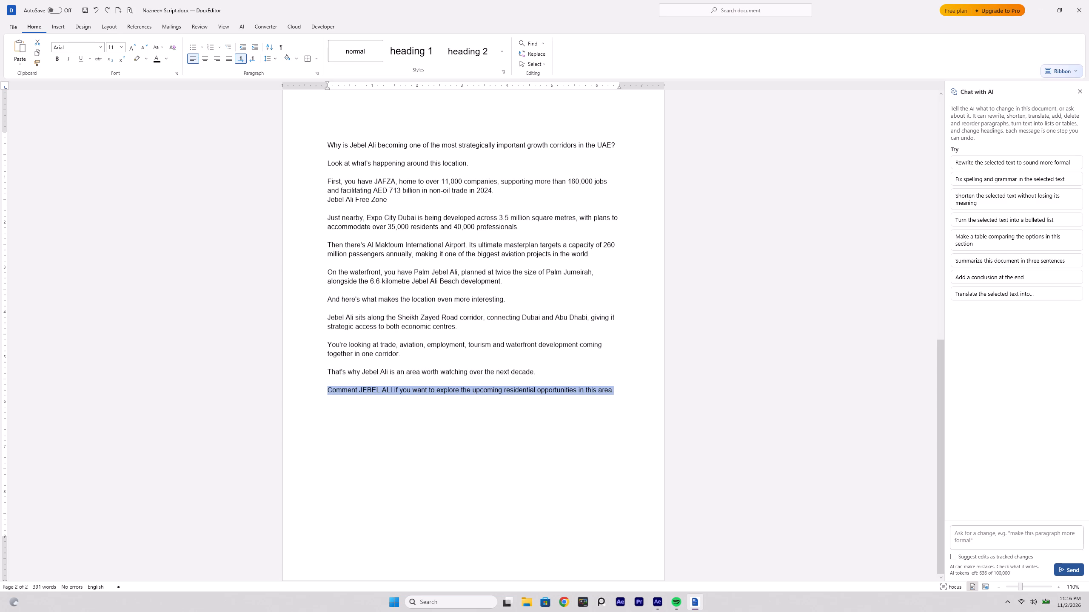
{"action": "left_click_drag", "start_coordinate": [325, 344], "coordinate": [408, 354]}
{"action": "left_click", "coordinate": [412, 368]}
{"action": "left_click_drag", "start_coordinate": [339, 314], "coordinate": [477, 314]}
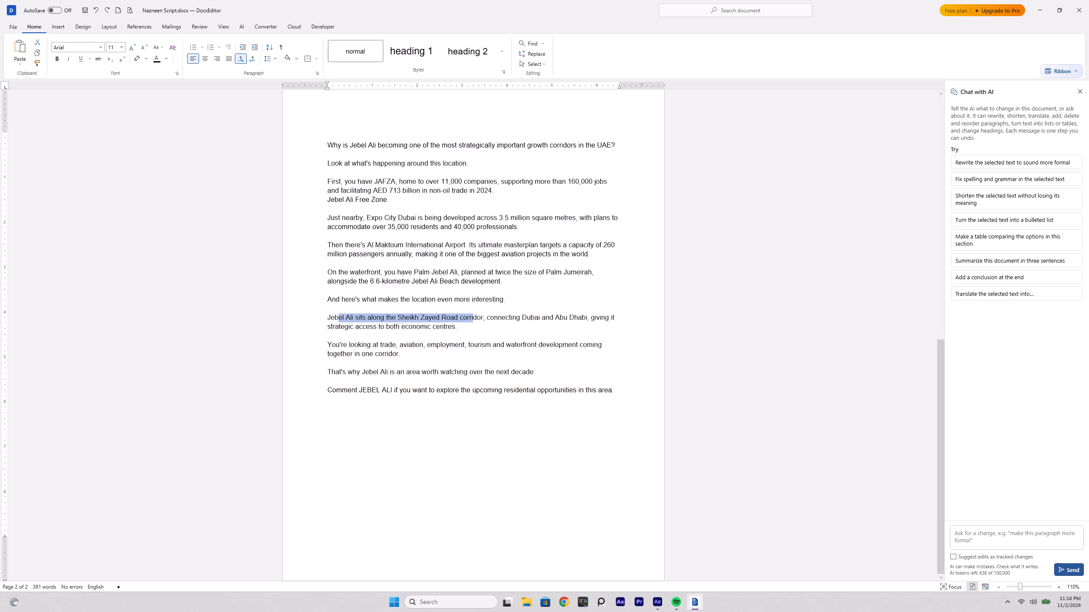
{"action": "left_click_drag", "start_coordinate": [477, 314], "coordinate": [567, 314]}
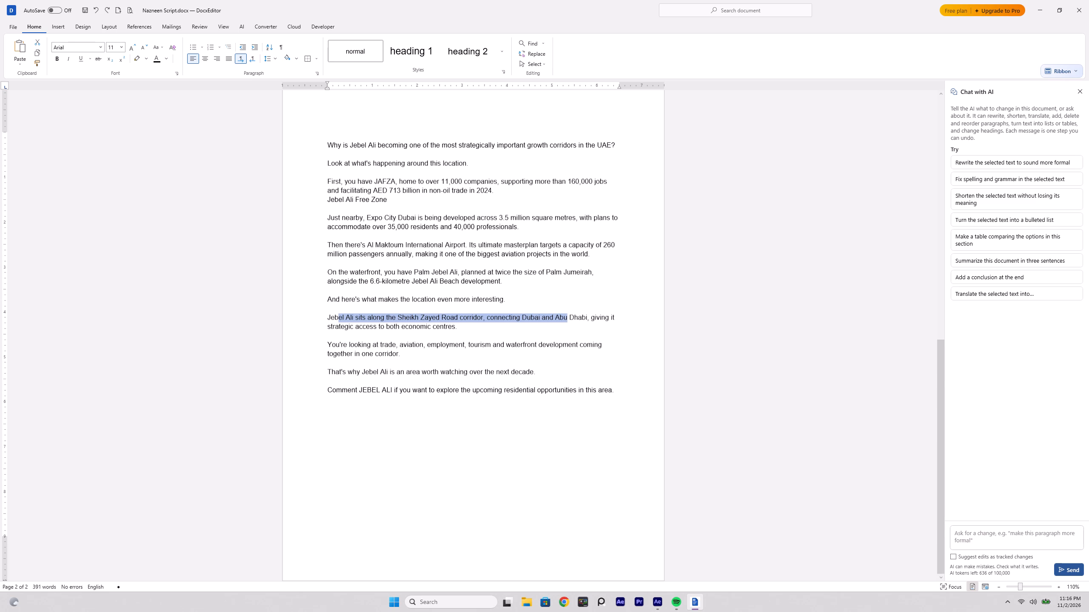
{"action": "key", "text": "alt+Tab"}
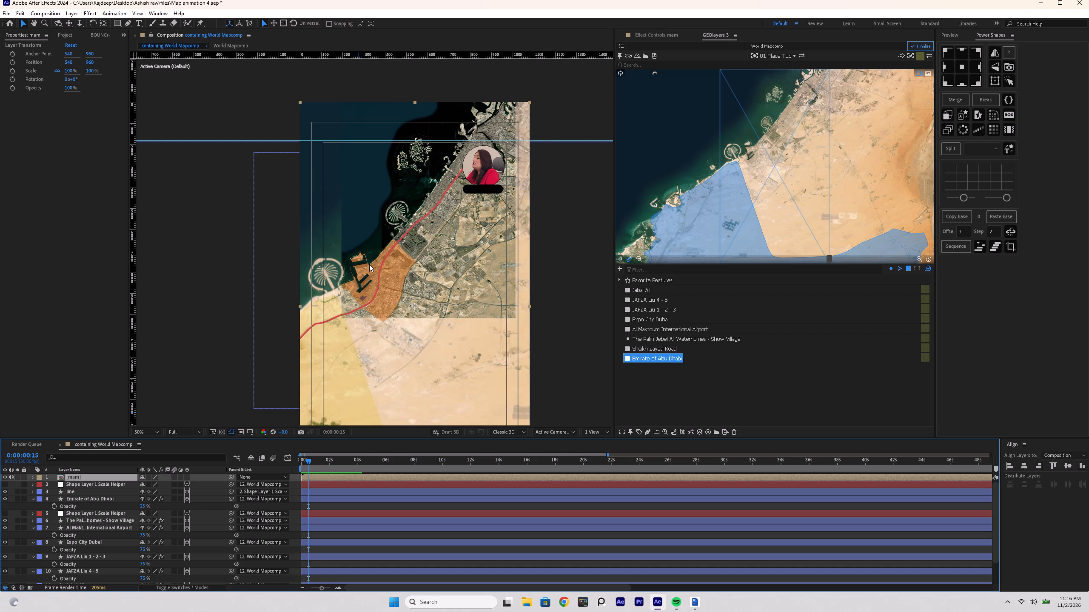
Create a GEOlayers controller mapcomp for the World Mapcomp layer.
{"action": "scroll", "coordinate": [466, 576], "scroll_direction": "down", "scroll_amount": 5}
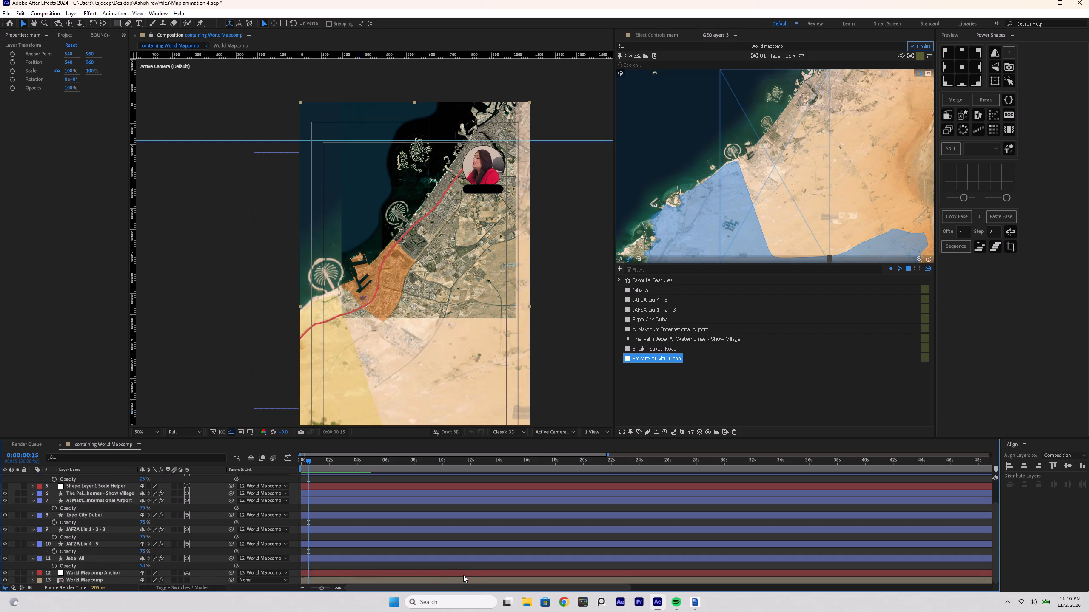
{"action": "scroll", "coordinate": [463, 575], "scroll_direction": "down", "scroll_amount": 3}
{"action": "left_click", "coordinate": [356, 575]}
{"action": "left_click", "coordinate": [356, 582]}
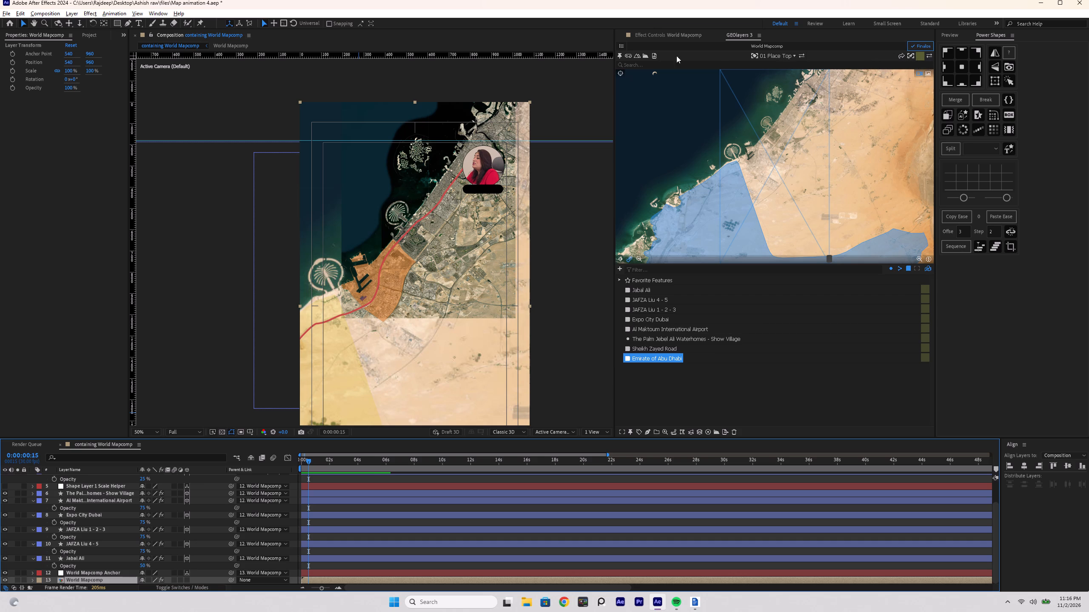
{"action": "left_click", "coordinate": [630, 56]}
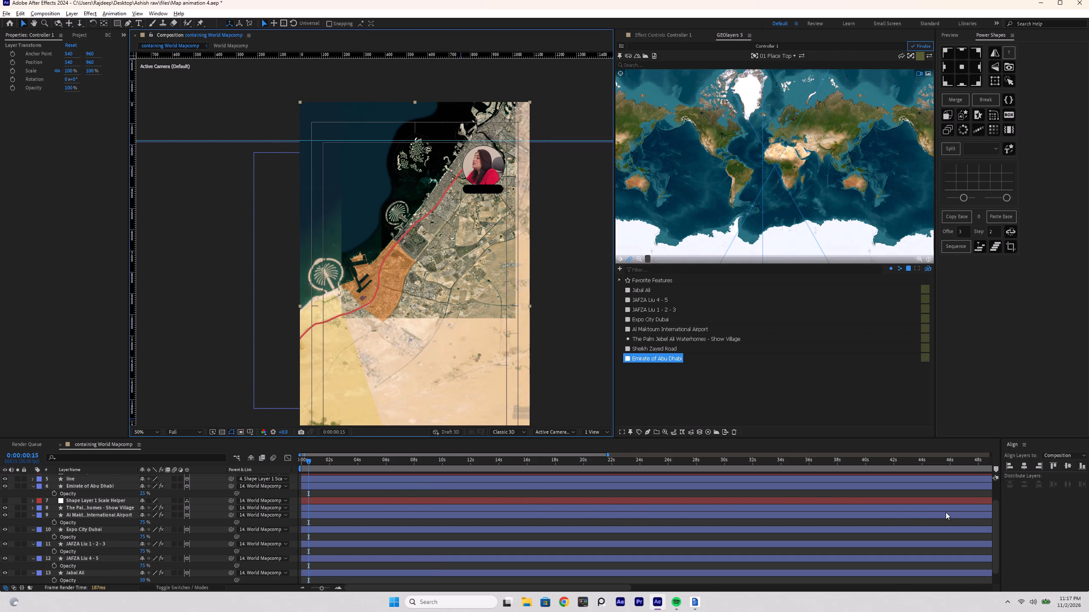
Move the Controller 1 layer down the layer stack to directly above World Mapcomp.
{"action": "scroll", "coordinate": [946, 512], "scroll_direction": "up", "scroll_amount": 7}
{"action": "left_click_drag", "start_coordinate": [85, 487], "coordinate": [84, 504]}
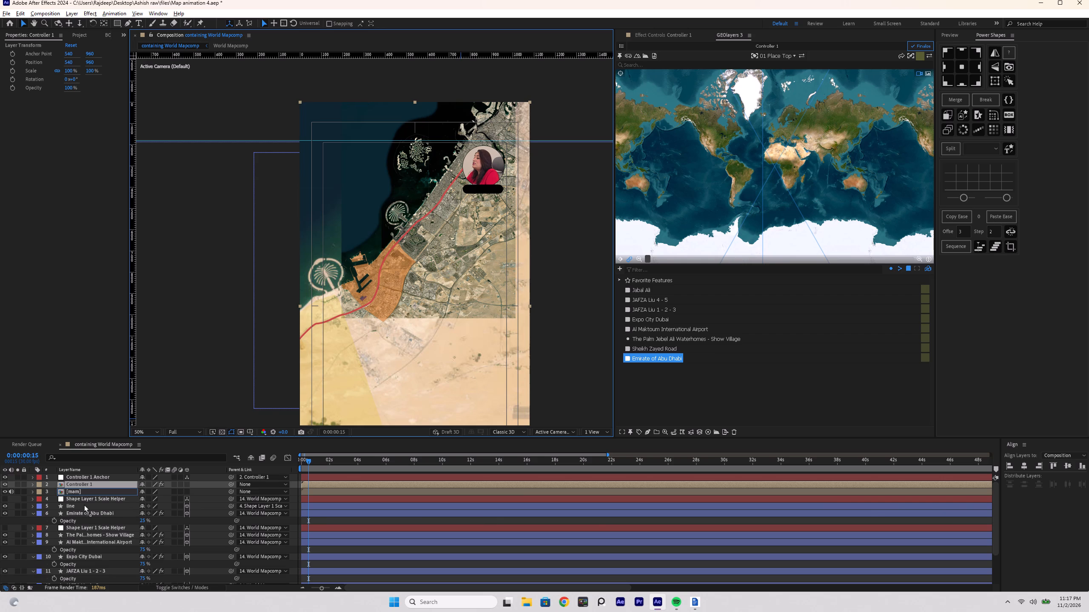
{"action": "left_click_drag", "start_coordinate": [84, 504], "coordinate": [80, 578]}
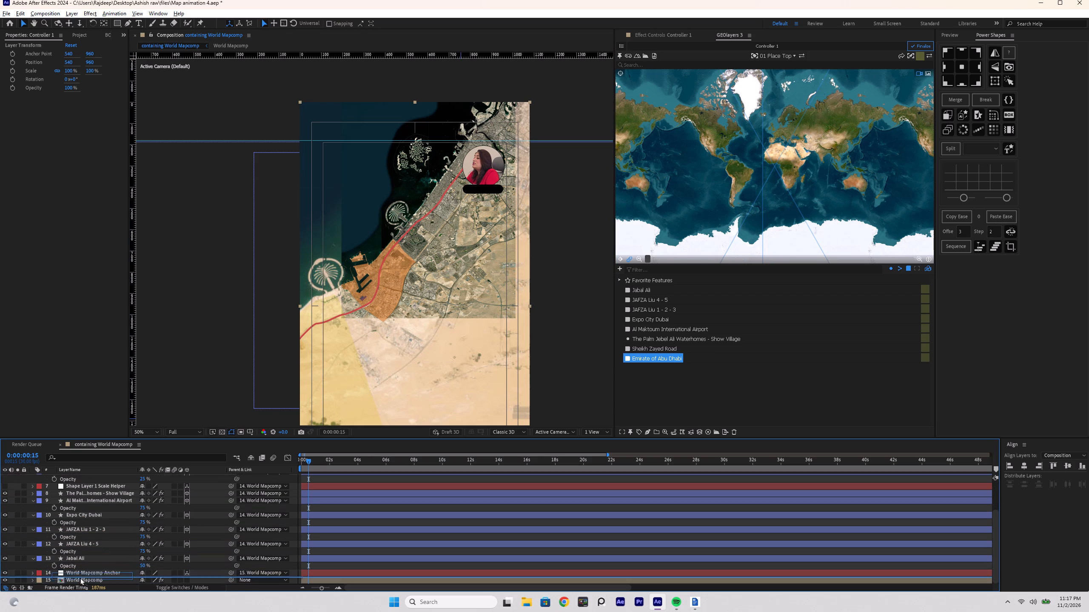
{"action": "left_click_drag", "start_coordinate": [80, 578], "coordinate": [79, 575]}
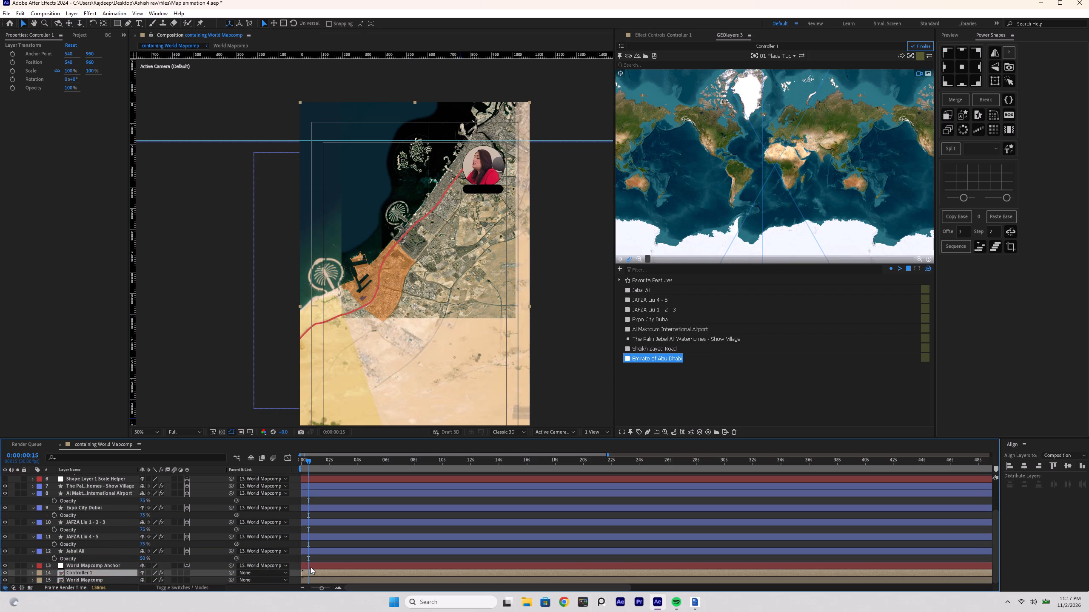
Reveal the Position property of the Controller 1 layer.
{"action": "left_click", "coordinate": [315, 572]}
{"action": "key", "text": "p"}
{"action": "scroll", "coordinate": [314, 569], "scroll_direction": "down", "scroll_amount": 3}
{"action": "scroll", "coordinate": [314, 569], "scroll_direction": "up", "scroll_amount": 1}
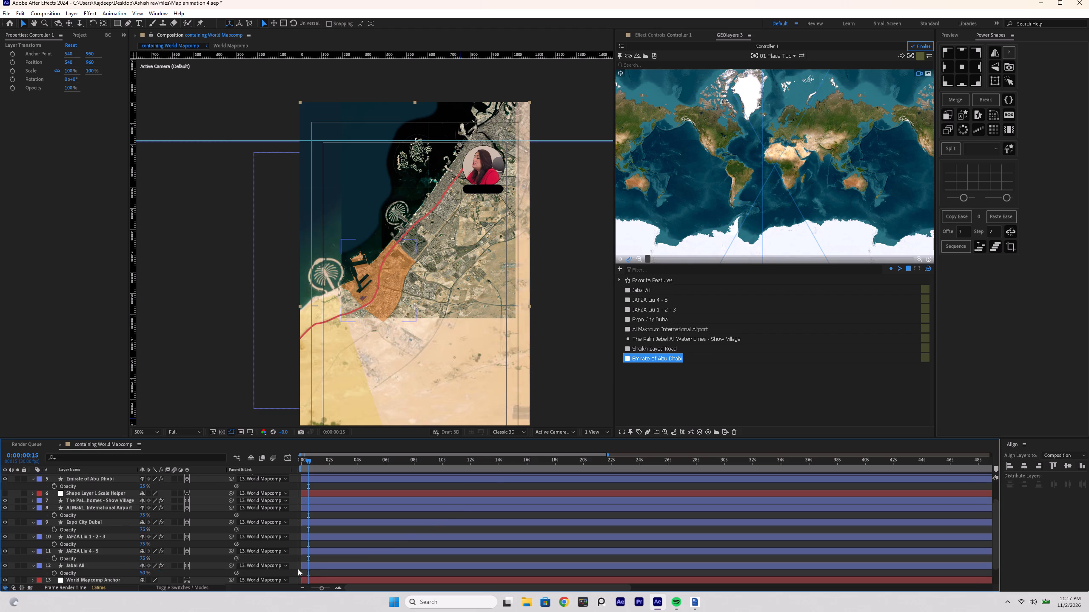
{"action": "scroll", "coordinate": [374, 561], "scroll_direction": "down", "scroll_amount": 2}
{"action": "left_click", "coordinate": [332, 569]}
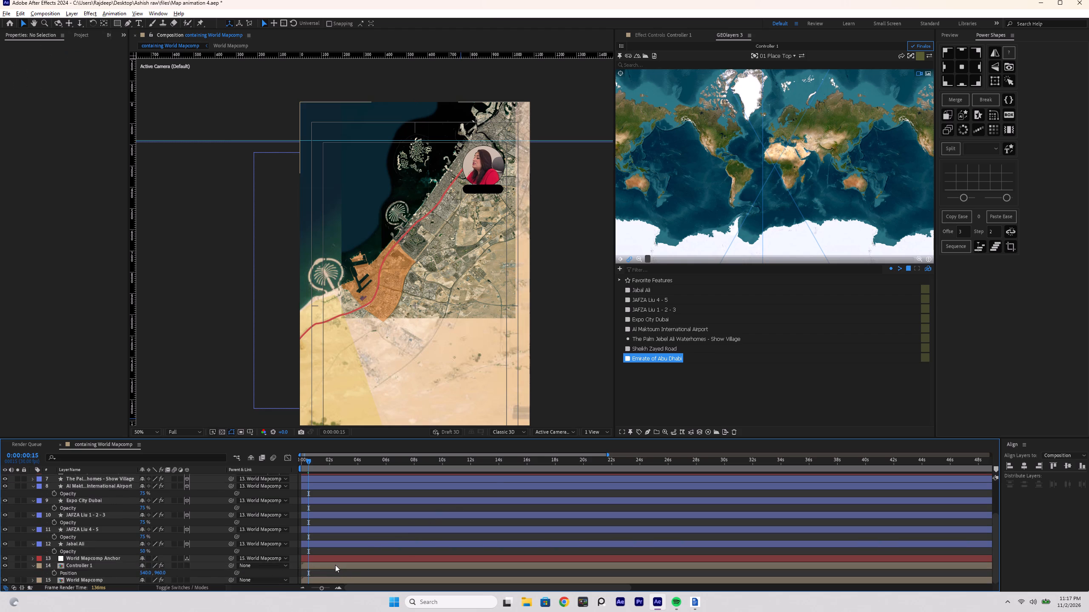
{"action": "left_click", "coordinate": [336, 564]}
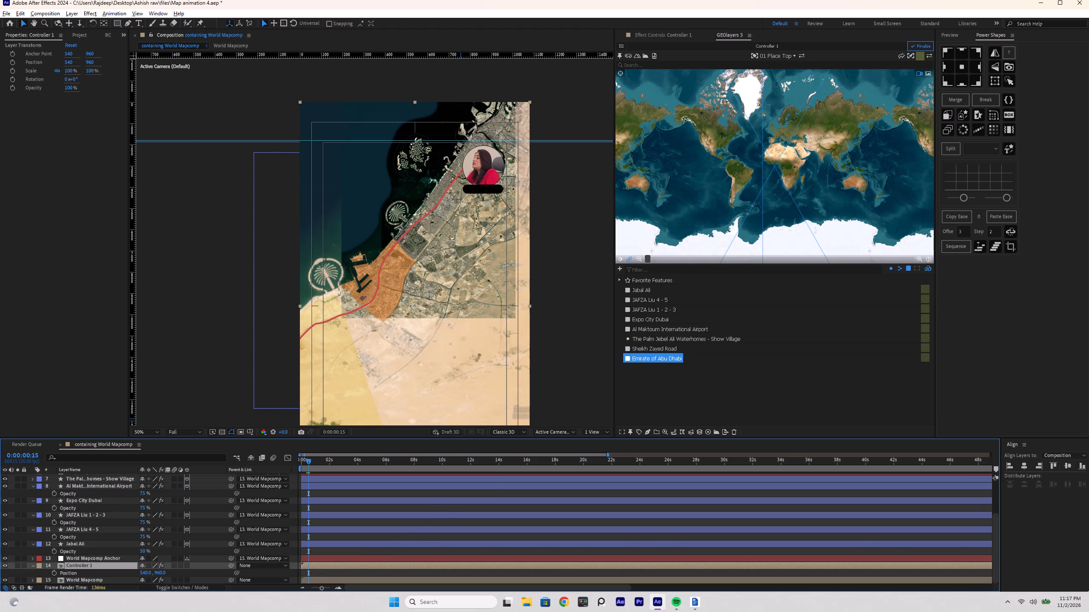
Frame the Controller 1 map on Africa, Europe and Asia and keyframe its view at 0:00:00:15.
{"action": "scroll", "coordinate": [775, 162], "scroll_direction": "up", "scroll_amount": 11}
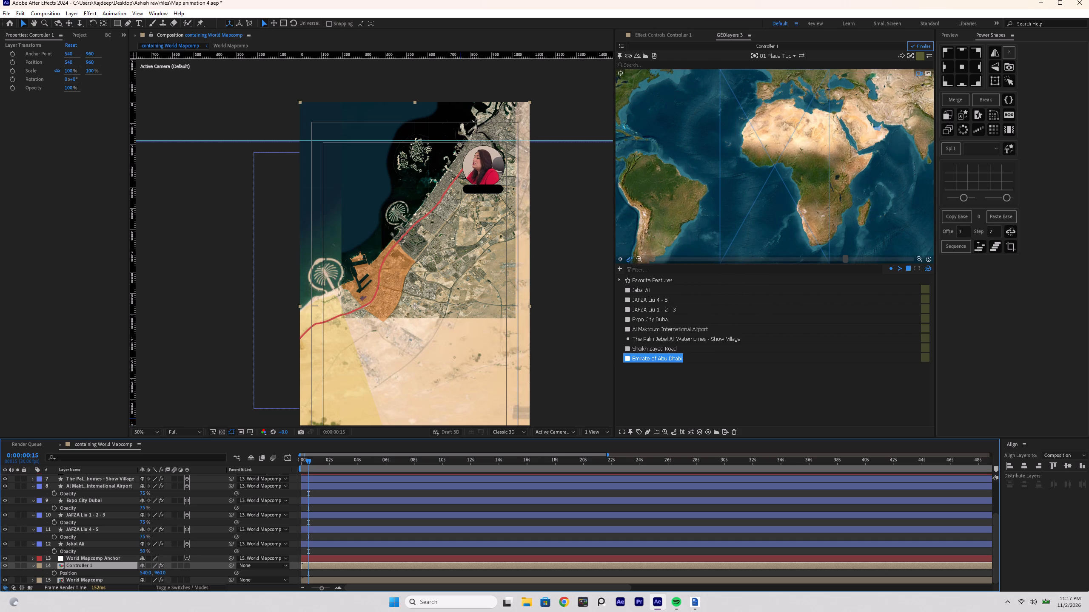
{"action": "scroll", "coordinate": [776, 166], "scroll_direction": "down", "scroll_amount": 2}
{"action": "left_click_drag", "start_coordinate": [782, 172], "coordinate": [691, 189]}
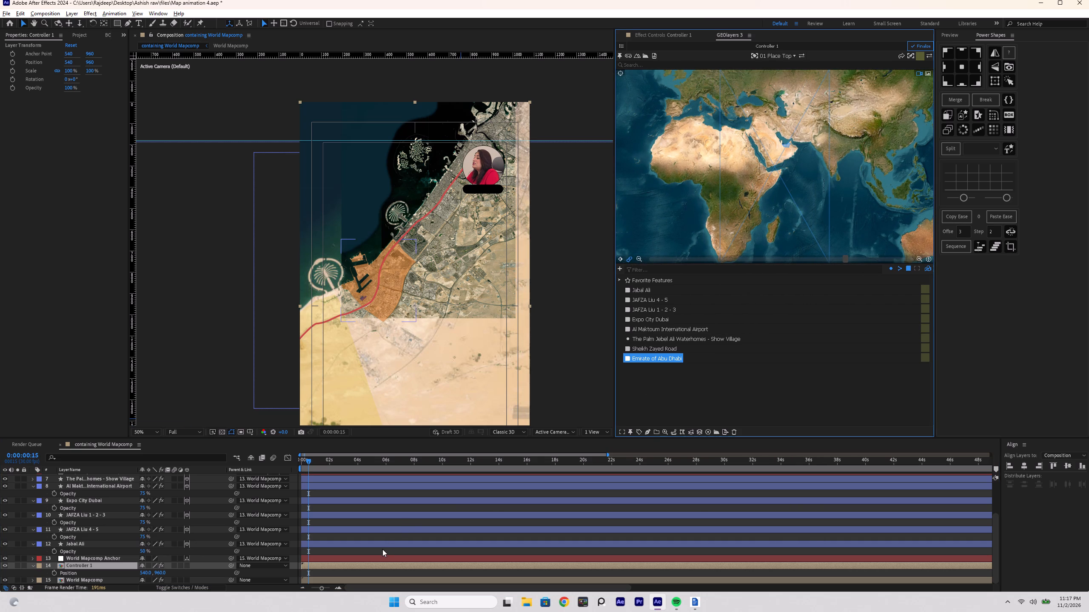
{"action": "scroll", "coordinate": [750, 167], "scroll_direction": "down", "scroll_amount": 2}
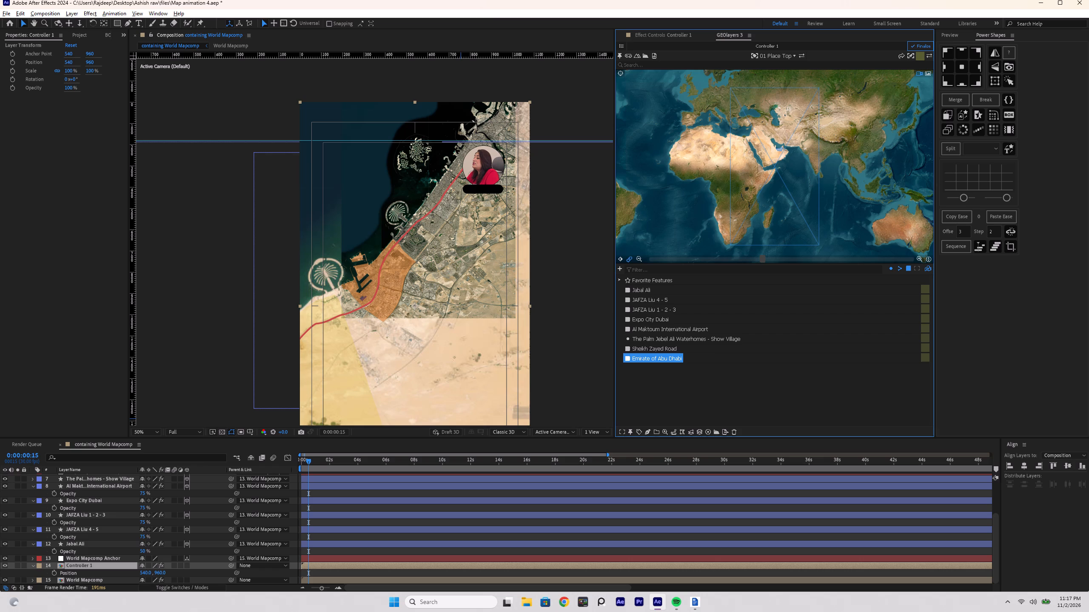
{"action": "scroll", "coordinate": [750, 168], "scroll_direction": "up", "scroll_amount": 1}
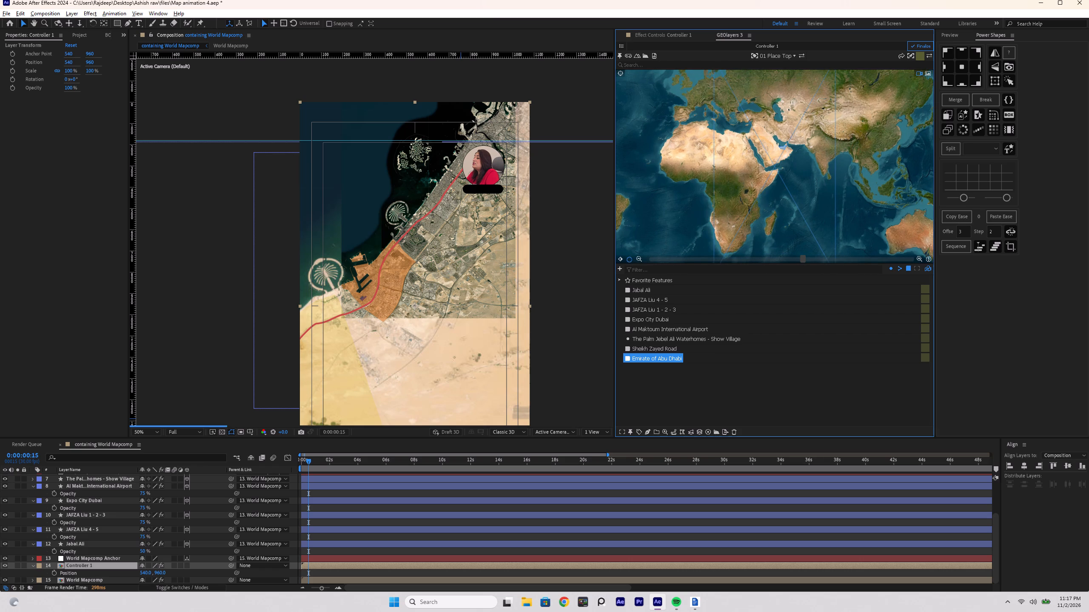
{"action": "left_click_drag", "start_coordinate": [775, 176], "coordinate": [767, 197]}
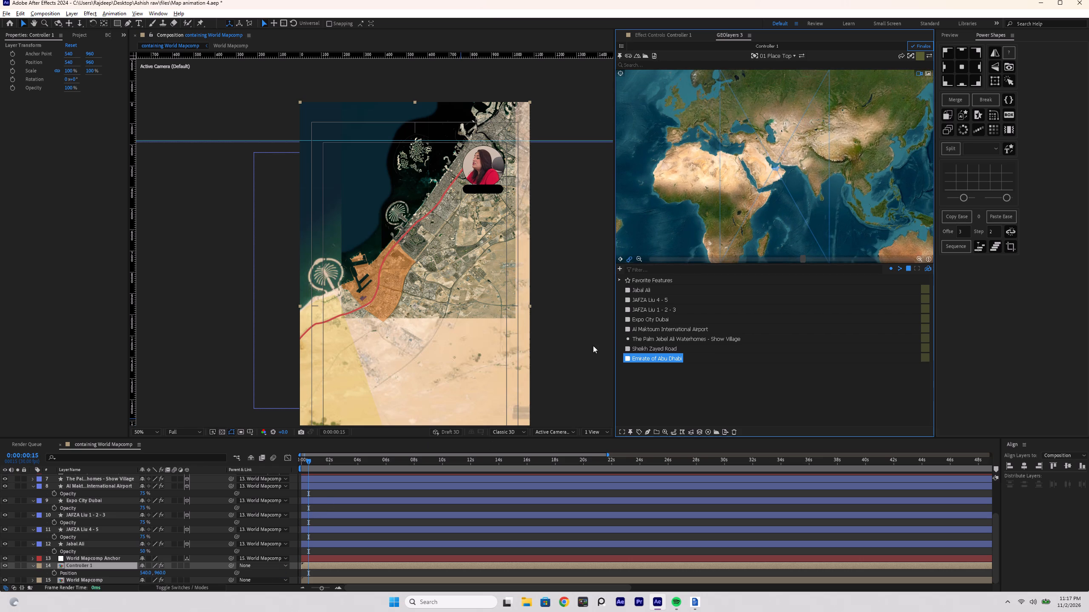
{"action": "left_click", "coordinate": [619, 262]}
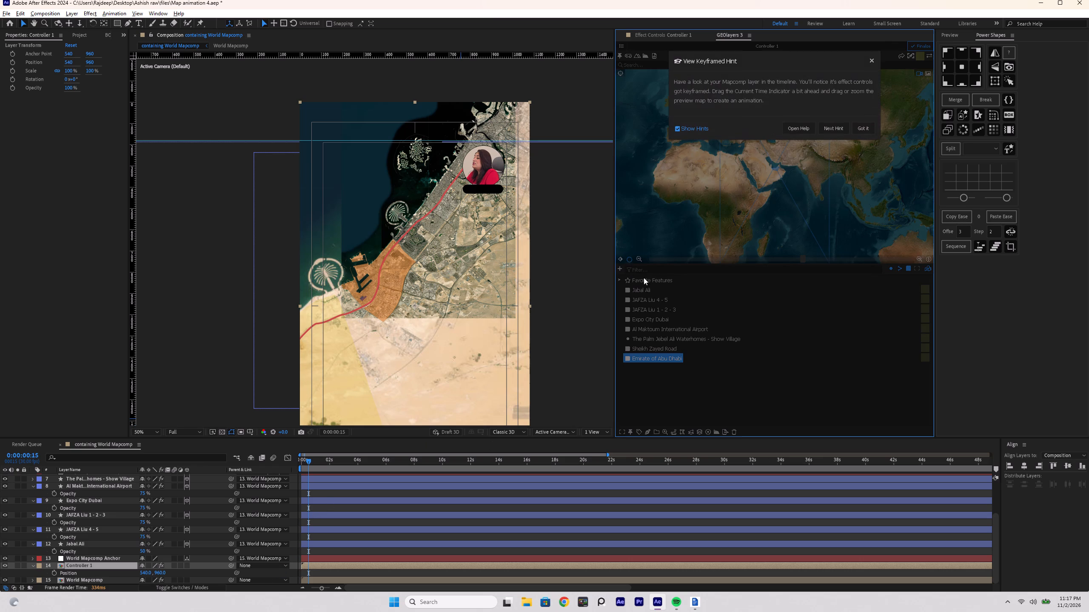
{"action": "left_click", "coordinate": [866, 128]}
Examine the Controller 1 view keyframes and check the World Mapcomp layer for keyframes.
{"action": "scroll", "coordinate": [360, 557], "scroll_direction": "down", "scroll_amount": 2}
{"action": "scroll", "coordinate": [326, 565], "scroll_direction": "down", "scroll_amount": 2}
{"action": "left_click", "coordinate": [329, 523]}
{"action": "left_click_drag", "start_coordinate": [321, 461], "coordinate": [339, 462]}
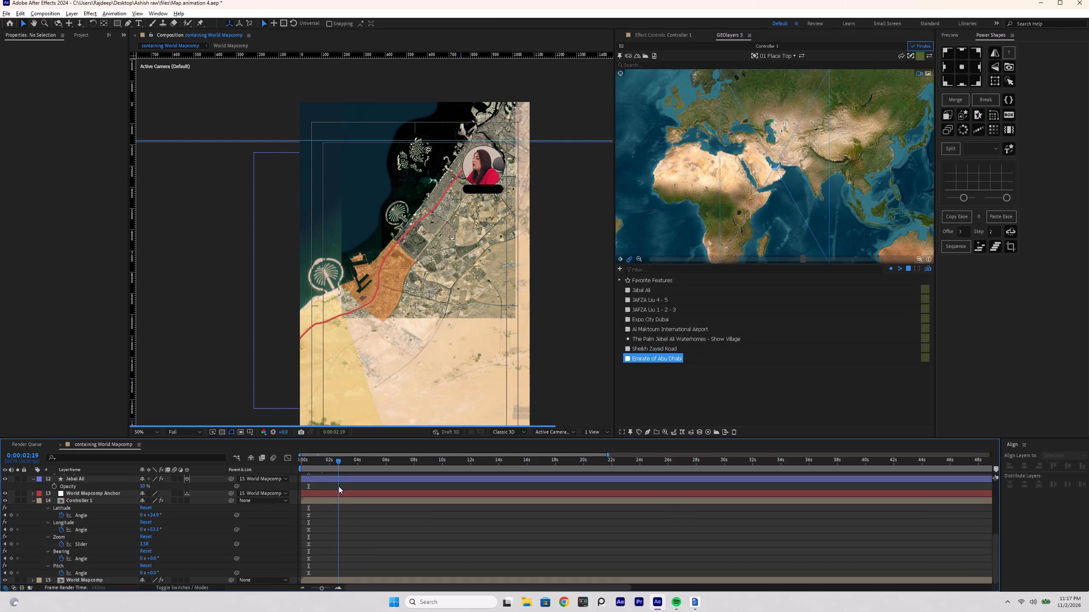
{"action": "scroll", "coordinate": [326, 560], "scroll_direction": "down", "scroll_amount": 2}
{"action": "left_click", "coordinate": [322, 580]}
{"action": "key", "text": "u"}
{"action": "scroll", "coordinate": [342, 556], "scroll_direction": "down", "scroll_amount": 2}
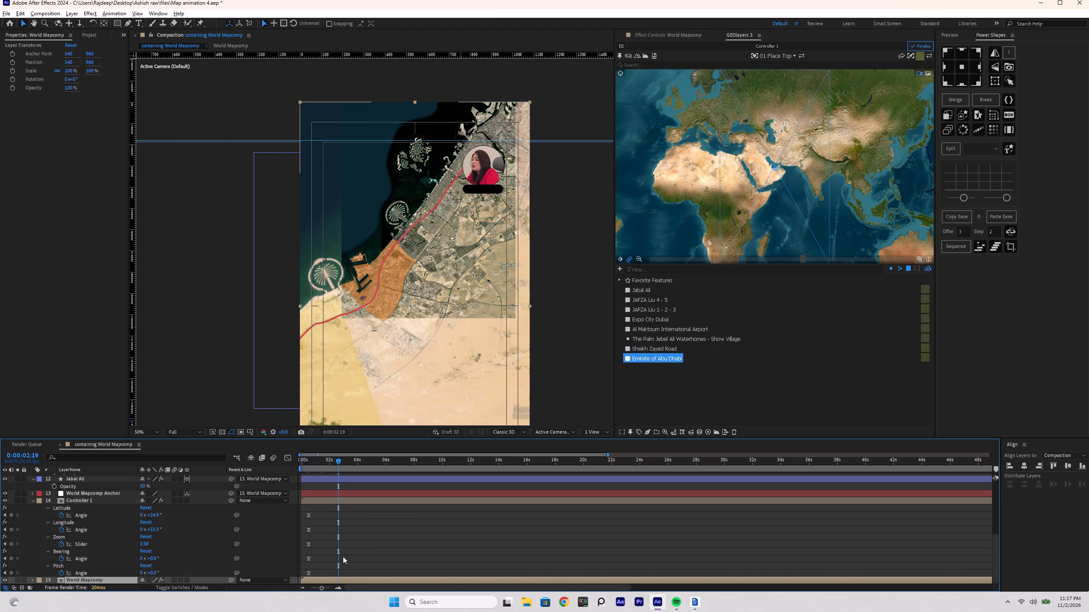
{"action": "scroll", "coordinate": [343, 556], "scroll_direction": "down", "scroll_amount": 1}
Move Controller 1's latitude, longitude, zoom, bearing and pitch keyframes to about 1.6 seconds.
{"action": "left_click_drag", "start_coordinate": [328, 462], "coordinate": [282, 481]}
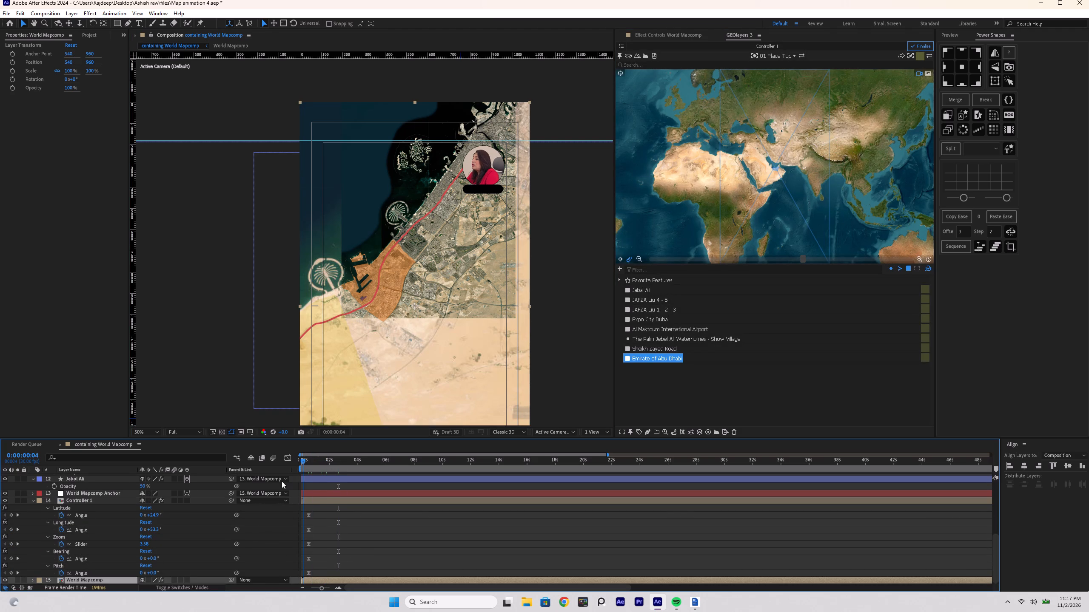
{"action": "left_click_drag", "start_coordinate": [282, 481], "coordinate": [273, 485]}
{"action": "left_click_drag", "start_coordinate": [321, 513], "coordinate": [304, 574]}
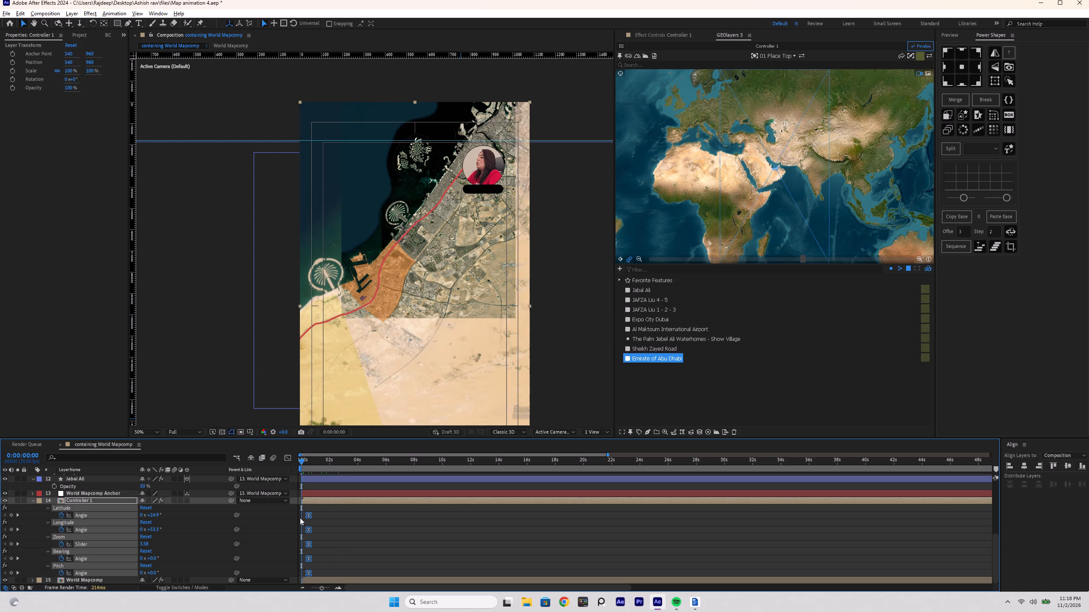
{"action": "left_click_drag", "start_coordinate": [308, 516], "coordinate": [324, 516]}
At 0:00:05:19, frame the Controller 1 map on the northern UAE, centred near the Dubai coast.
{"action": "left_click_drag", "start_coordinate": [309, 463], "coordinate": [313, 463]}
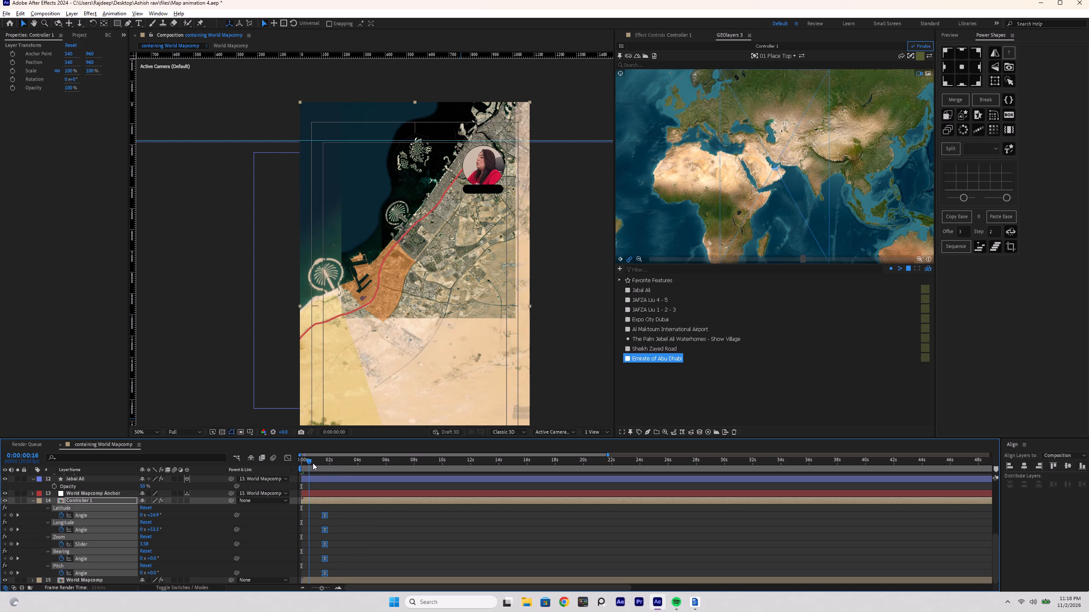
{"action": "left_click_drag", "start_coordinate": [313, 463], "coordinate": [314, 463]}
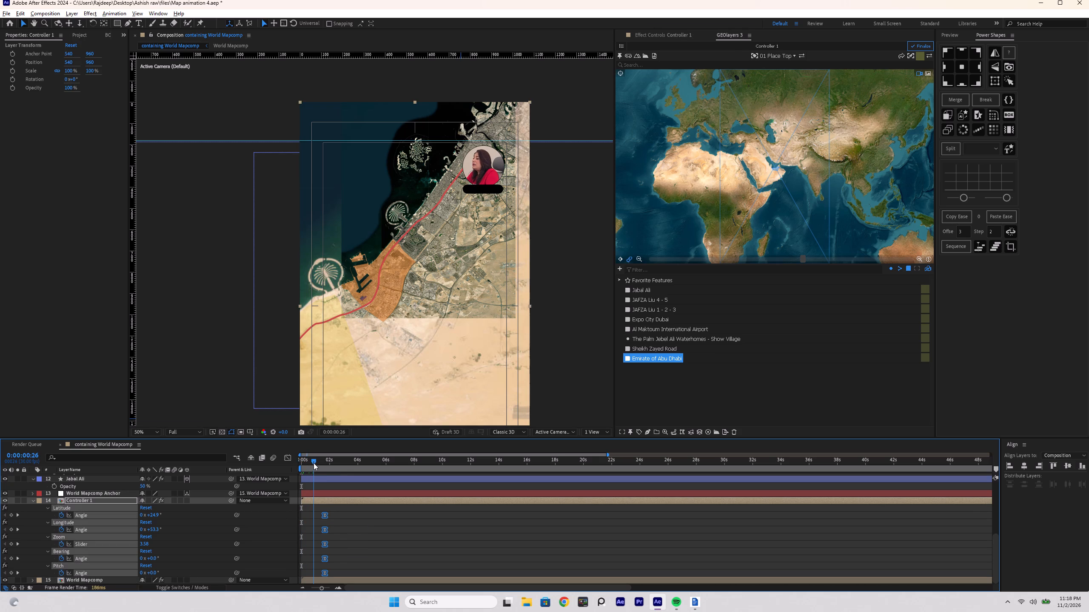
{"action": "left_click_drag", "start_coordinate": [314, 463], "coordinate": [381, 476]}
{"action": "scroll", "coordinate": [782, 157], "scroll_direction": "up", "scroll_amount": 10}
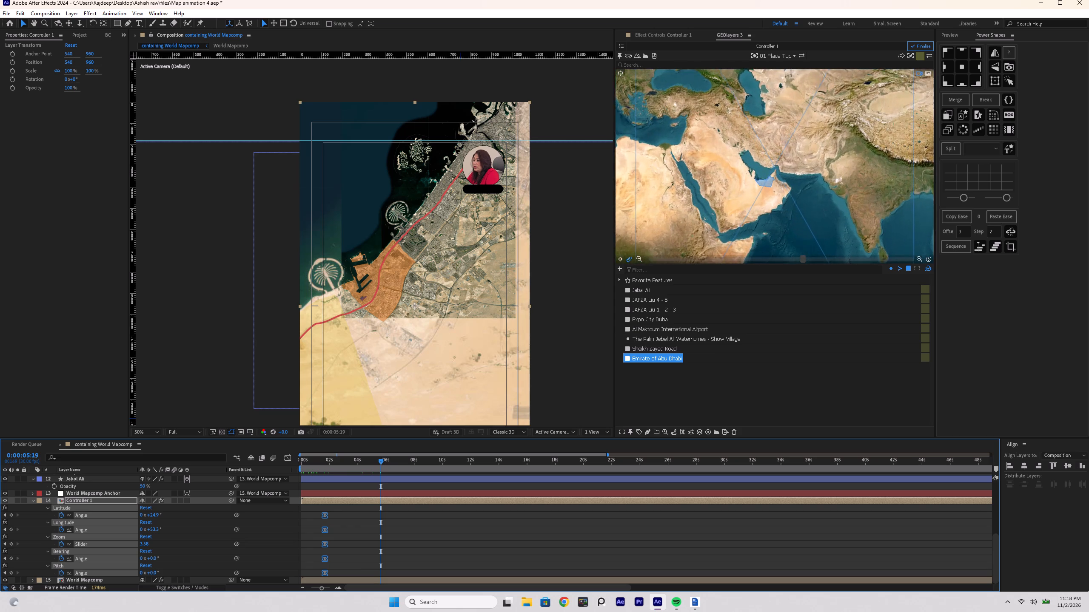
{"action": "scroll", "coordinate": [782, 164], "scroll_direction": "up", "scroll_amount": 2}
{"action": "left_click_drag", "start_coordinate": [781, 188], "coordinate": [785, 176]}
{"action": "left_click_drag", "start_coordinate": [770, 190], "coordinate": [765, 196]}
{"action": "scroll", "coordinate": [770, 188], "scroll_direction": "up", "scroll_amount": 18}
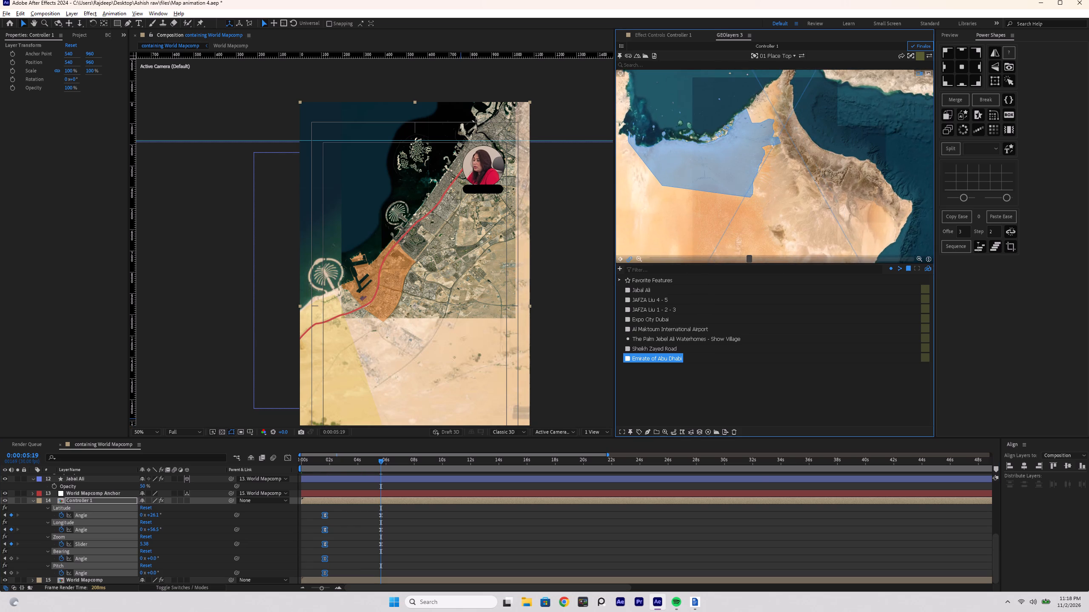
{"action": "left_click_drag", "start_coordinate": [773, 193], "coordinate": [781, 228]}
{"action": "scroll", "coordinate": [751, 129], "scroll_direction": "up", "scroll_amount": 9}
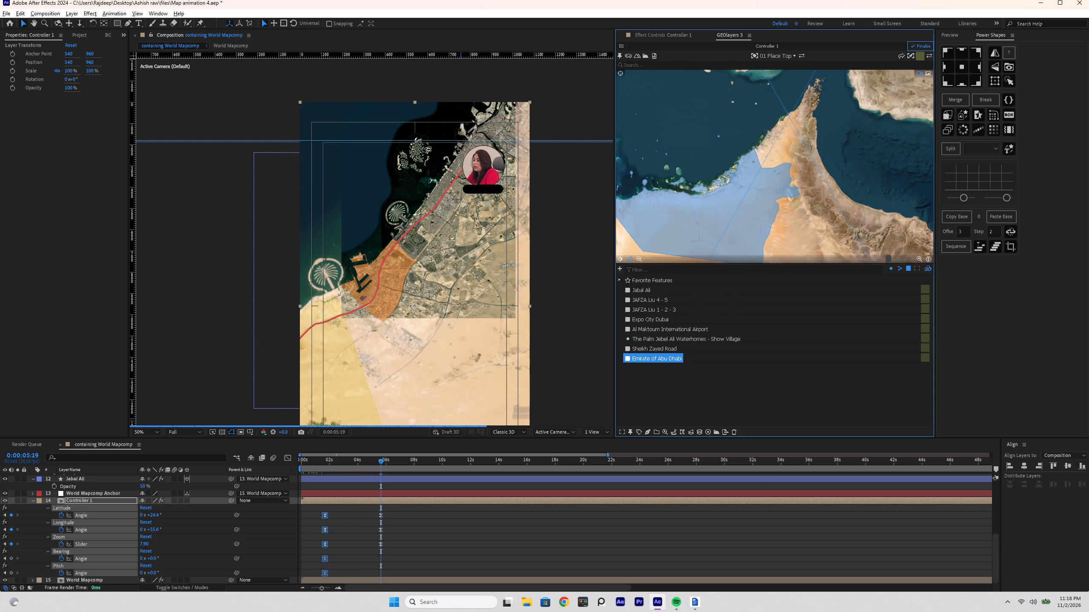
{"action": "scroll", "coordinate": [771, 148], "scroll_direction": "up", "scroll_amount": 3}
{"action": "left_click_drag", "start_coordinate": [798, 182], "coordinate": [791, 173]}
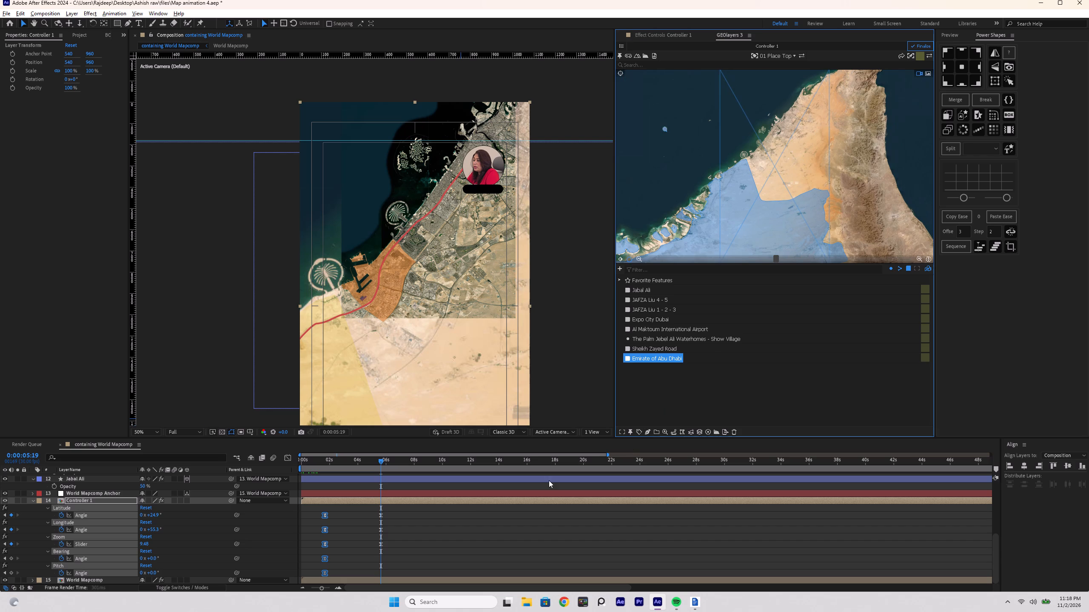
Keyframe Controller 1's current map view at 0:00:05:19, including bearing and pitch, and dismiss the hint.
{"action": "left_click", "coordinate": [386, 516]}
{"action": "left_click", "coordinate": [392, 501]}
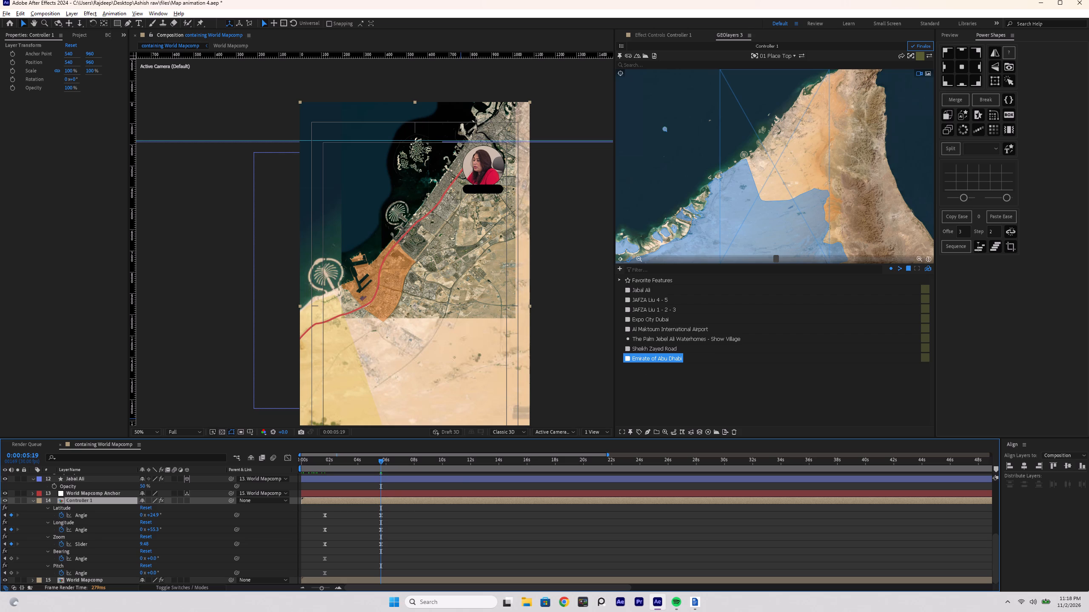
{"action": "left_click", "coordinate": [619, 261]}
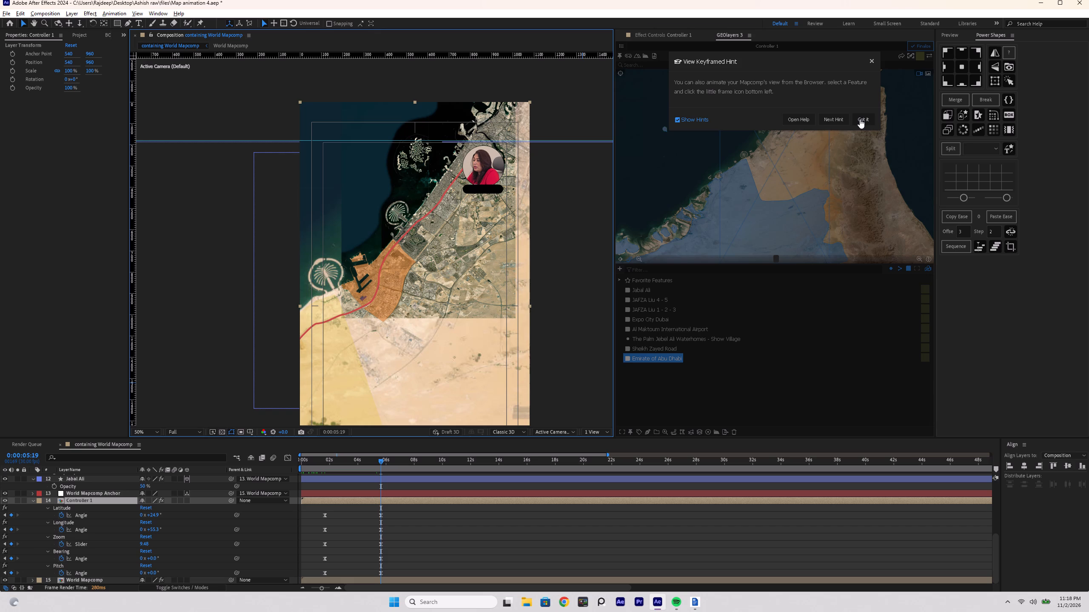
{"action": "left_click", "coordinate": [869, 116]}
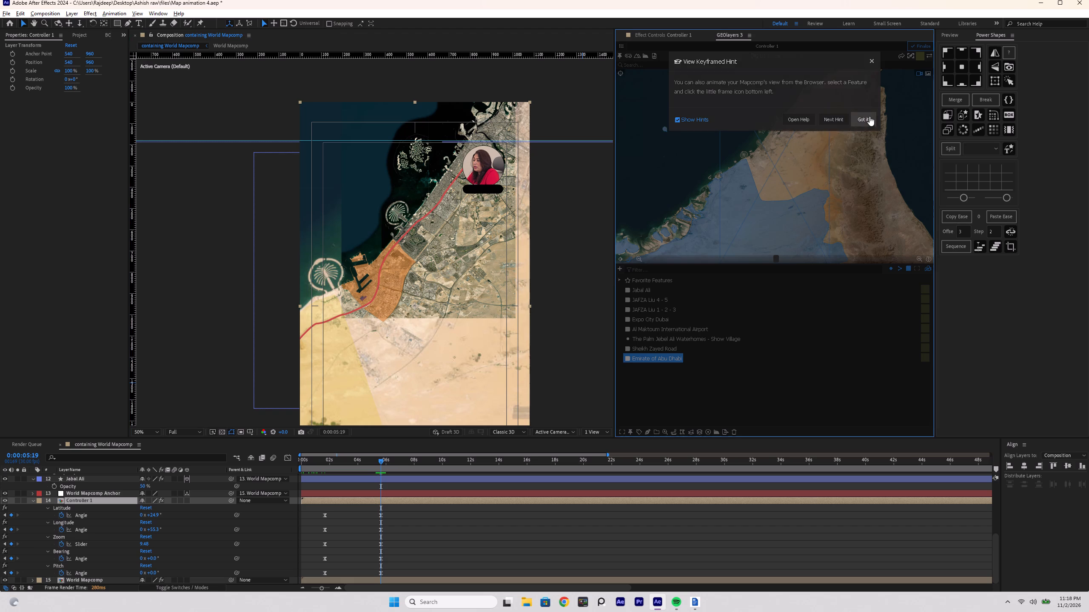
Preview the composition from 0:00:02:22 to check the Controller 1 zoom.
{"action": "left_click", "coordinate": [340, 470]}
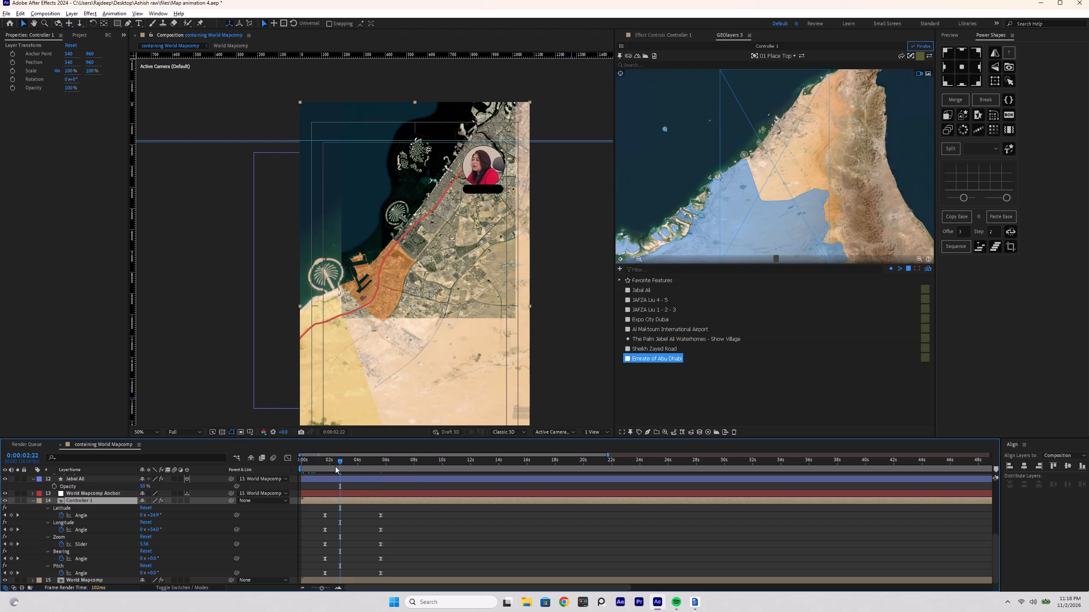
{"action": "key", "text": "space"}
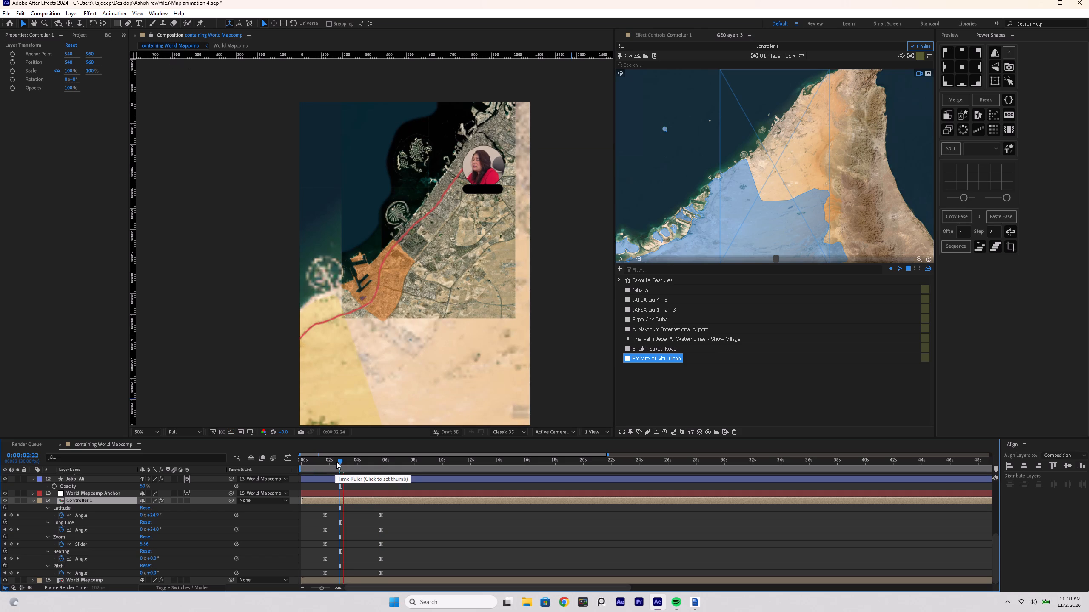
{"action": "key", "text": "space"}
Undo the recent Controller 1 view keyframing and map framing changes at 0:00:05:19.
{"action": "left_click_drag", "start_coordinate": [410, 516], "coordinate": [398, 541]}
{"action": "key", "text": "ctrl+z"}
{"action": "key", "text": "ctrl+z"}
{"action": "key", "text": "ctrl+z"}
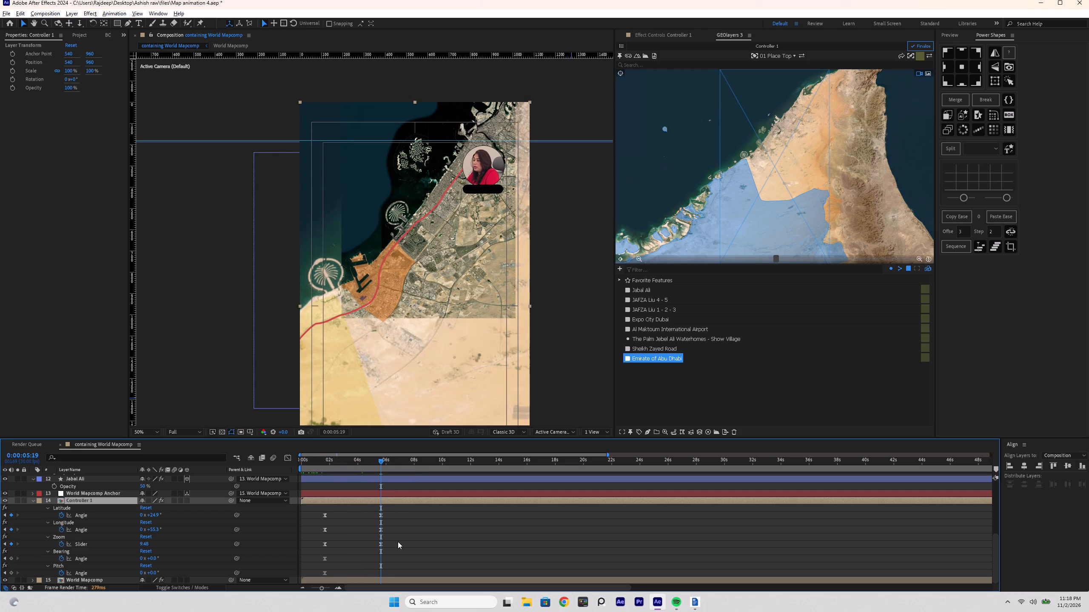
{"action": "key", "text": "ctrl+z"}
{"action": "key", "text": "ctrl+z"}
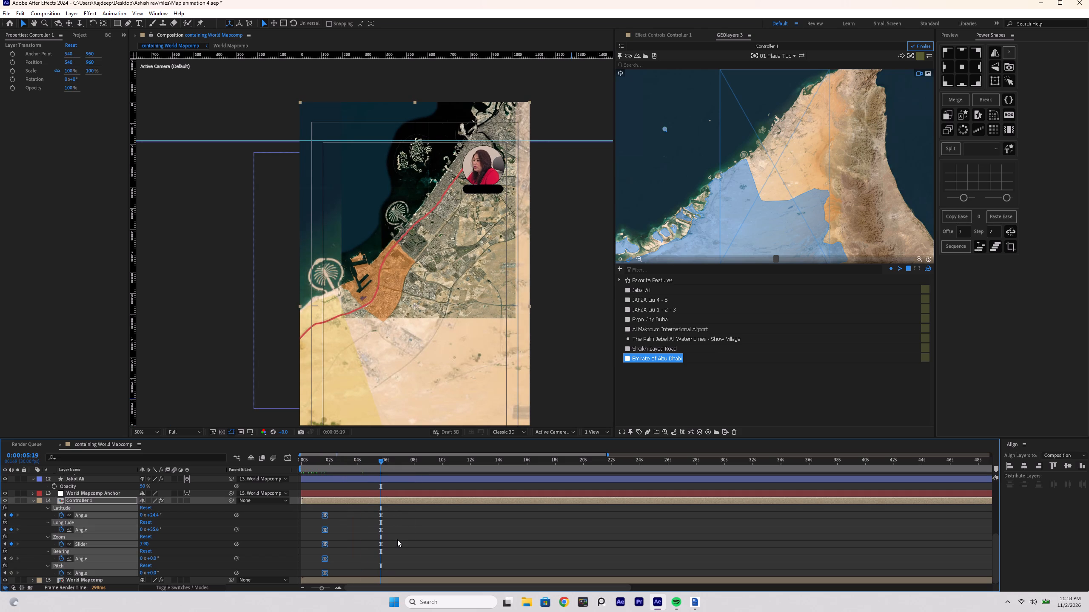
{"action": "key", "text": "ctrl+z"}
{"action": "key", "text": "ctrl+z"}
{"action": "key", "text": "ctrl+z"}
Delete the Controller 1 layer from the containing World Mapcomp composition.
{"action": "left_click", "coordinate": [94, 499]}
{"action": "left_click", "coordinate": [93, 498]}
{"action": "key", "text": "BackSpace"}
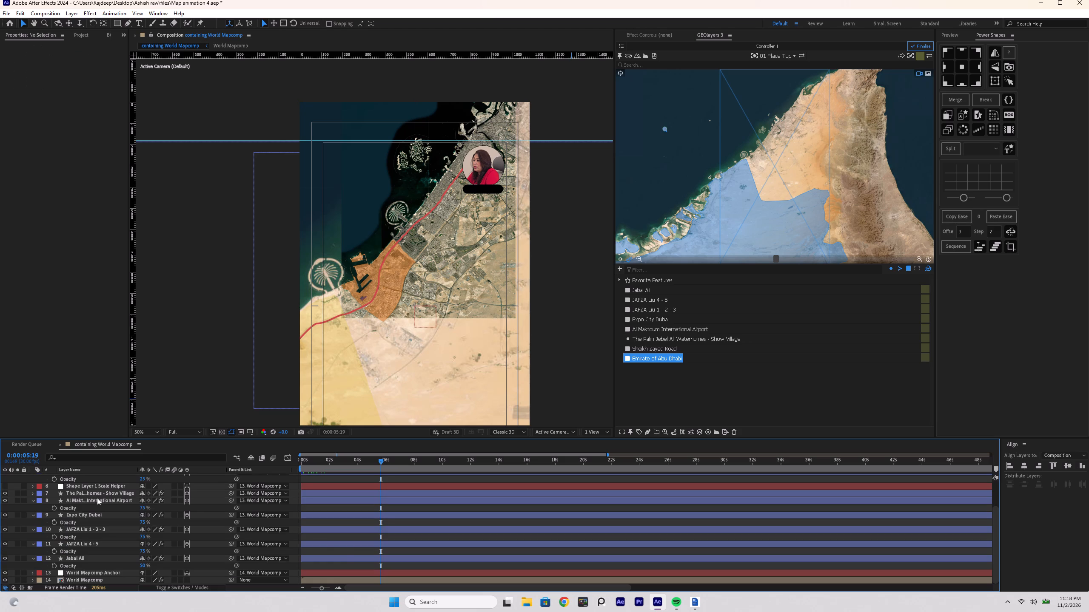
Select the World Mapcomp layer and reframe its map view on the Jebel Ali coast between Dubai and Abu Dhabi.
{"action": "scroll", "coordinate": [343, 550], "scroll_direction": "down", "scroll_amount": 3}
{"action": "left_click", "coordinate": [352, 586]}
{"action": "left_click", "coordinate": [357, 578]}
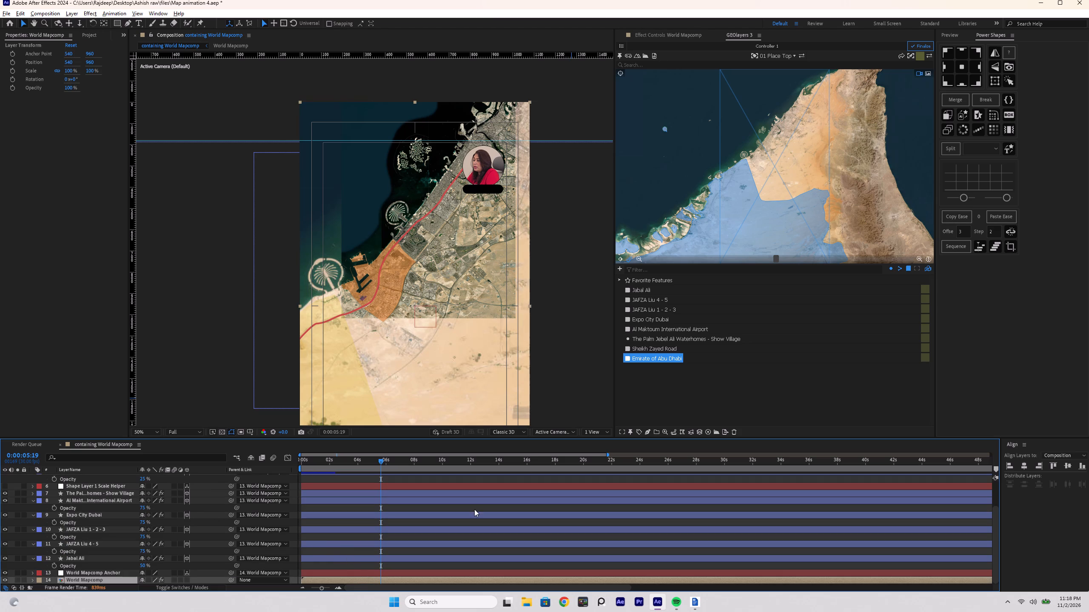
{"action": "scroll", "coordinate": [712, 190], "scroll_direction": "down", "scroll_amount": 1}
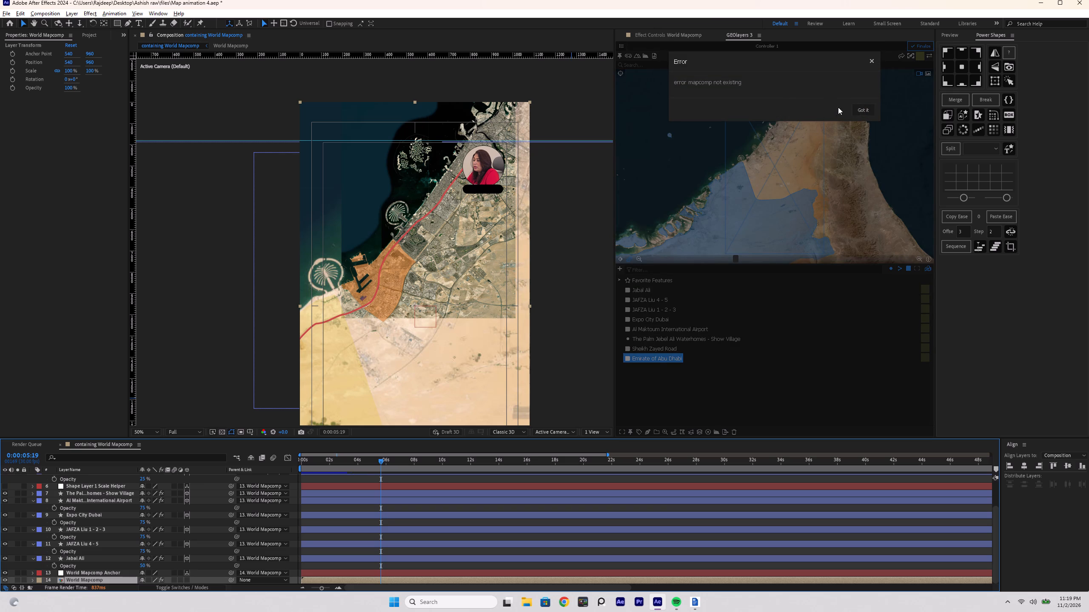
{"action": "left_click", "coordinate": [861, 109]}
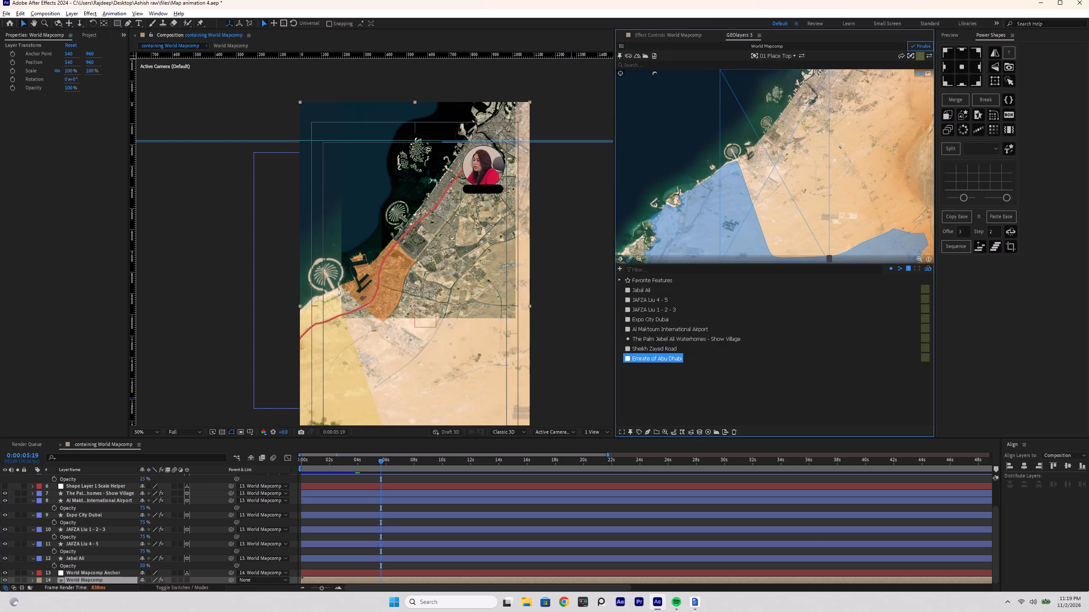
{"action": "scroll", "coordinate": [783, 161], "scroll_direction": "down", "scroll_amount": 1}
{"action": "scroll", "coordinate": [783, 161], "scroll_direction": "up", "scroll_amount": 2}
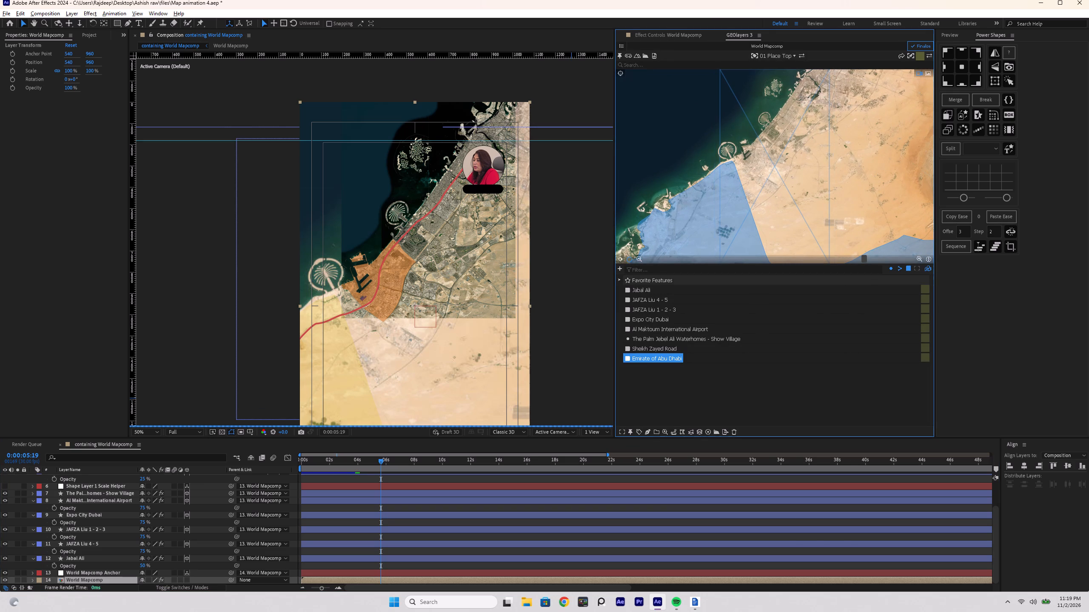
{"action": "scroll", "coordinate": [798, 180], "scroll_direction": "down", "scroll_amount": 1}
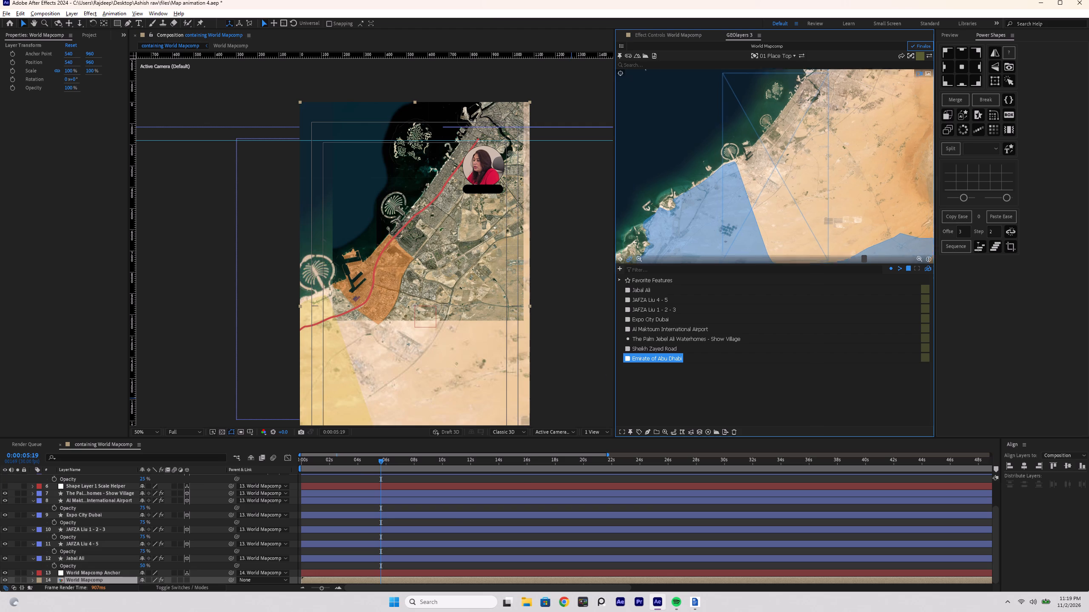
{"action": "scroll", "coordinate": [798, 180], "scroll_direction": "down", "scroll_amount": 1}
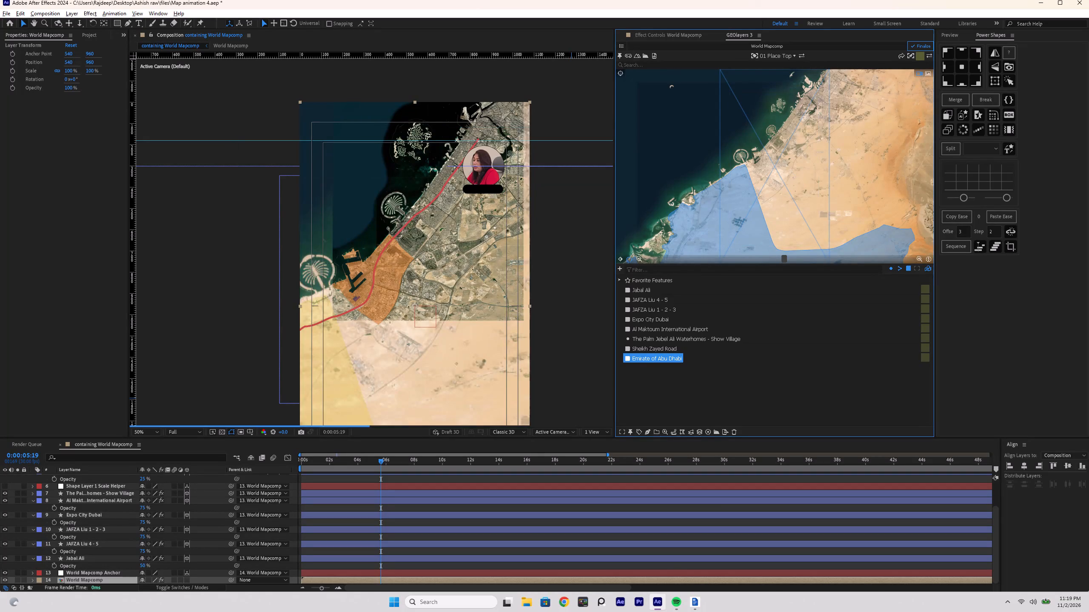
{"action": "left_click_drag", "start_coordinate": [787, 192], "coordinate": [797, 178]}
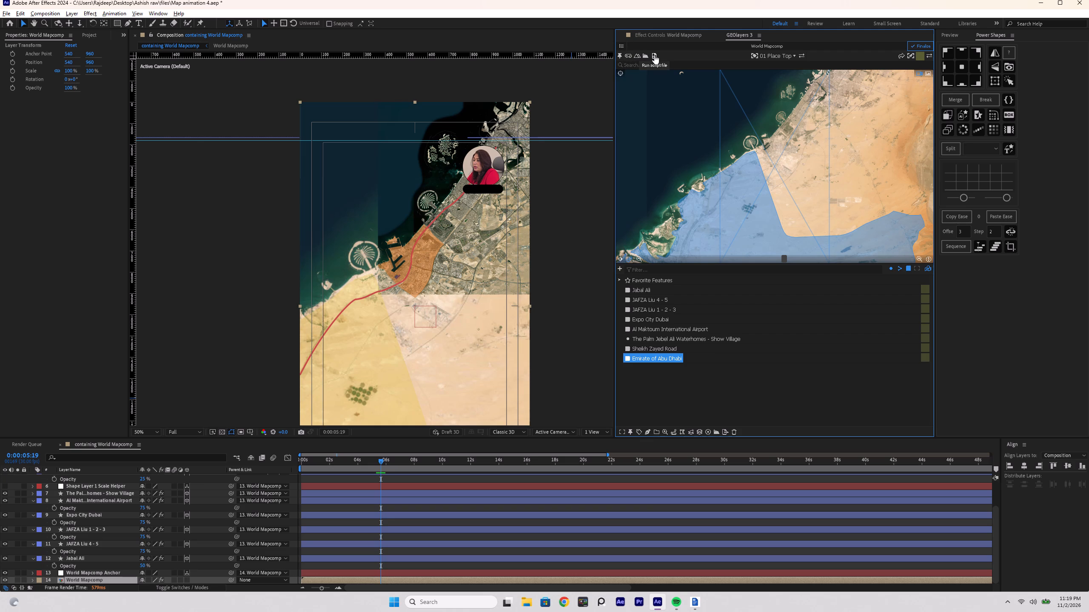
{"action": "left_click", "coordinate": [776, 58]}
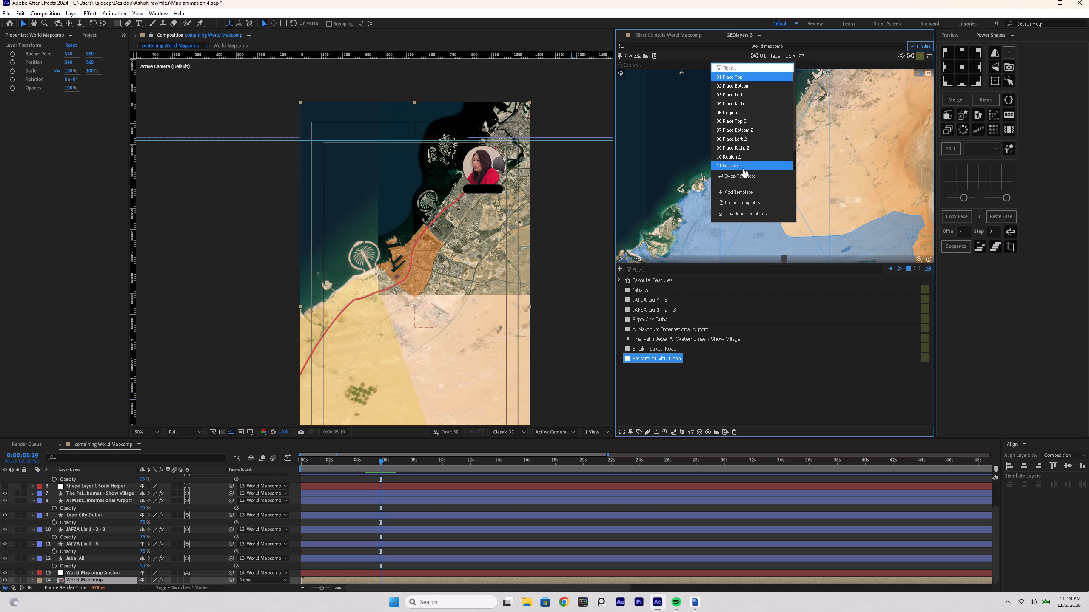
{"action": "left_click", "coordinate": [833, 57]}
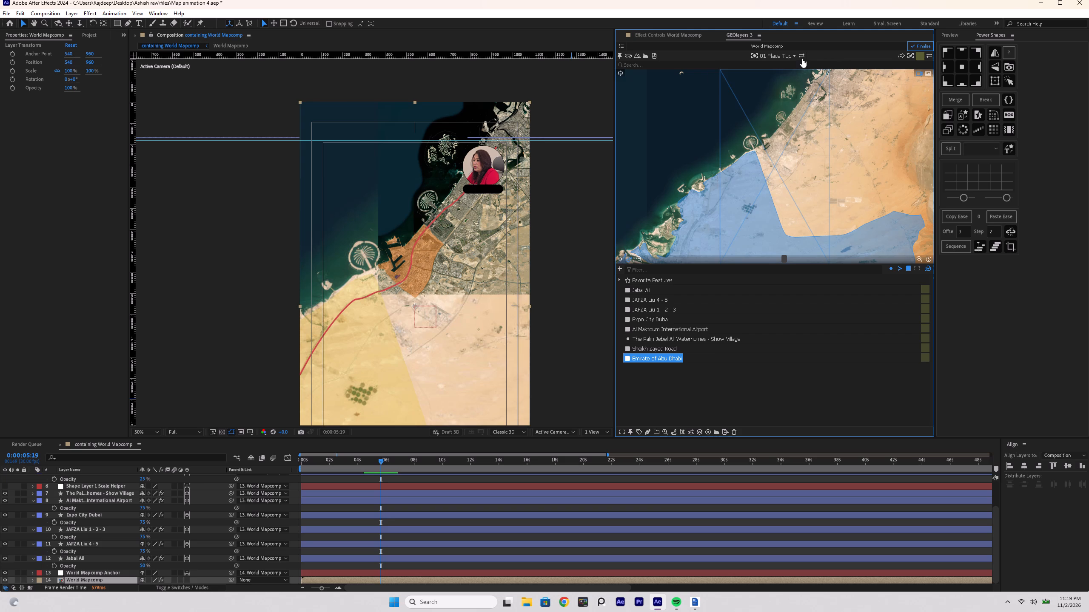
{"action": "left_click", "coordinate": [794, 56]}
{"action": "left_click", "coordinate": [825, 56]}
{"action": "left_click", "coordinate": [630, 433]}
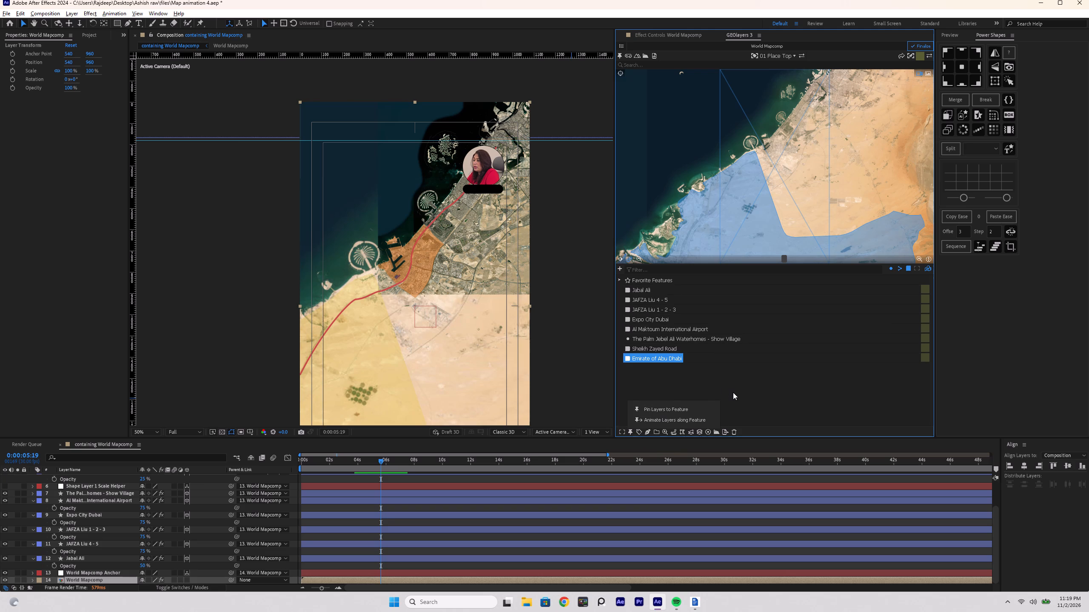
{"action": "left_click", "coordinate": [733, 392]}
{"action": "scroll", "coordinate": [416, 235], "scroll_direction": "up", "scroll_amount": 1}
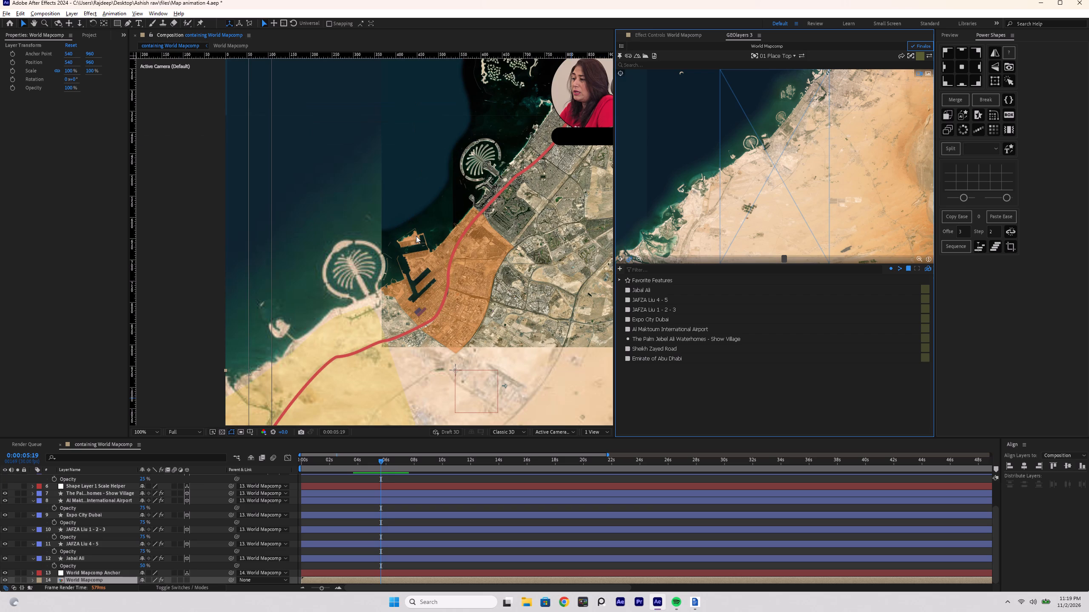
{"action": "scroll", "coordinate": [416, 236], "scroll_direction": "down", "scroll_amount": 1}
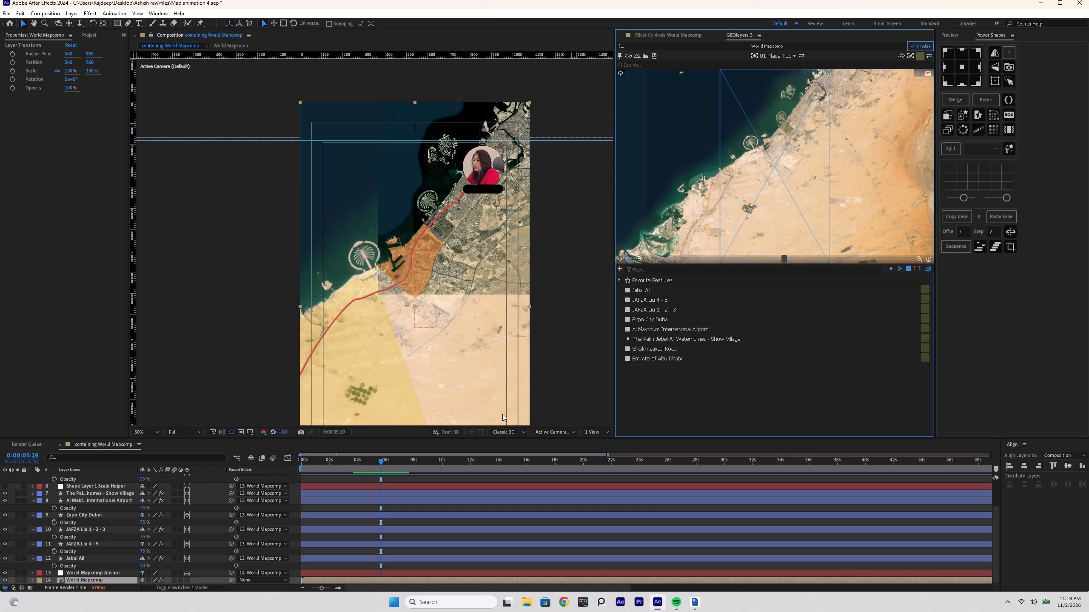
Save the project and leave no layer selected.
{"action": "key", "text": "ctrl+s"}
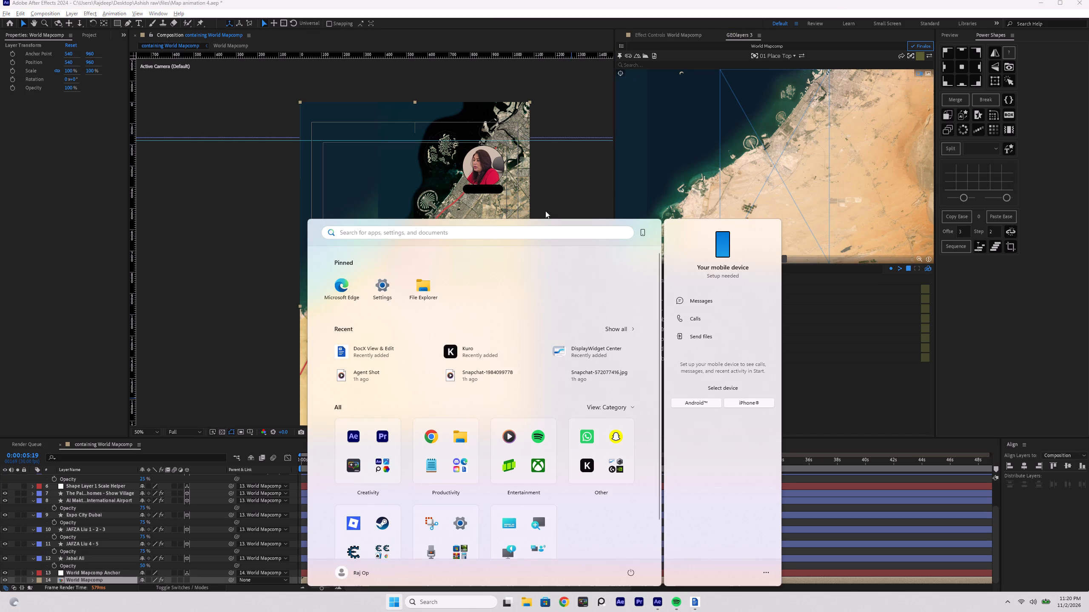
{"action": "left_click", "coordinate": [541, 189]}
{"action": "key", "text": "ctrl+s"}
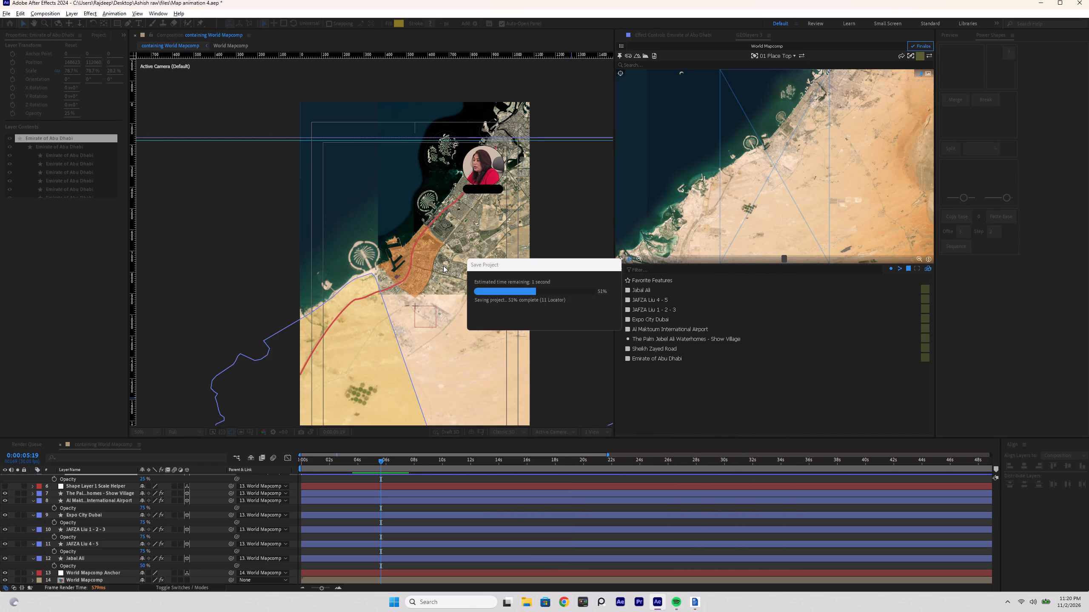
{"action": "left_click", "coordinate": [400, 524]}
Draw a three-point bent callout line with the Pen tool, starting inside the orange Jebel Ali area, rising, and running east.
{"action": "scroll", "coordinate": [405, 248], "scroll_direction": "up", "scroll_amount": 1}
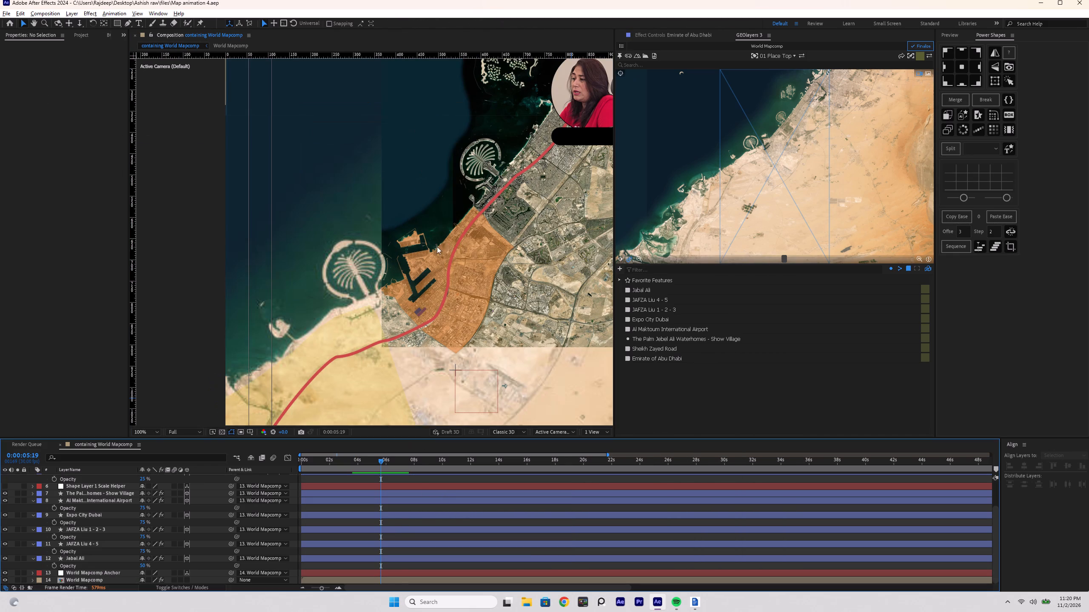
{"action": "key", "text": "space"}
{"action": "key", "text": "space"}
{"action": "key", "text": "space"}
{"action": "key", "text": "space"}
{"action": "key", "text": "space"}
{"action": "key", "text": "space"}
{"action": "key", "text": "space"}
{"action": "key", "text": "space"}
{"action": "left_click_drag", "start_coordinate": [453, 244], "coordinate": [384, 258]}
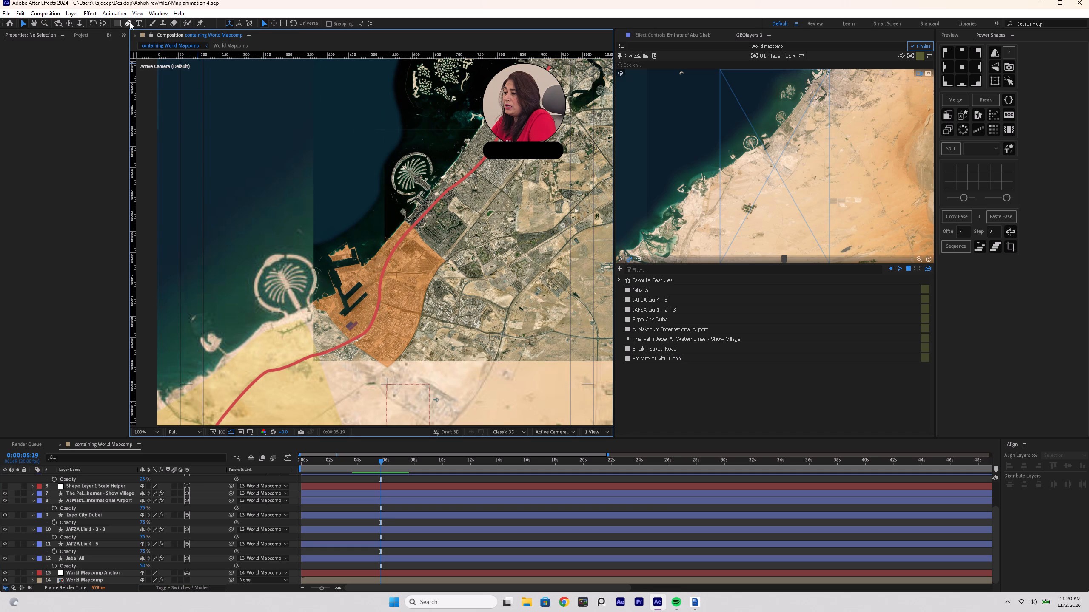
{"action": "left_click", "coordinate": [130, 22]}
{"action": "left_click", "coordinate": [293, 508]}
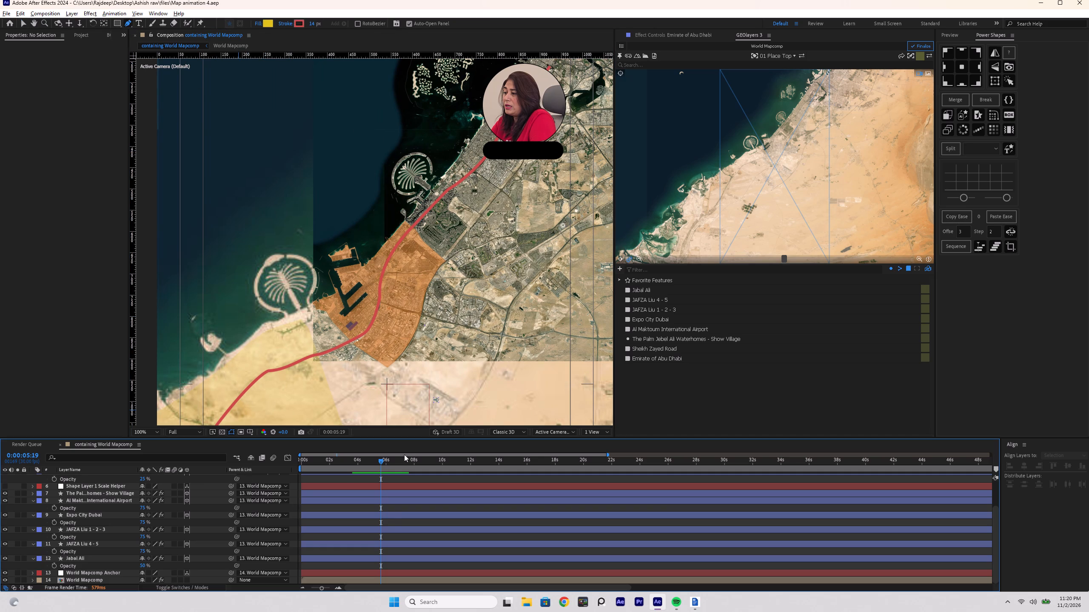
{"action": "scroll", "coordinate": [388, 492], "scroll_direction": "down", "scroll_amount": 1}
{"action": "scroll", "coordinate": [382, 511], "scroll_direction": "up", "scroll_amount": 1}
{"action": "scroll", "coordinate": [382, 511], "scroll_direction": "down", "scroll_amount": 3}
{"action": "scroll", "coordinate": [382, 511], "scroll_direction": "up", "scroll_amount": 8}
{"action": "scroll", "coordinate": [387, 450], "scroll_direction": "down", "scroll_amount": 2}
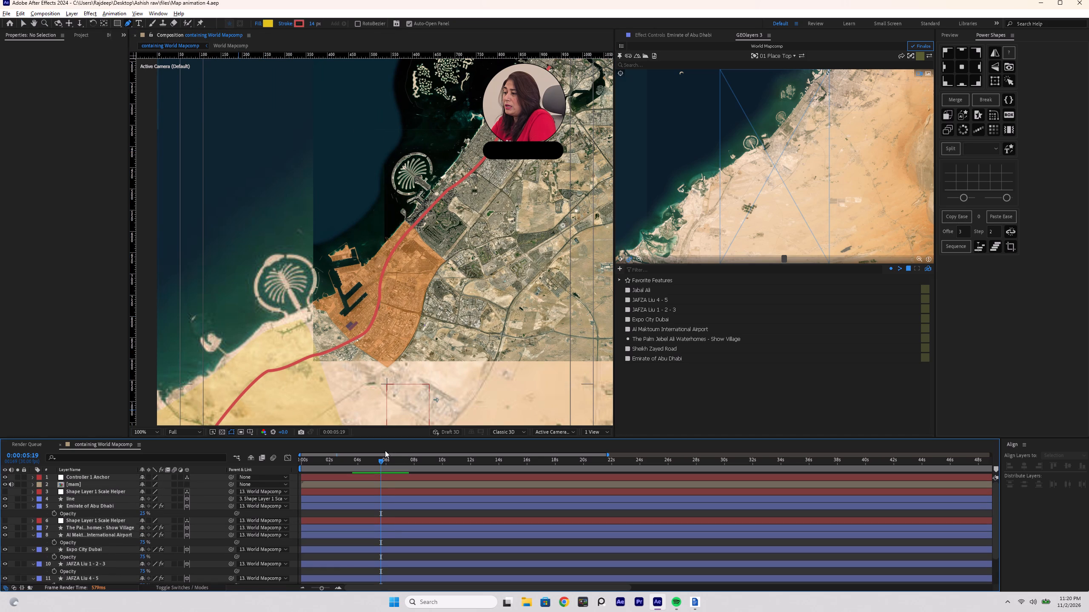
{"action": "scroll", "coordinate": [385, 450], "scroll_direction": "down", "scroll_amount": 5}
{"action": "left_click", "coordinate": [421, 281]}
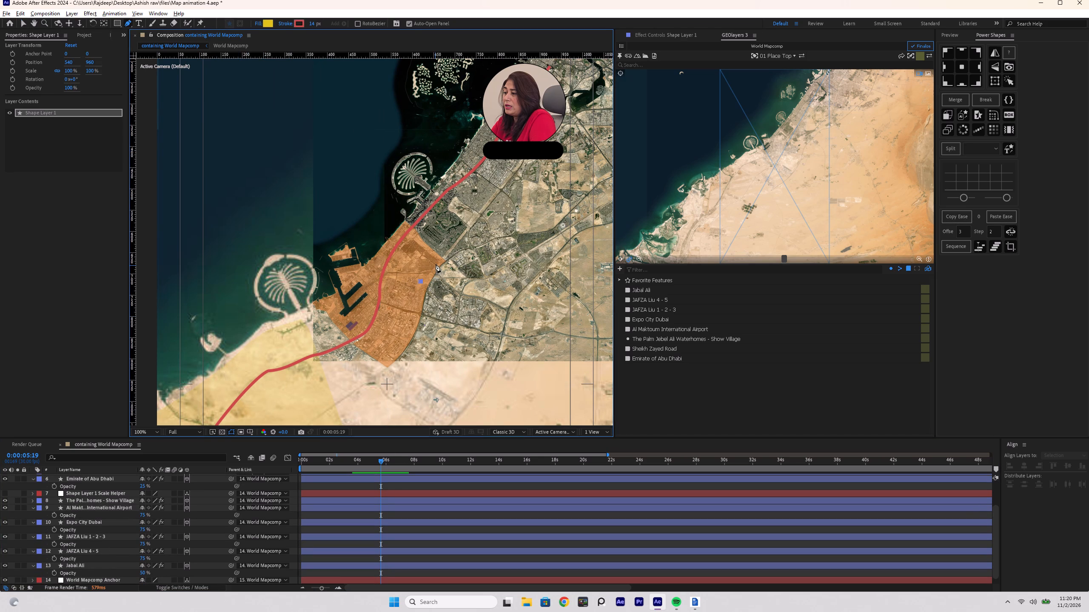
{"action": "left_click", "coordinate": [425, 260]}
{"action": "left_click", "coordinate": [464, 260], "text": "shift"}
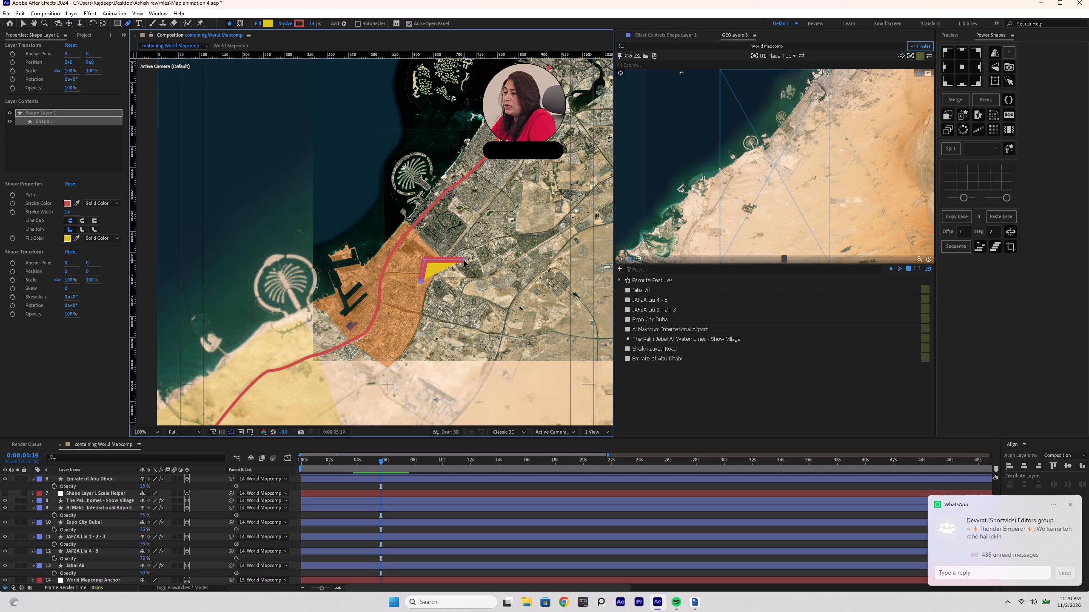
Style the callout line with no fill and an 8 px white stroke.
{"action": "left_click", "coordinate": [259, 23]}
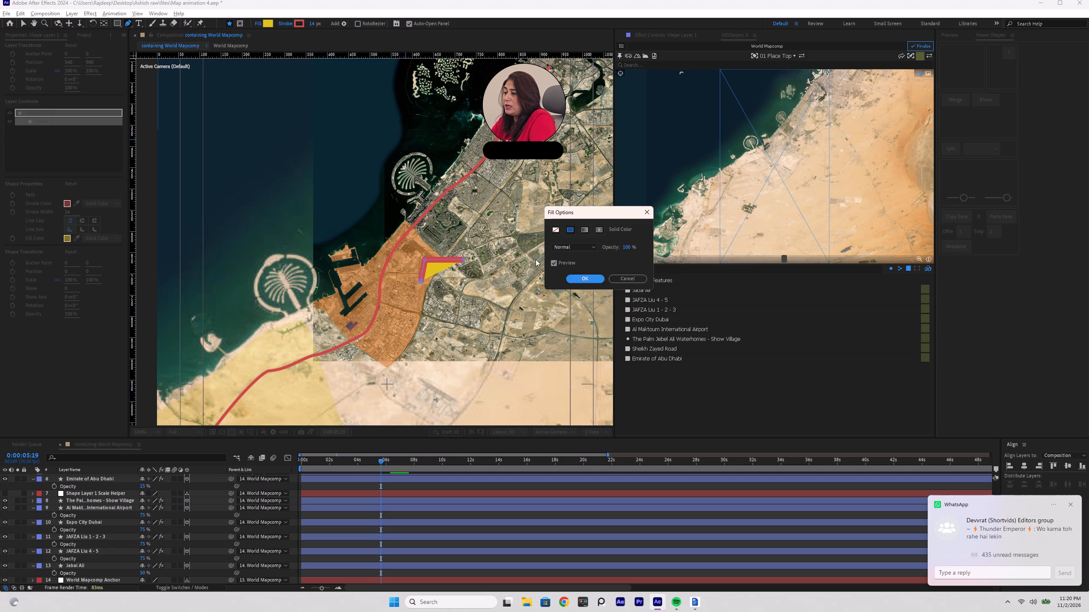
{"action": "left_click", "coordinate": [559, 224]}
{"action": "left_click", "coordinate": [558, 232]}
{"action": "left_click", "coordinate": [584, 281]}
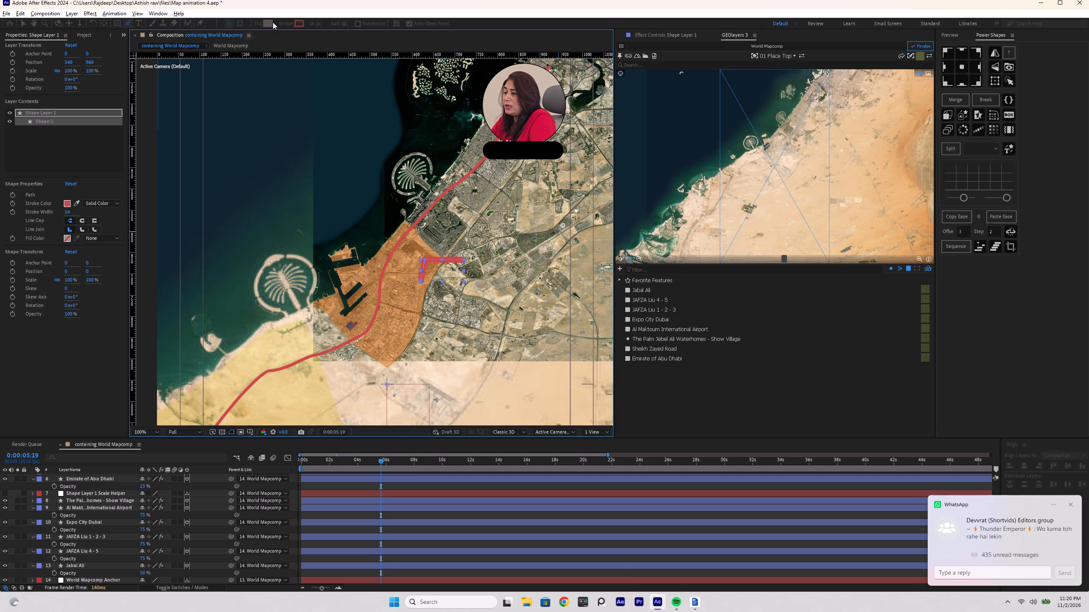
{"action": "left_click", "coordinate": [310, 24]}
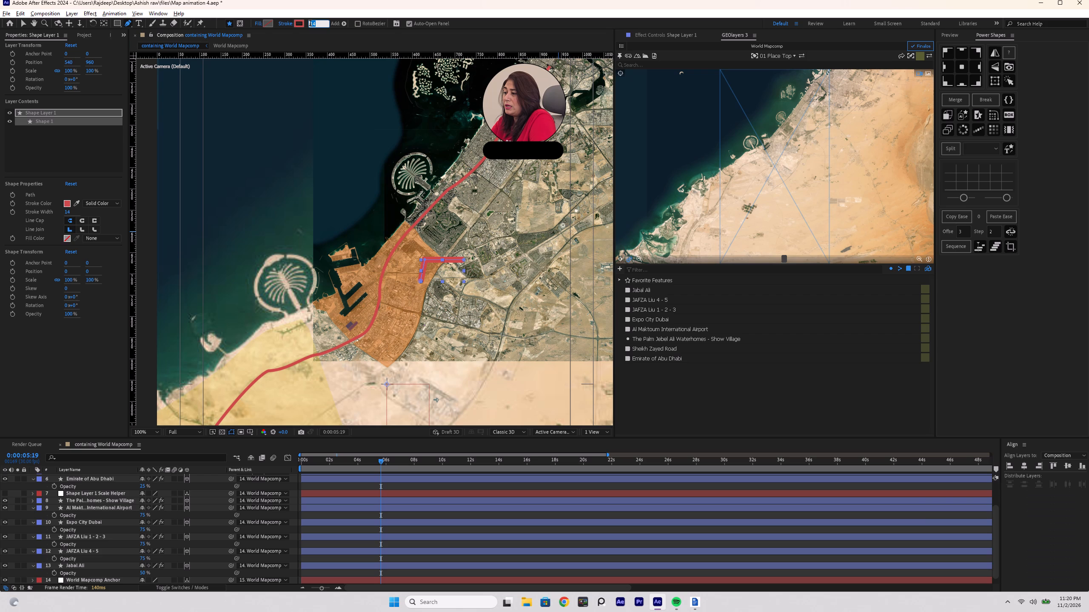
{"action": "key", "text": "8"}
{"action": "left_click", "coordinate": [299, 25]}
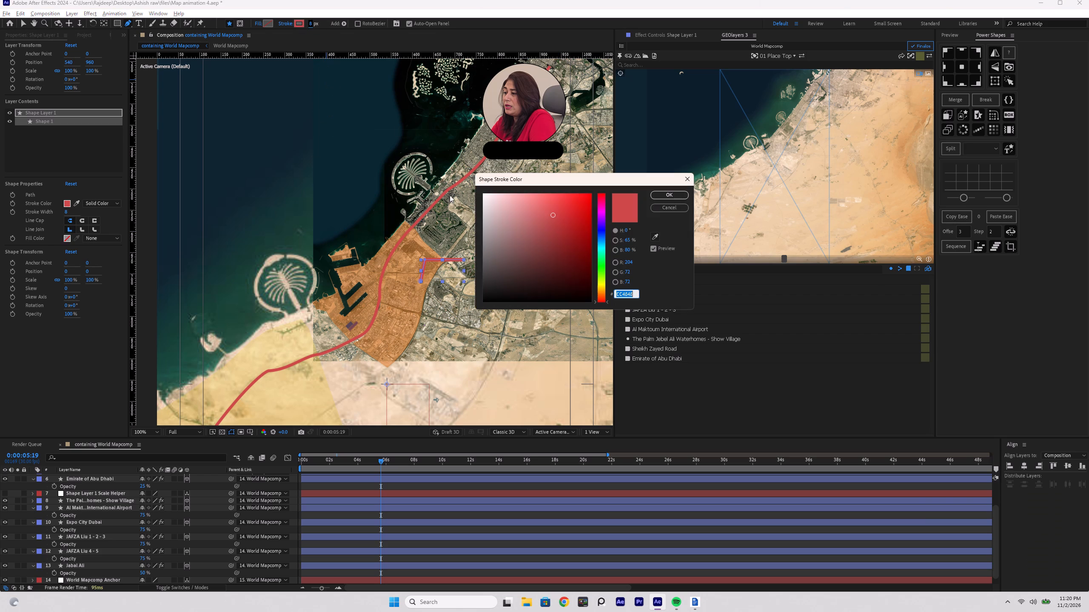
{"action": "left_click_drag", "start_coordinate": [499, 223], "coordinate": [403, 150]}
{"action": "left_click", "coordinate": [673, 196]}
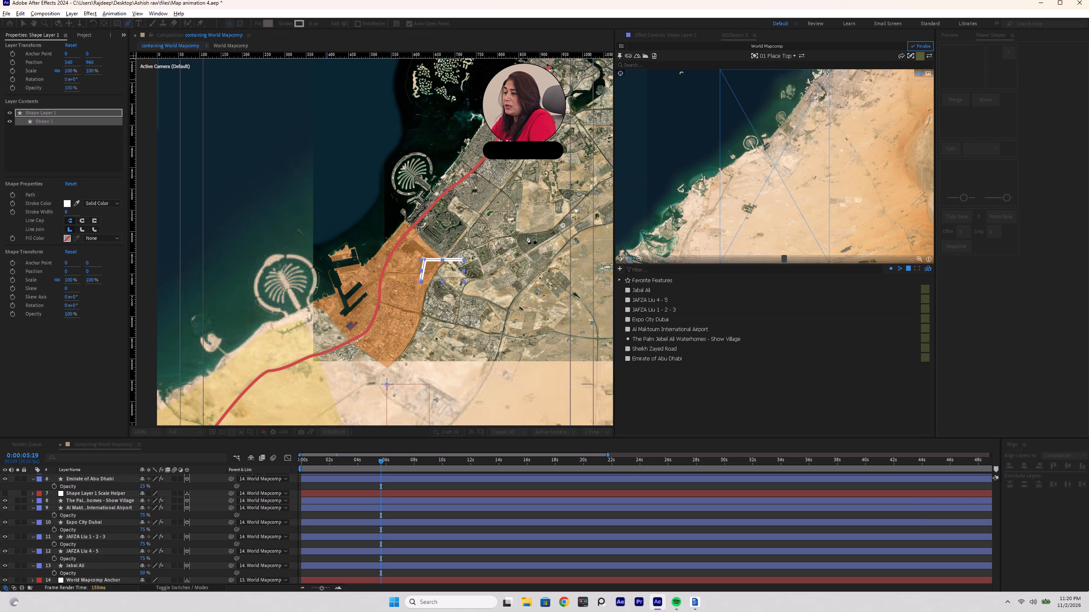
Reposition the callout line's corner point slightly west and raise its eastern end point slightly.
{"action": "scroll", "coordinate": [438, 246], "scroll_direction": "up", "scroll_amount": 1}
{"action": "key", "text": "space"}
{"action": "key", "text": "space"}
{"action": "key", "text": "space"}
{"action": "key", "text": "space"}
{"action": "key", "text": "space"}
{"action": "key", "text": "space"}
{"action": "key", "text": "space"}
{"action": "key", "text": "space"}
{"action": "key", "text": "space"}
{"action": "key", "text": "space"}
{"action": "left_click_drag", "start_coordinate": [467, 273], "coordinate": [451, 220]}
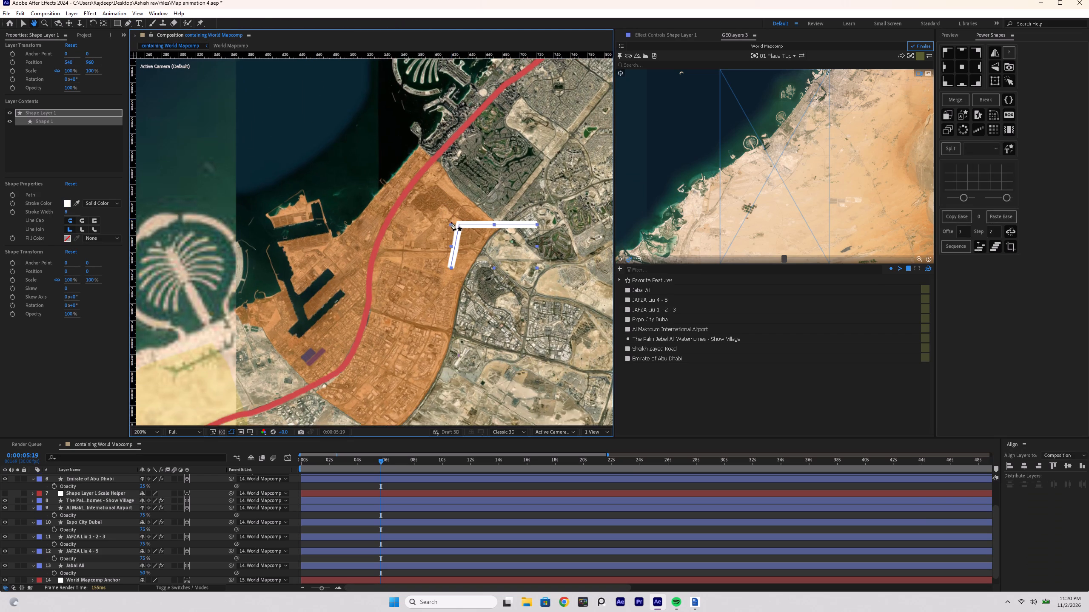
{"action": "scroll", "coordinate": [457, 229], "scroll_direction": "up", "scroll_amount": 1}
{"action": "key", "text": "v"}
{"action": "key", "text": "space"}
{"action": "key", "text": "space"}
{"action": "key", "text": "space"}
{"action": "key", "text": "space"}
{"action": "key", "text": "space"}
{"action": "key", "text": "space"}
{"action": "key", "text": "space"}
{"action": "key", "text": "space"}
{"action": "key", "text": "space"}
{"action": "key", "text": "space"}
{"action": "key", "text": "space"}
{"action": "key", "text": "space"}
{"action": "left_click_drag", "start_coordinate": [520, 211], "coordinate": [453, 229]}
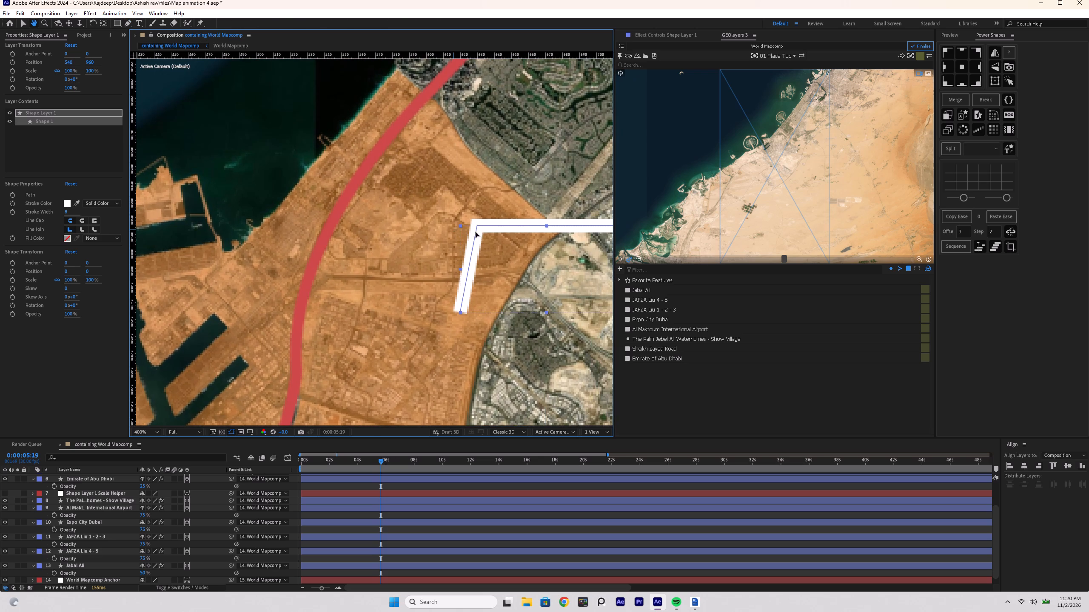
{"action": "left_click_drag", "start_coordinate": [476, 227], "coordinate": [468, 226]}
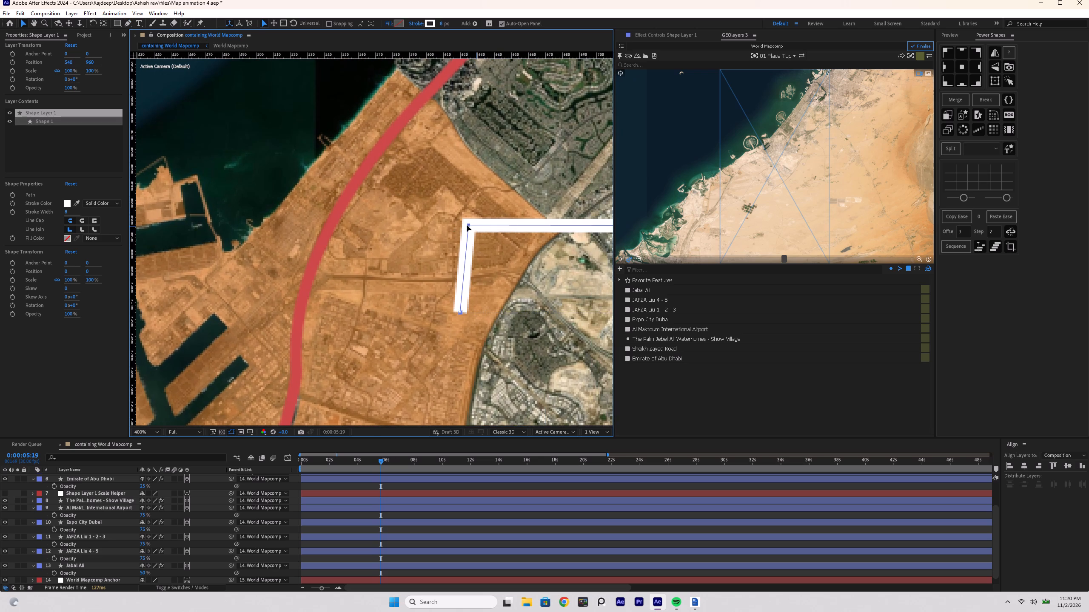
{"action": "key", "text": "space"}
{"action": "key", "text": "space"}
{"action": "key", "text": "space"}
{"action": "key", "text": "space"}
{"action": "key", "text": "space"}
{"action": "key", "text": "space"}
{"action": "key", "text": "space"}
{"action": "key", "text": "space"}
{"action": "key", "text": "space"}
{"action": "key", "text": "space"}
{"action": "key", "text": "space"}
{"action": "left_click_drag", "start_coordinate": [496, 217], "coordinate": [371, 236]}
{"action": "left_click_drag", "start_coordinate": [506, 246], "coordinate": [506, 241]}
Set the callout line's stroke to a round cap.
{"action": "left_click", "coordinate": [81, 221]}
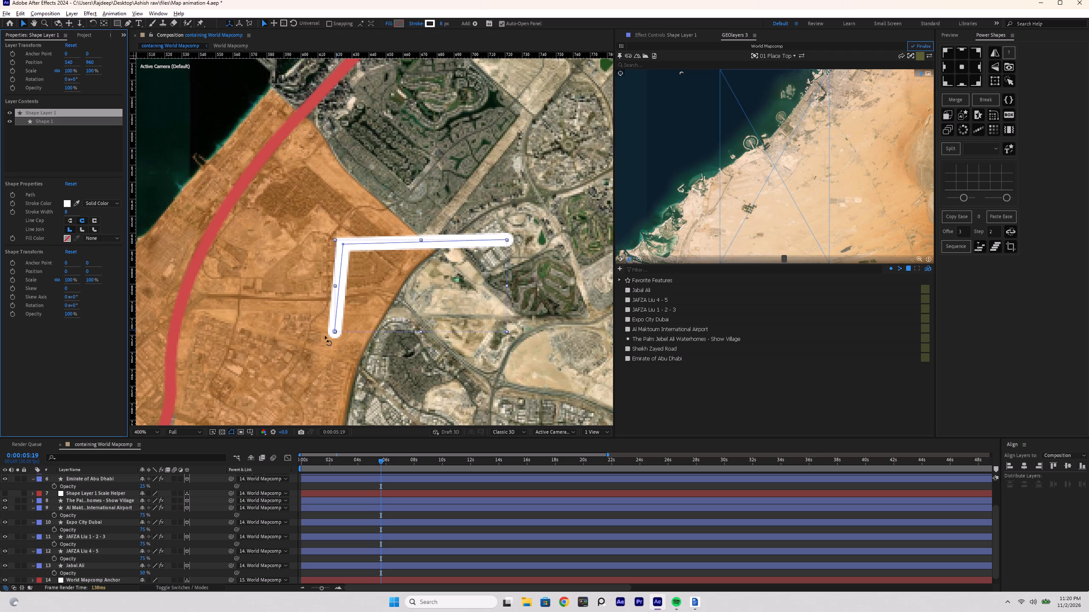
Expand Shape Layer 1 down to the Taper settings of its Stroke 1.
{"action": "scroll", "coordinate": [77, 501], "scroll_direction": "up", "scroll_amount": 1}
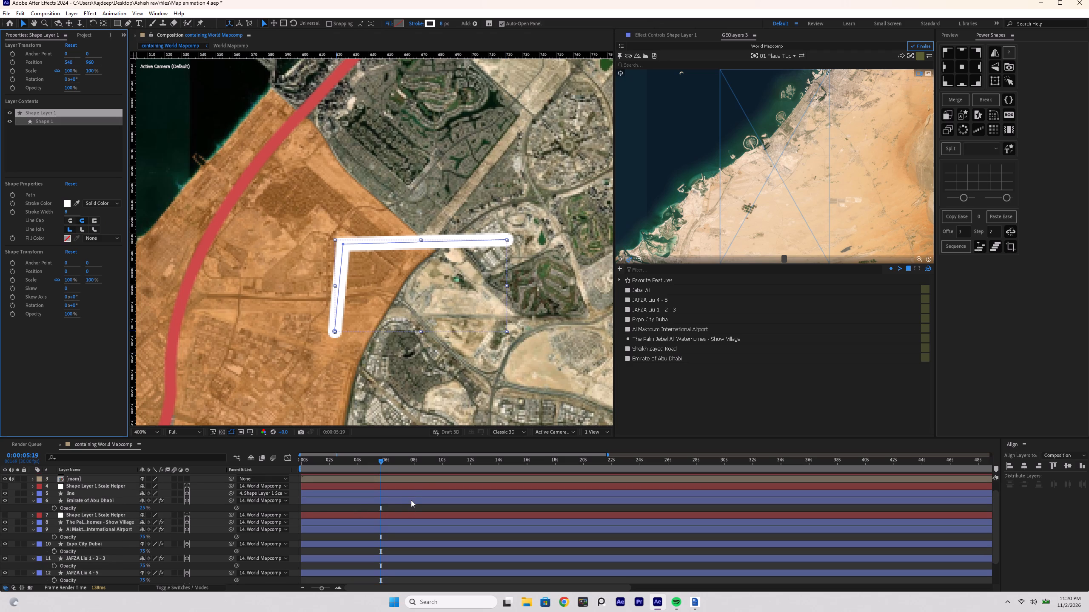
{"action": "scroll", "coordinate": [411, 500], "scroll_direction": "up", "scroll_amount": 5}
{"action": "left_click", "coordinate": [86, 479]}
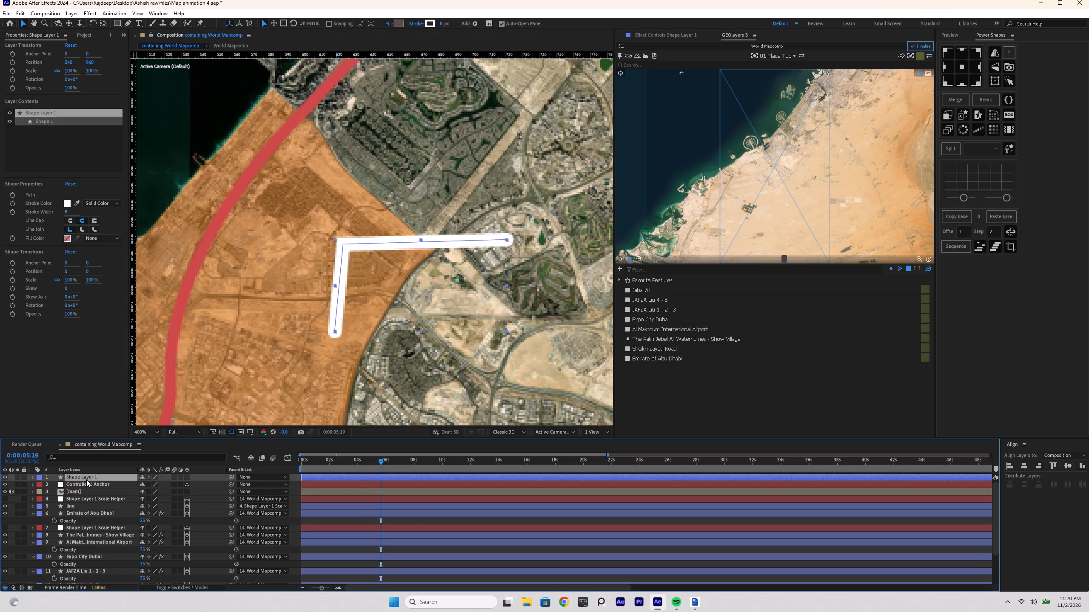
{"action": "key", "text": "u"}
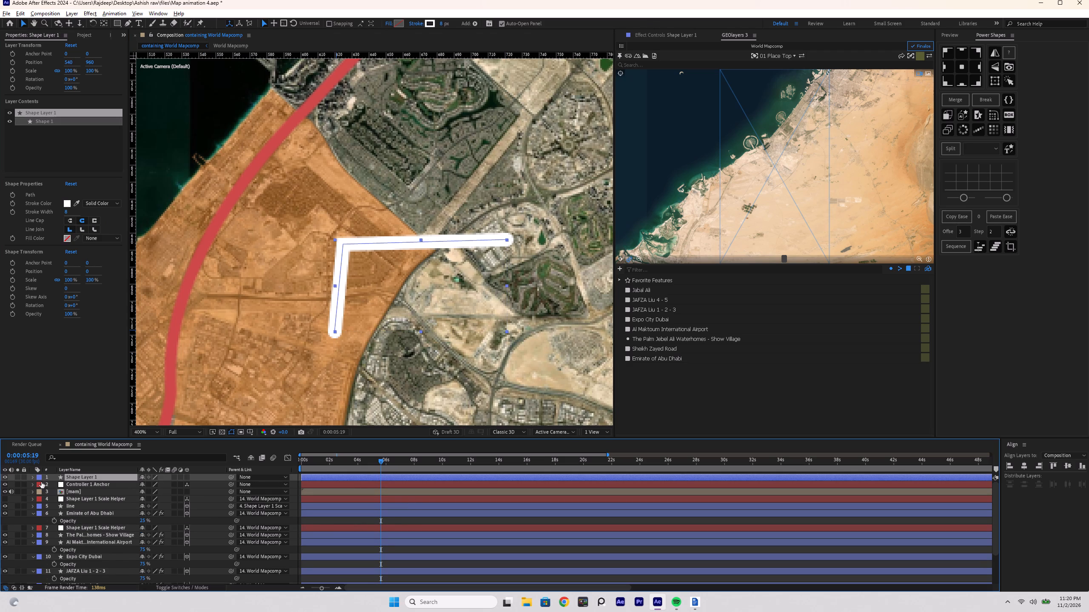
{"action": "left_click", "coordinate": [34, 478]}
{"action": "left_click", "coordinate": [41, 484]}
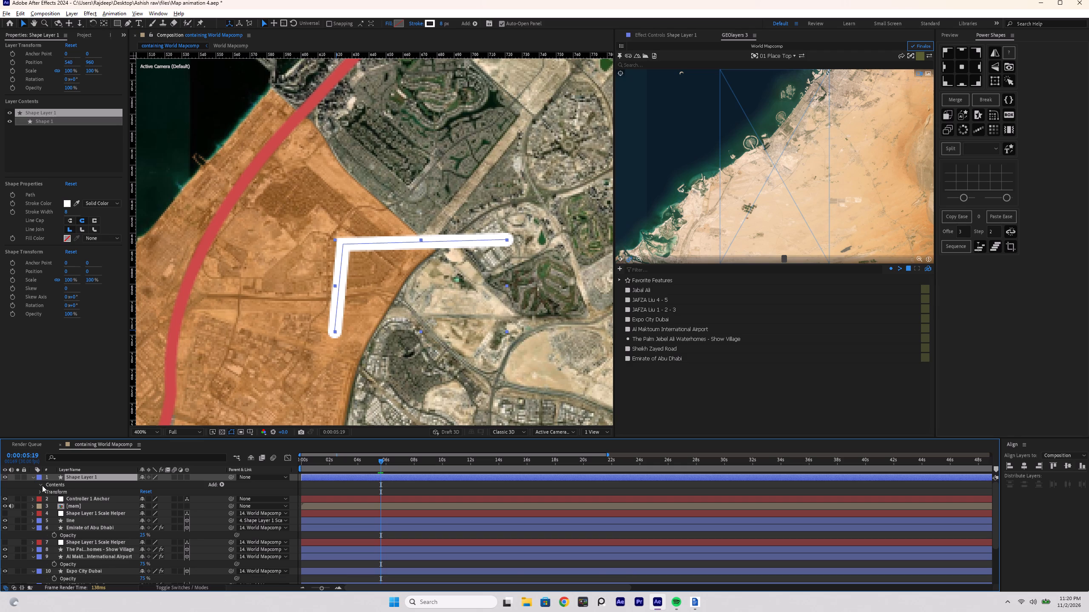
{"action": "left_click", "coordinate": [47, 492]}
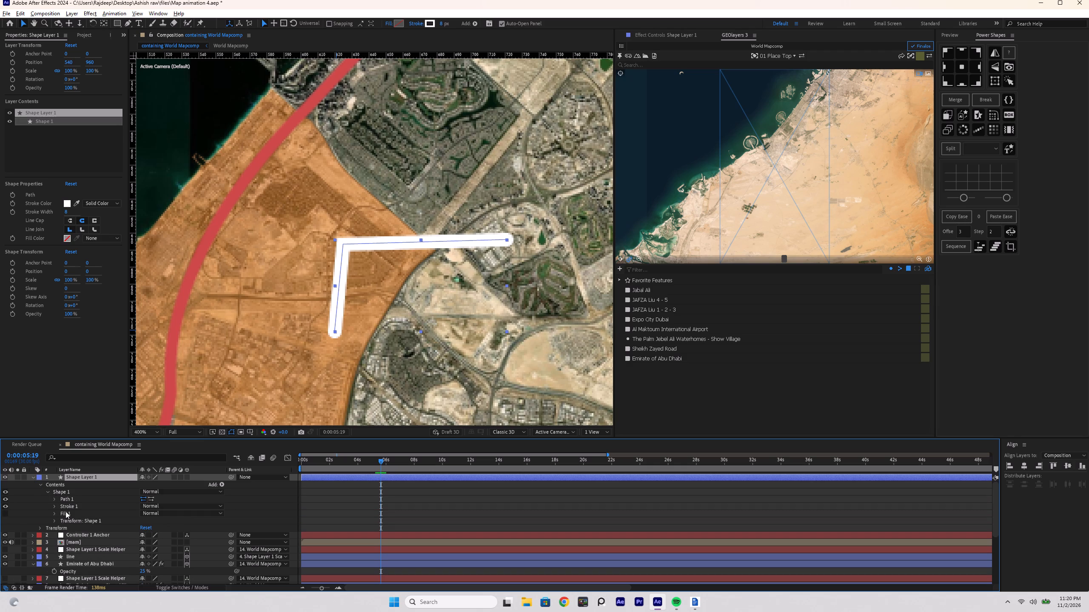
{"action": "left_click", "coordinate": [55, 507]}
{"action": "scroll", "coordinate": [83, 533], "scroll_direction": "down", "scroll_amount": 1}
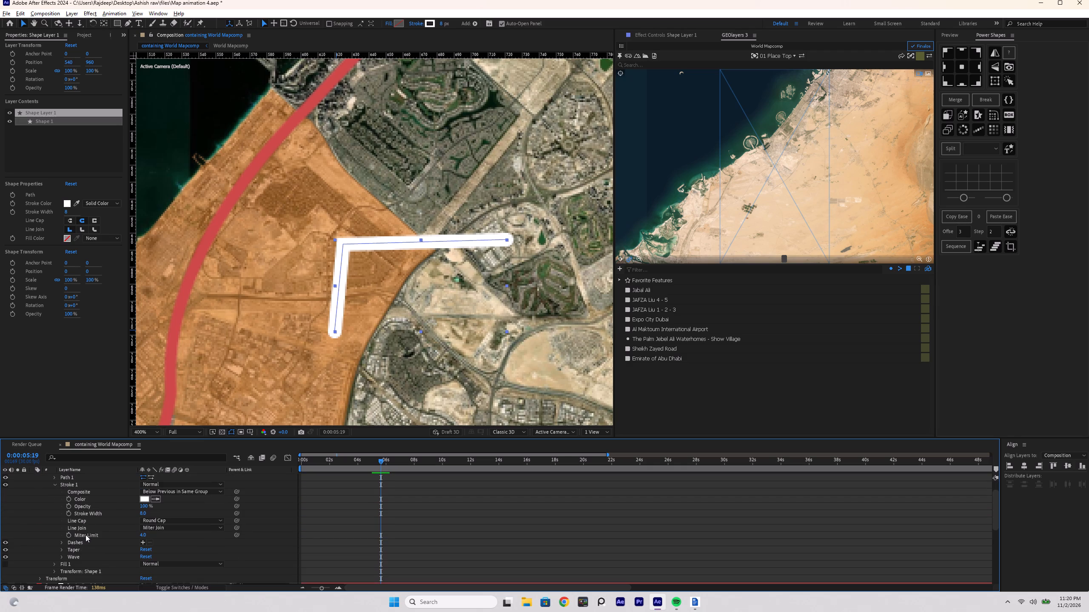
{"action": "left_click", "coordinate": [78, 552]}
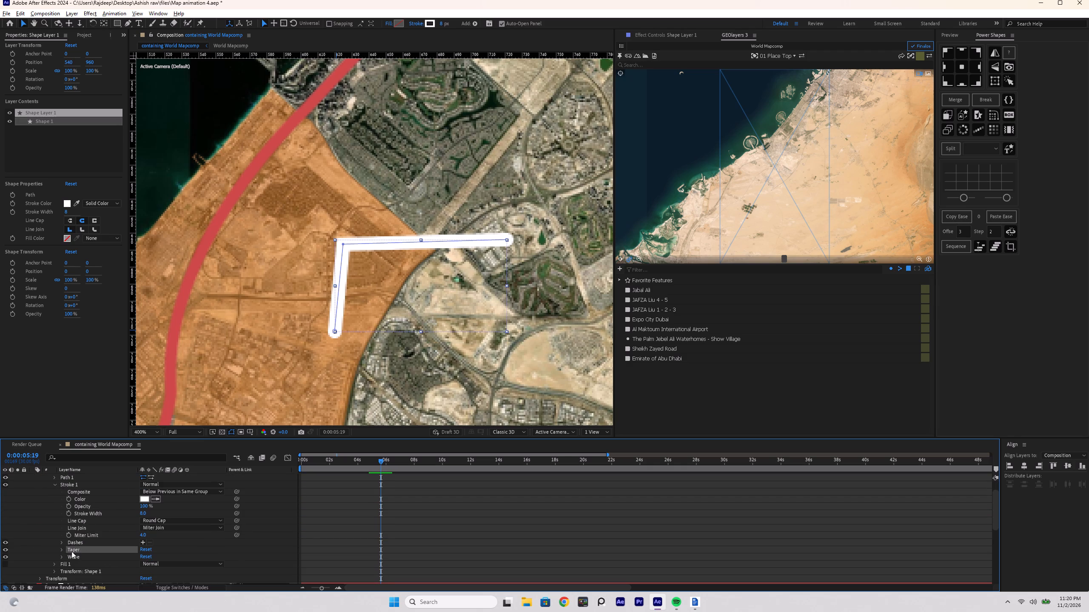
{"action": "left_click", "coordinate": [60, 550]}
{"action": "scroll", "coordinate": [111, 550], "scroll_direction": "down", "scroll_amount": 1}
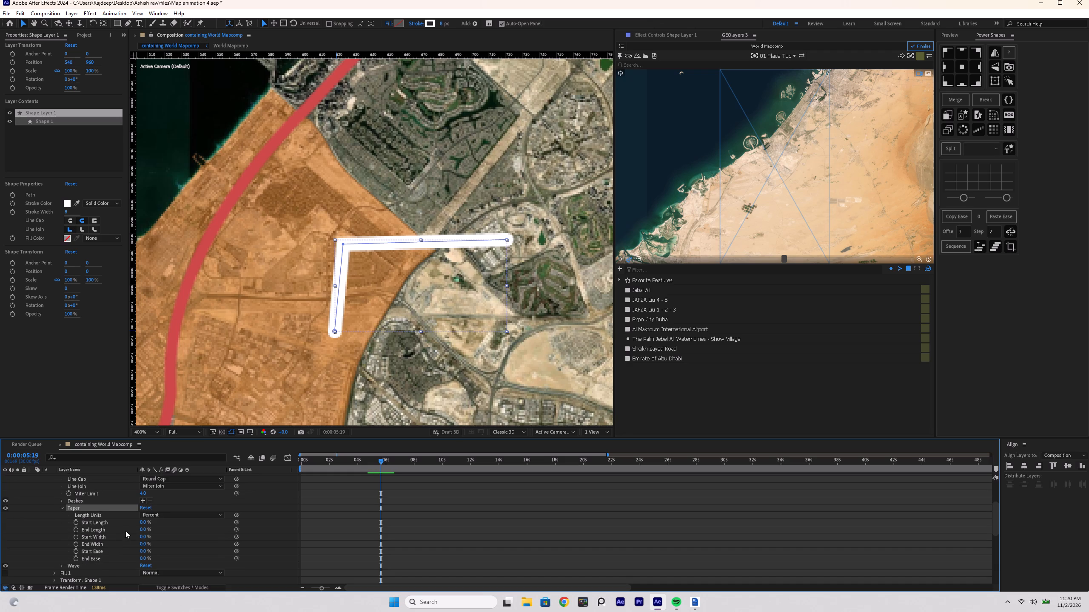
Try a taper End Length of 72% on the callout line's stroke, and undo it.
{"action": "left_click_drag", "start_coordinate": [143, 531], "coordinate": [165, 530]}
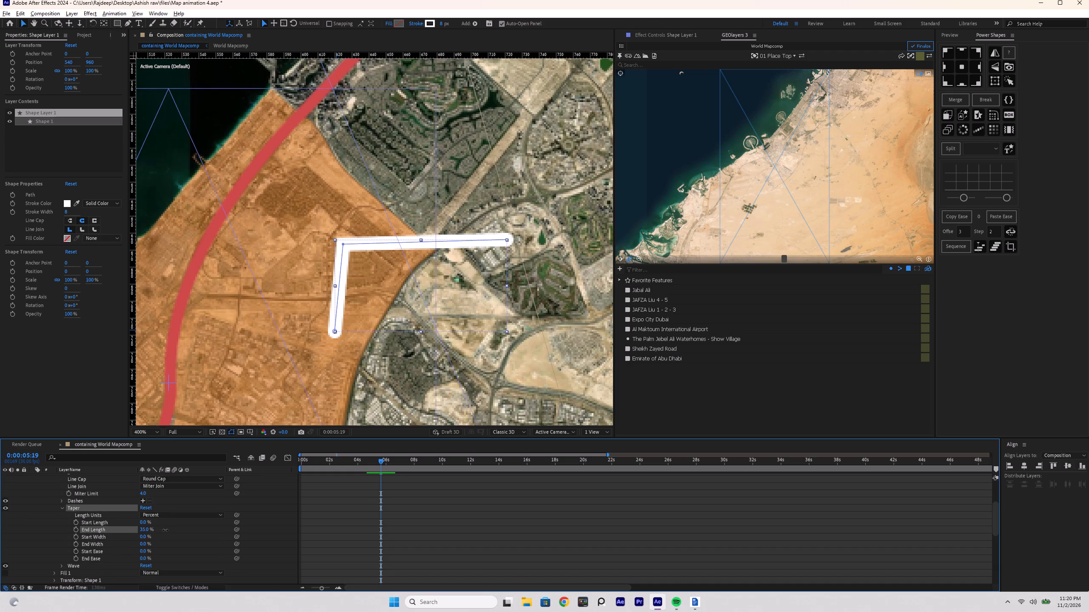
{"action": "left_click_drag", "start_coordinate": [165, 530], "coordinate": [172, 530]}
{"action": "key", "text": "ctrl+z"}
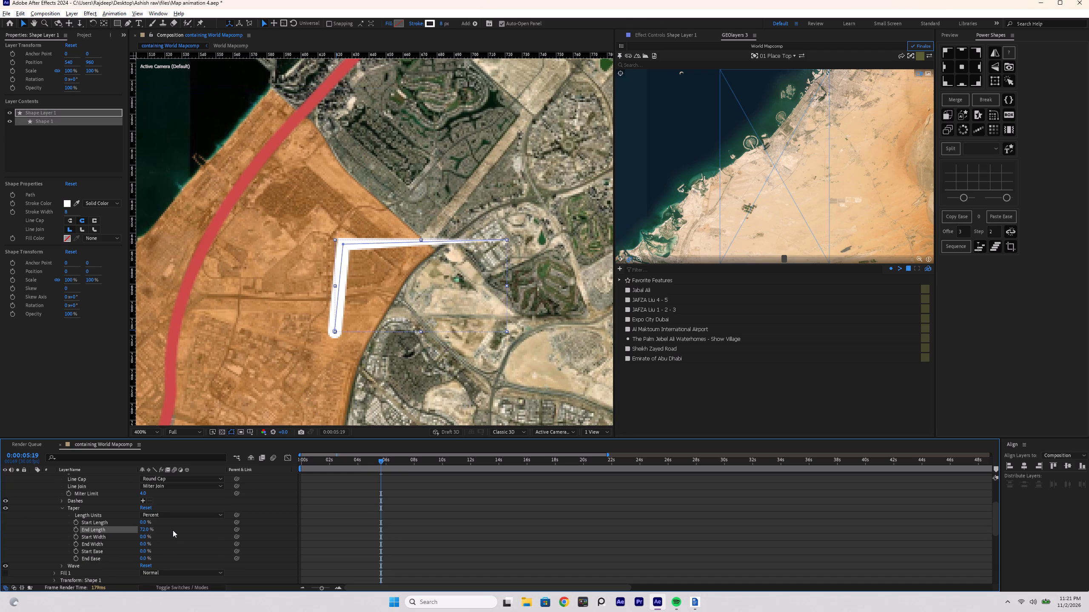
Set the stroke's taper Start Length to 13% so the lower end narrows to a point, and deselect the line.
{"action": "left_click_drag", "start_coordinate": [145, 524], "coordinate": [155, 524]}
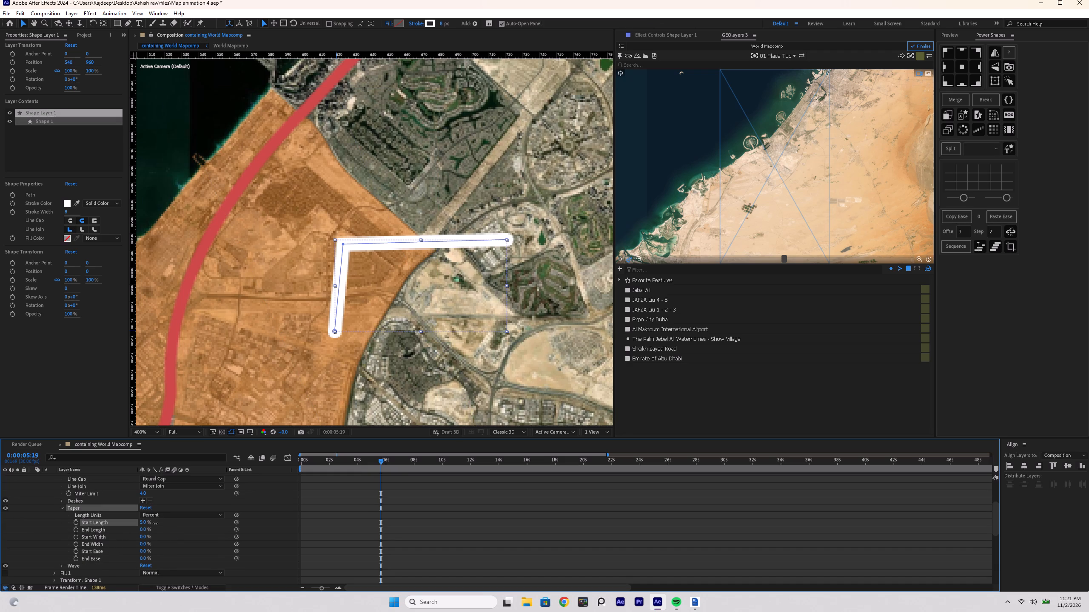
{"action": "left_click_drag", "start_coordinate": [155, 524], "coordinate": [152, 524]}
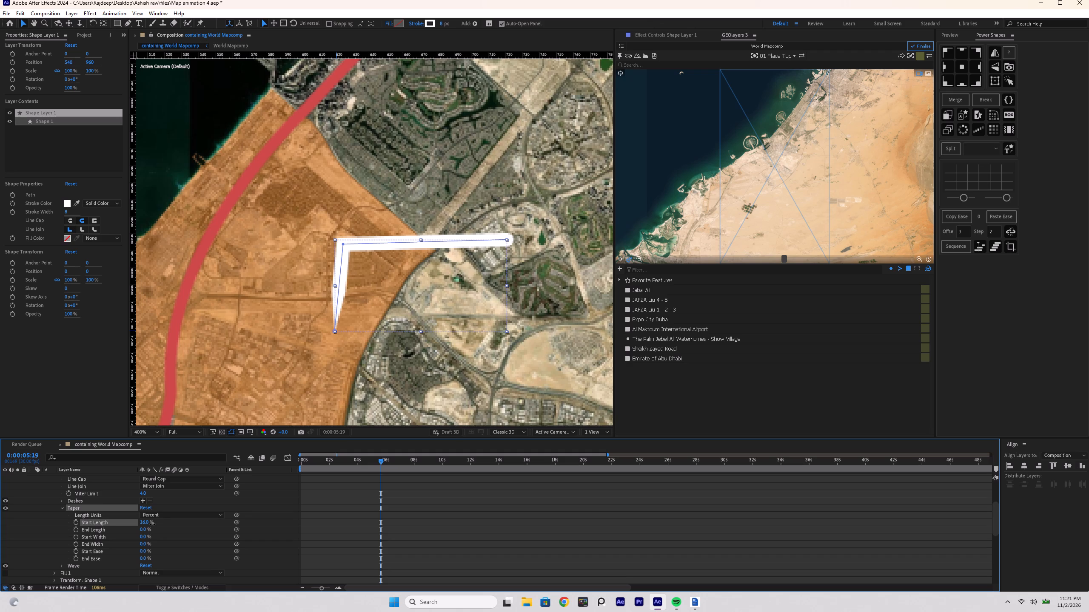
{"action": "left_click_drag", "start_coordinate": [152, 524], "coordinate": [151, 524]}
{"action": "scroll", "coordinate": [373, 336], "scroll_direction": "down", "scroll_amount": 1}
{"action": "scroll", "coordinate": [383, 320], "scroll_direction": "up", "scroll_amount": 1}
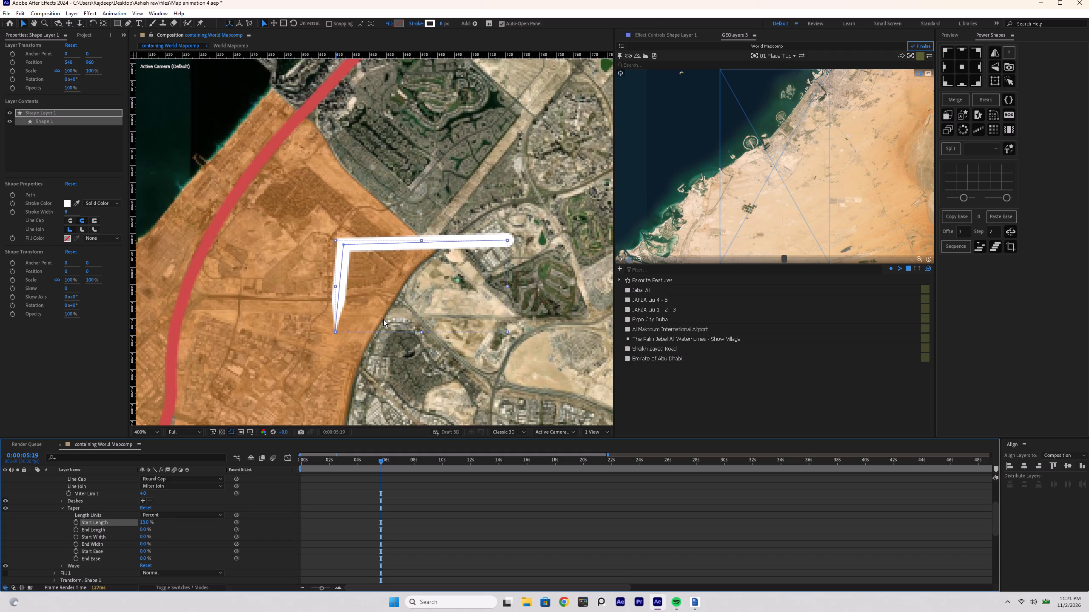
{"action": "key", "text": "c"}
{"action": "key", "text": "v"}
{"action": "left_click", "coordinate": [434, 348]}
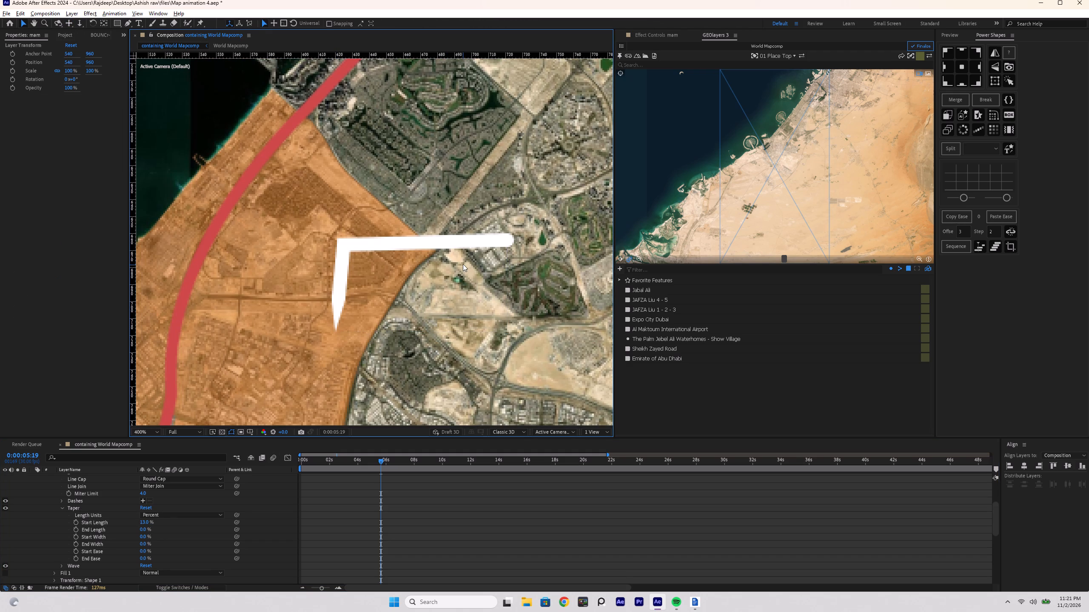
Collapse Shape Layer 1's properties and rename the layer as mark.
{"action": "key", "text": "space"}
{"action": "key", "text": "space"}
{"action": "key", "text": "space"}
{"action": "key", "text": "space"}
{"action": "key", "text": "space"}
{"action": "key", "text": "space"}
{"action": "key", "text": "space"}
{"action": "key", "text": "space"}
{"action": "key", "text": "space"}
{"action": "key", "text": "space"}
{"action": "key", "text": "space"}
{"action": "key", "text": "space"}
{"action": "left_click_drag", "start_coordinate": [459, 267], "coordinate": [405, 284]}
{"action": "scroll", "coordinate": [113, 499], "scroll_direction": "up", "scroll_amount": 3}
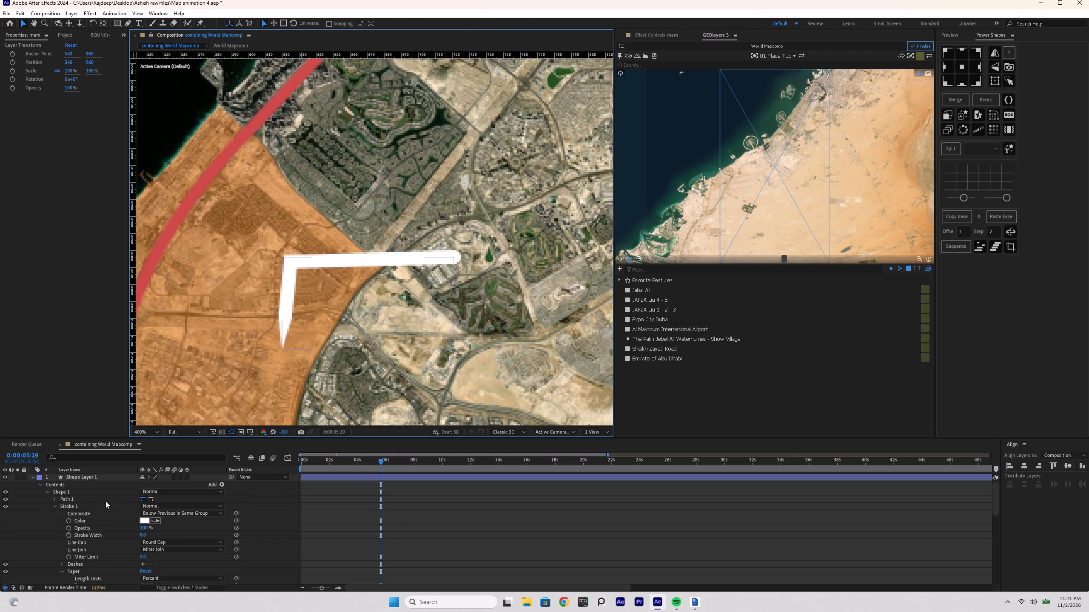
{"action": "left_click", "coordinate": [33, 478]}
{"action": "left_click", "coordinate": [78, 478]}
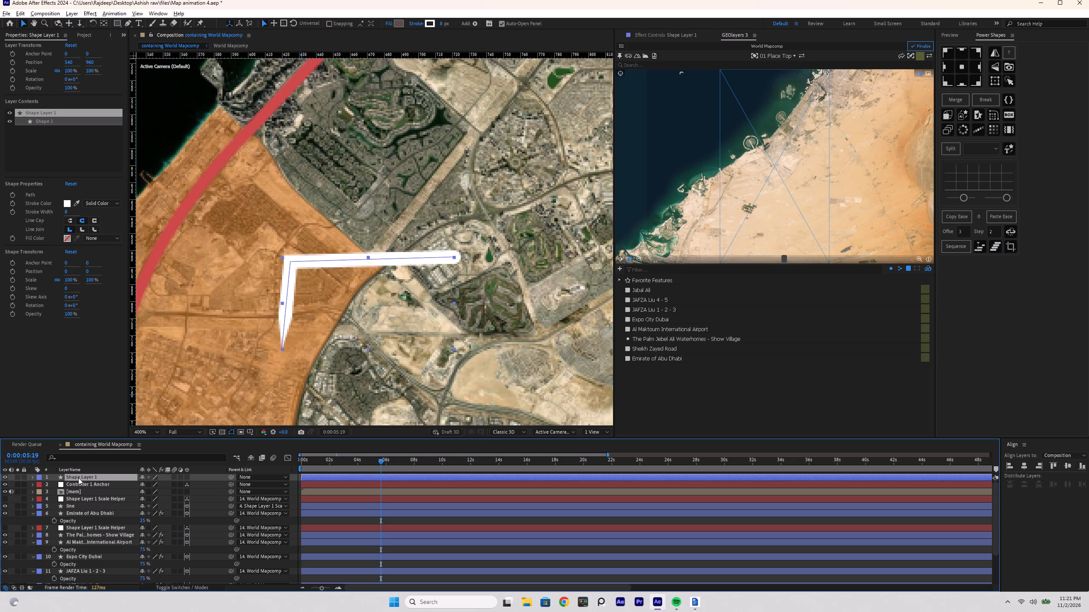
{"action": "key", "text": "Return"}
{"action": "type", "text": "ma"}
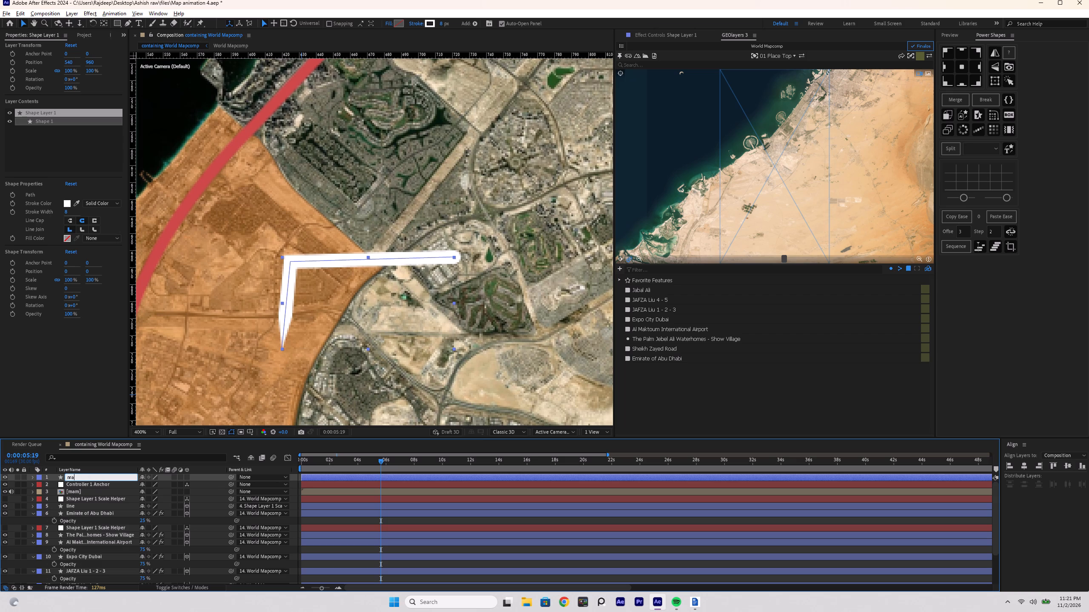
{"action": "type", "text": "rk"}
{"action": "key", "text": "Return"}
Move the mark layer down the layer stack to sit directly above the Jabal Ali layer.
{"action": "left_click_drag", "start_coordinate": [78, 476], "coordinate": [84, 568]}
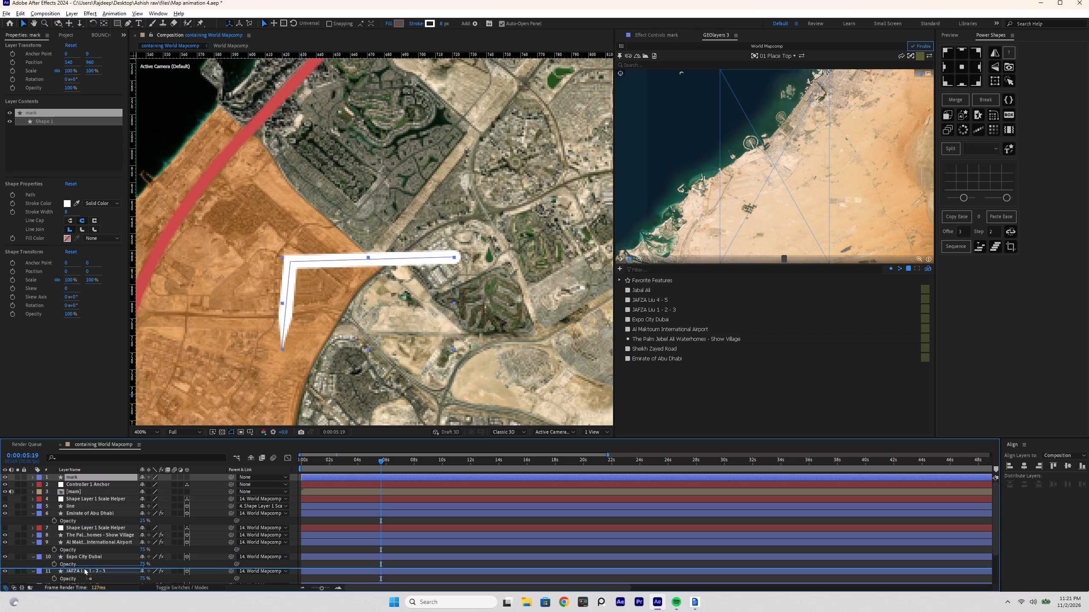
{"action": "left_click_drag", "start_coordinate": [84, 568], "coordinate": [86, 542]}
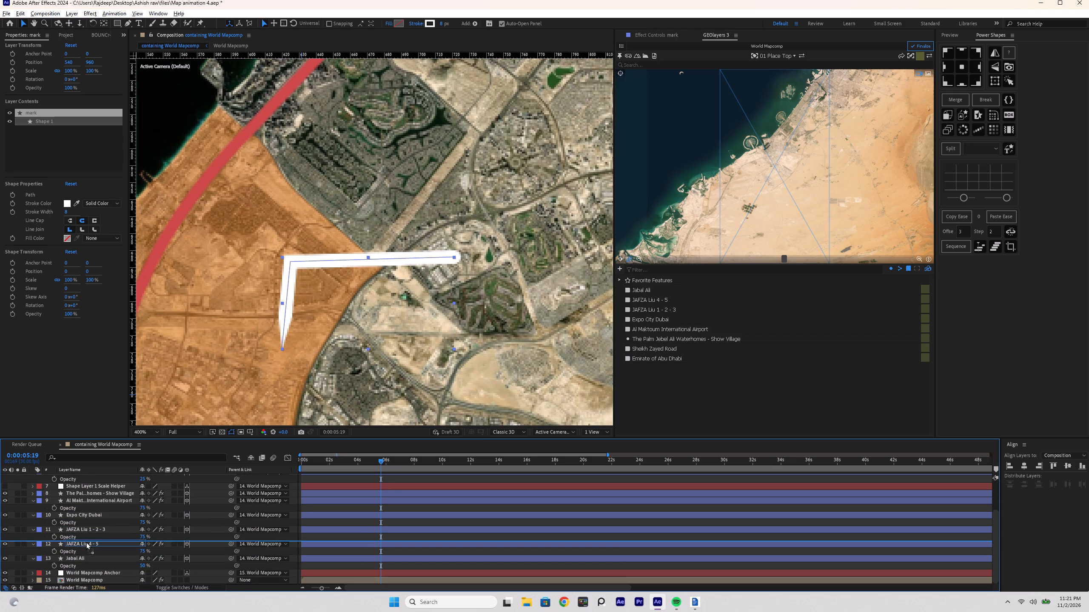
{"action": "left_click_drag", "start_coordinate": [86, 542], "coordinate": [87, 553]}
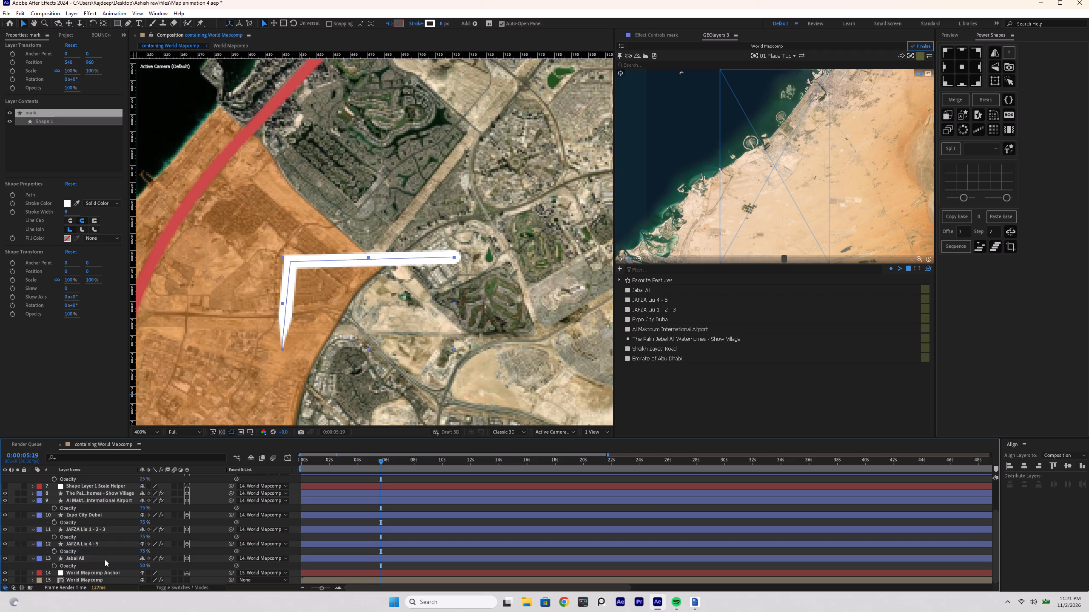
{"action": "left_click", "coordinate": [92, 550]}
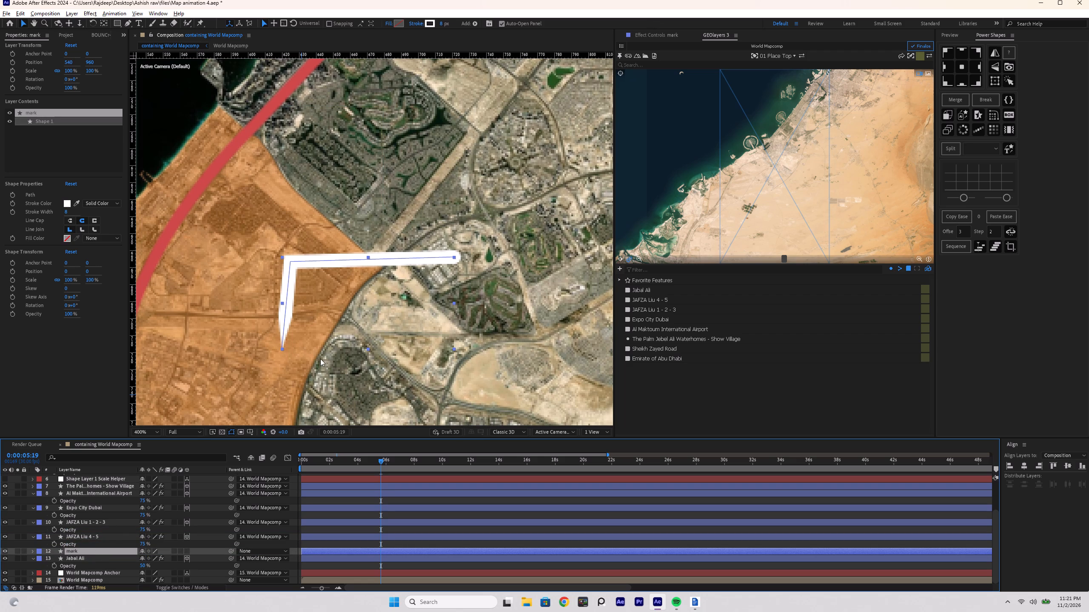
Make the mark layer 3D and centre its anchor point on the callout line.
{"action": "left_click", "coordinate": [189, 552]}
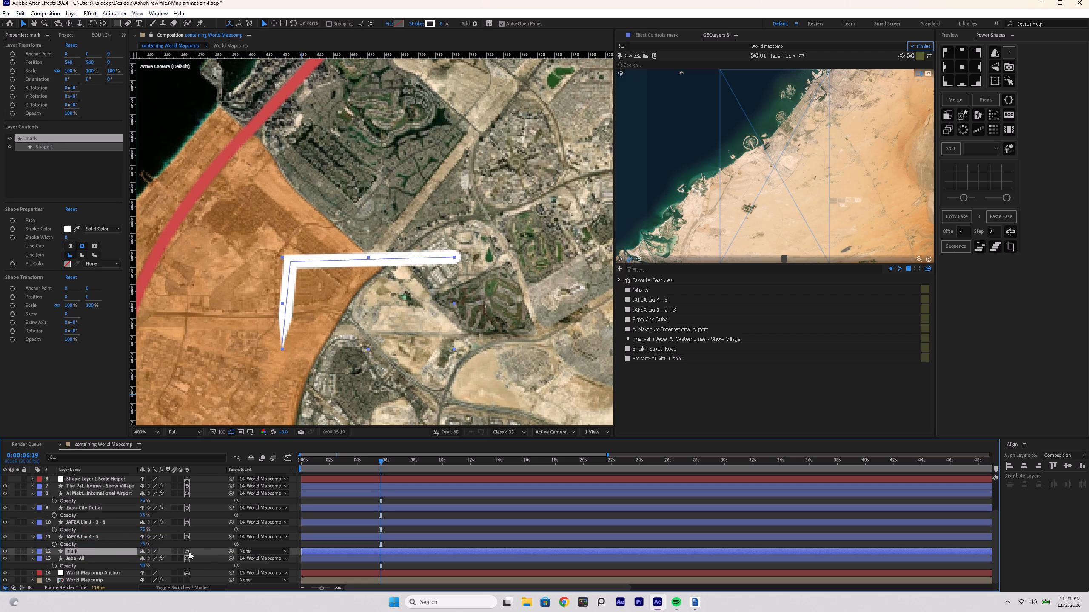
{"action": "left_click", "coordinate": [963, 69]}
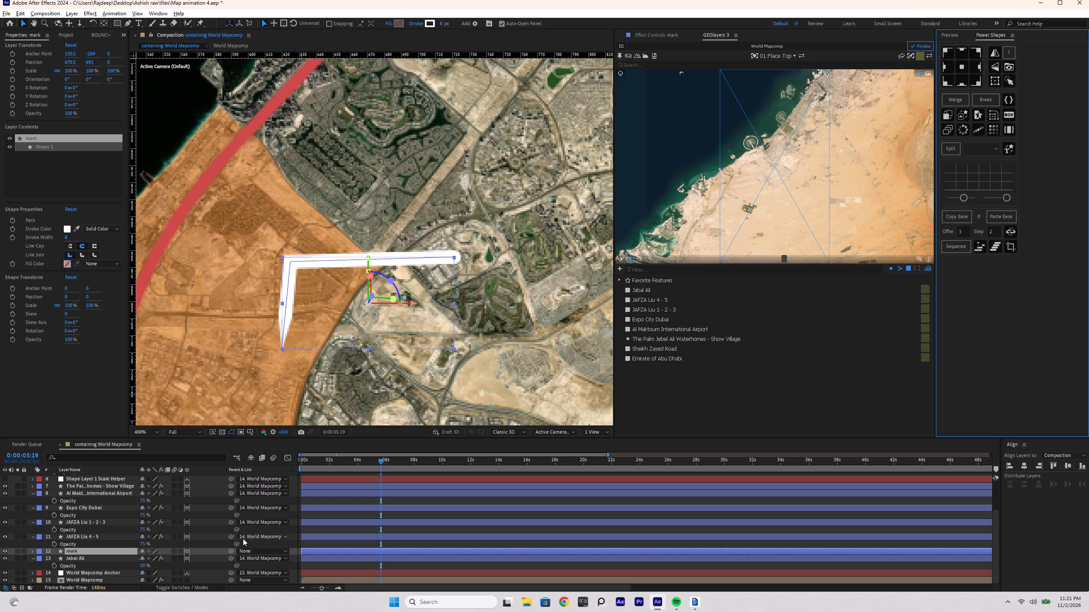
Parent the mark layer to World Mapcomp Anchor and scrub to 0:00:04:07 to check how it follows the map.
{"action": "left_click_drag", "start_coordinate": [230, 551], "coordinate": [176, 568]}
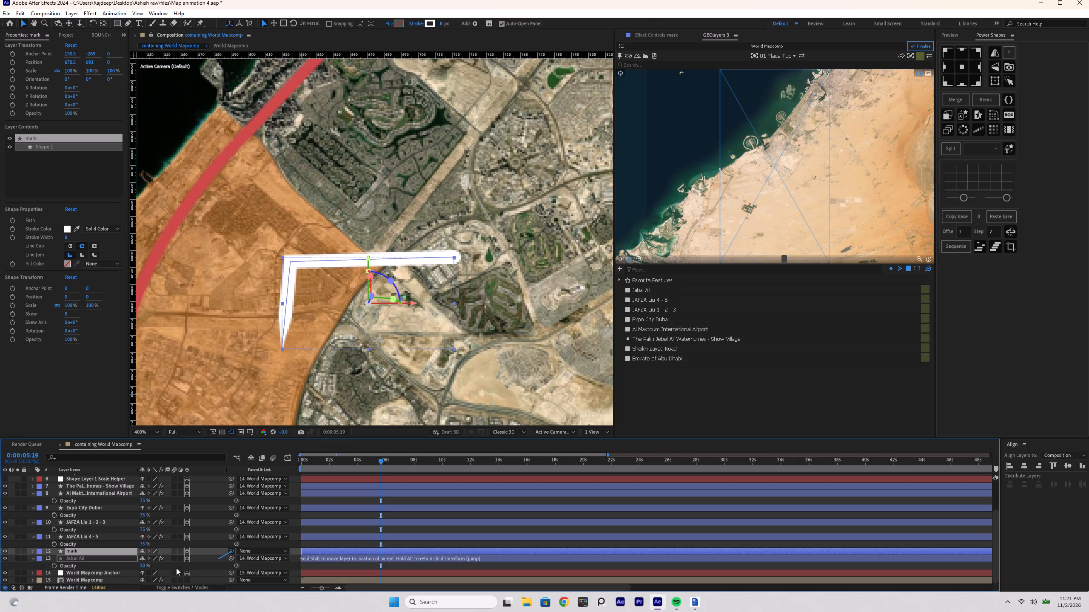
{"action": "left_click_drag", "start_coordinate": [176, 568], "coordinate": [120, 575]}
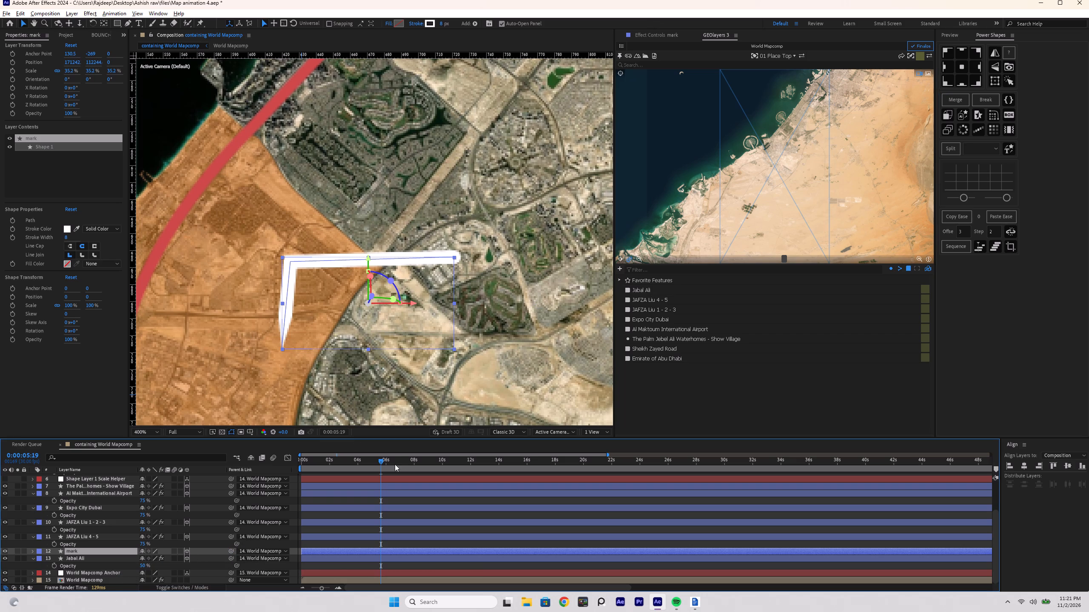
{"action": "left_click_drag", "start_coordinate": [397, 461], "coordinate": [403, 462]}
{"action": "left_click_drag", "start_coordinate": [403, 462], "coordinate": [361, 476]}
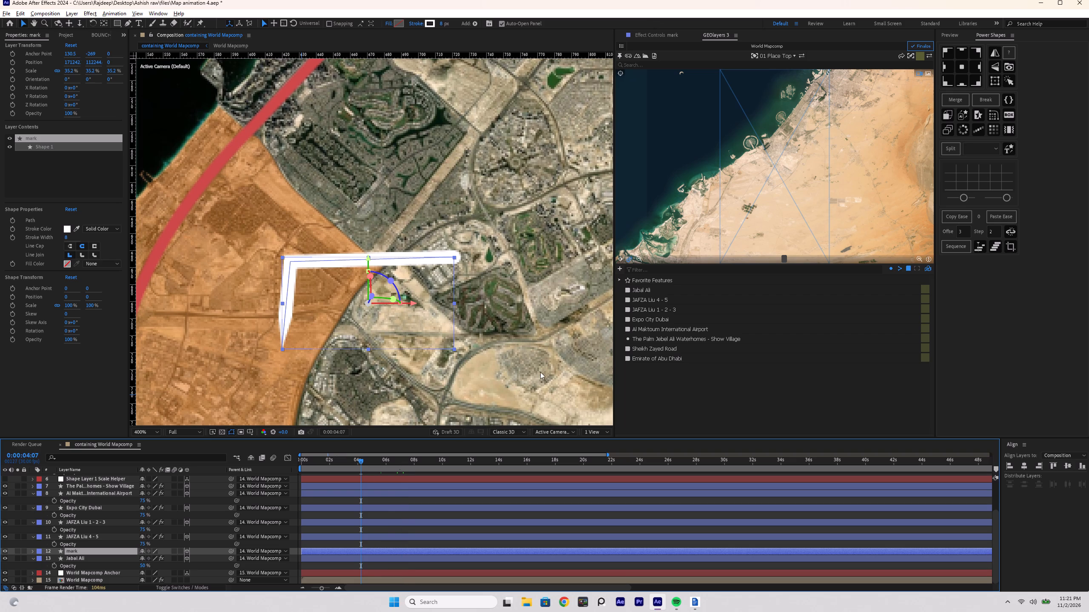
{"action": "scroll", "coordinate": [765, 155], "scroll_direction": "down", "scroll_amount": 1}
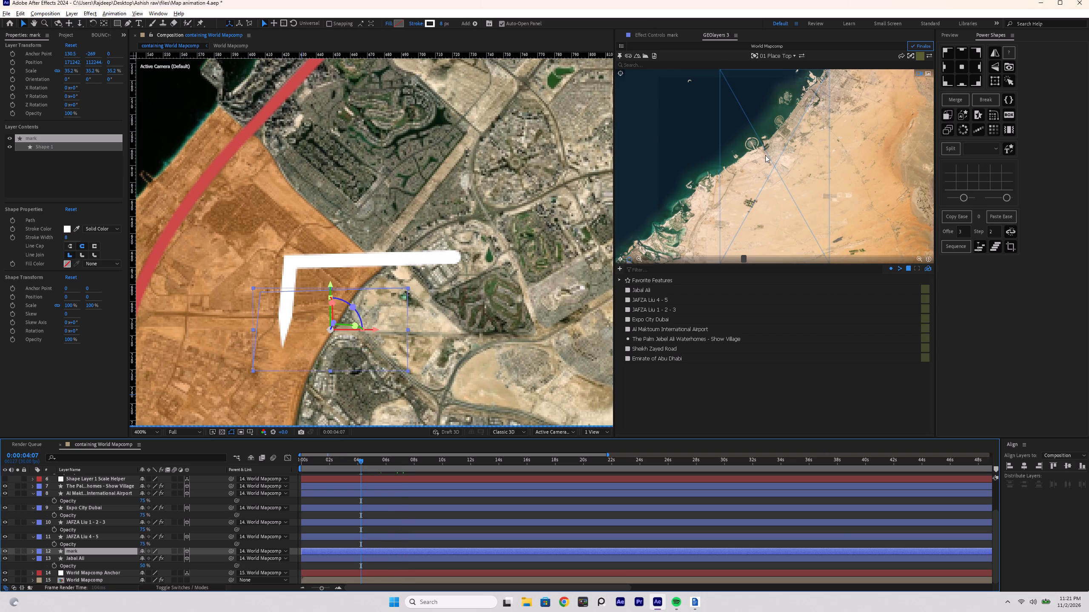
{"action": "scroll", "coordinate": [336, 289], "scroll_direction": "down", "scroll_amount": 3}
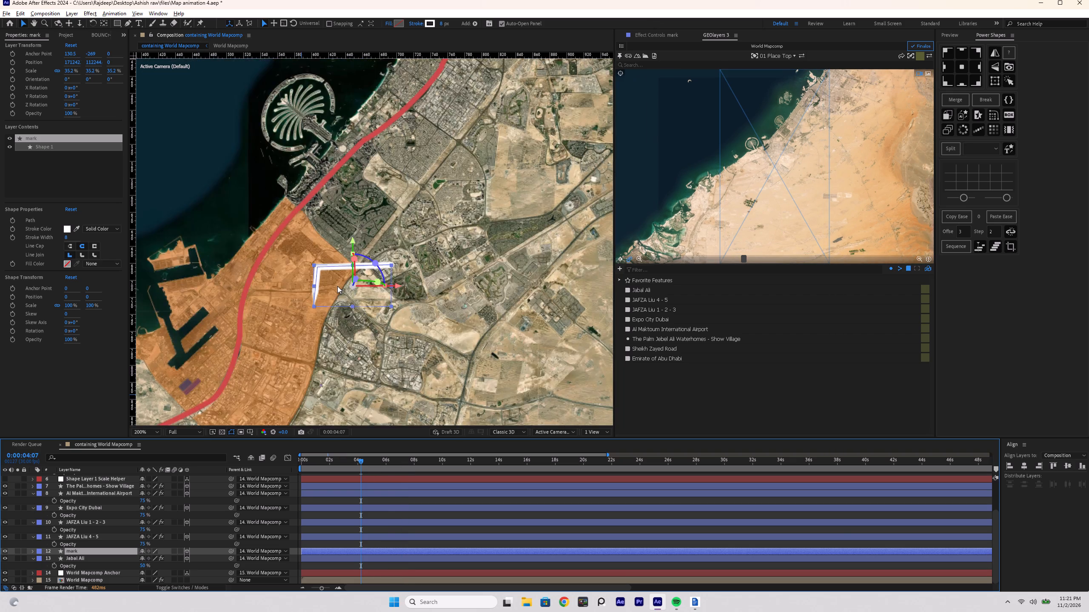
{"action": "scroll", "coordinate": [350, 274], "scroll_direction": "up", "scroll_amount": 2}
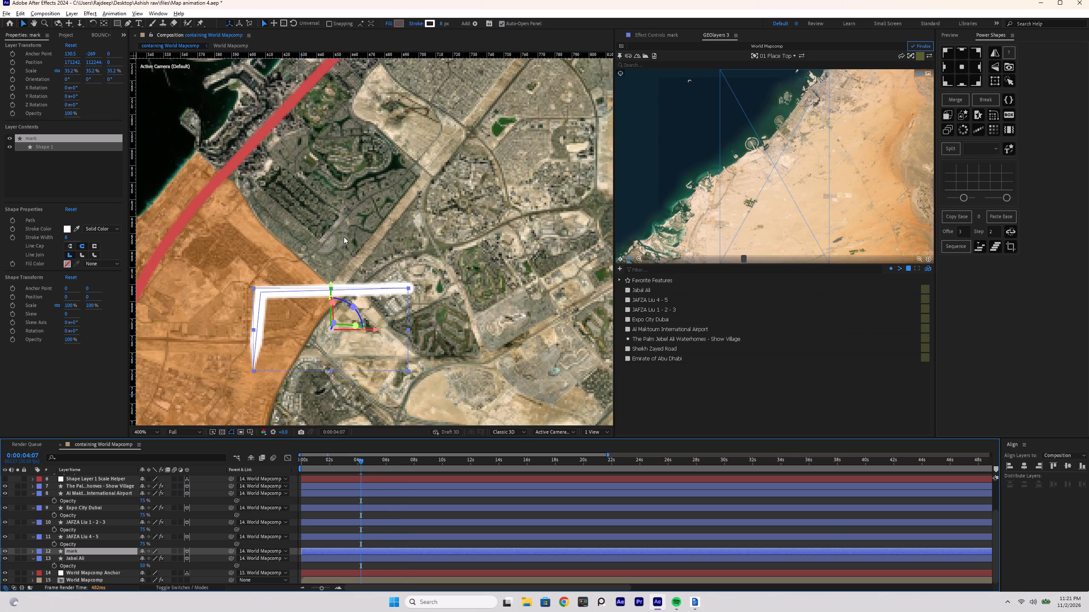
Draw a rectangle about 88 by 37 px on a new shape layer at the open end of the callout line.
{"action": "left_click", "coordinate": [120, 23]}
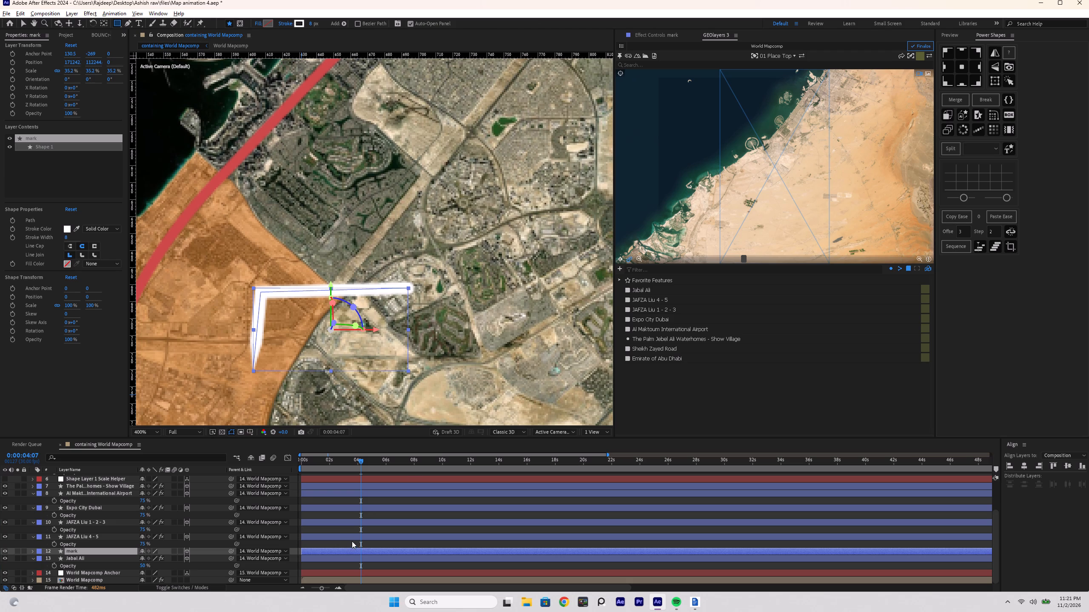
{"action": "left_click", "coordinate": [352, 541]}
{"action": "left_click_drag", "start_coordinate": [409, 250], "coordinate": [523, 320], "text": "shift"}
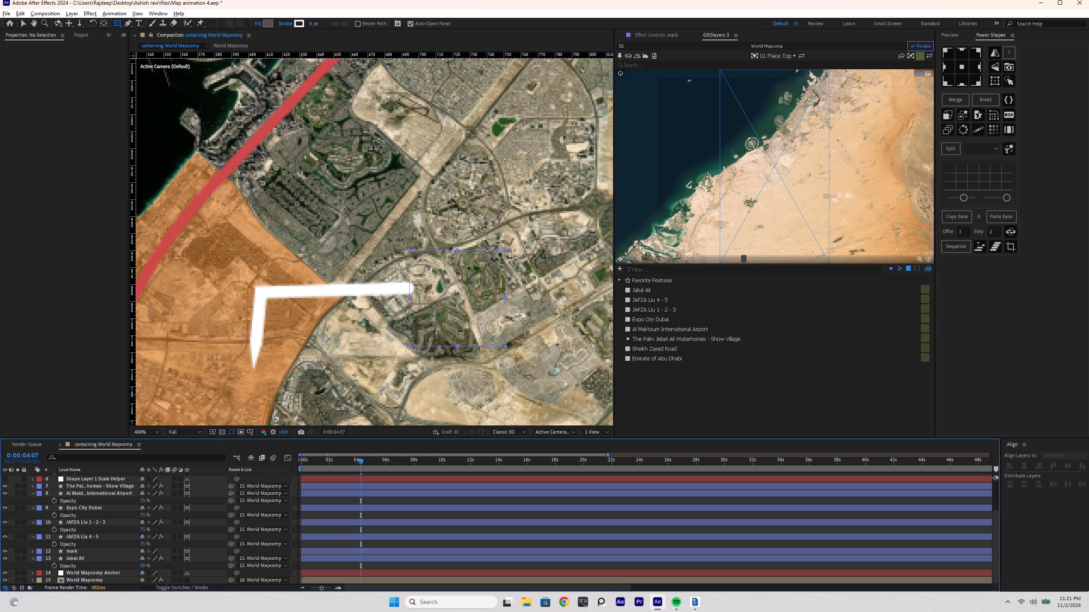
{"action": "left_click_drag", "start_coordinate": [523, 320], "coordinate": [559, 314], "text": "shift"}
Remove the rectangle's stroke and switch its fill to a solid color.
{"action": "scroll", "coordinate": [879, 506], "scroll_direction": "up", "scroll_amount": 4}
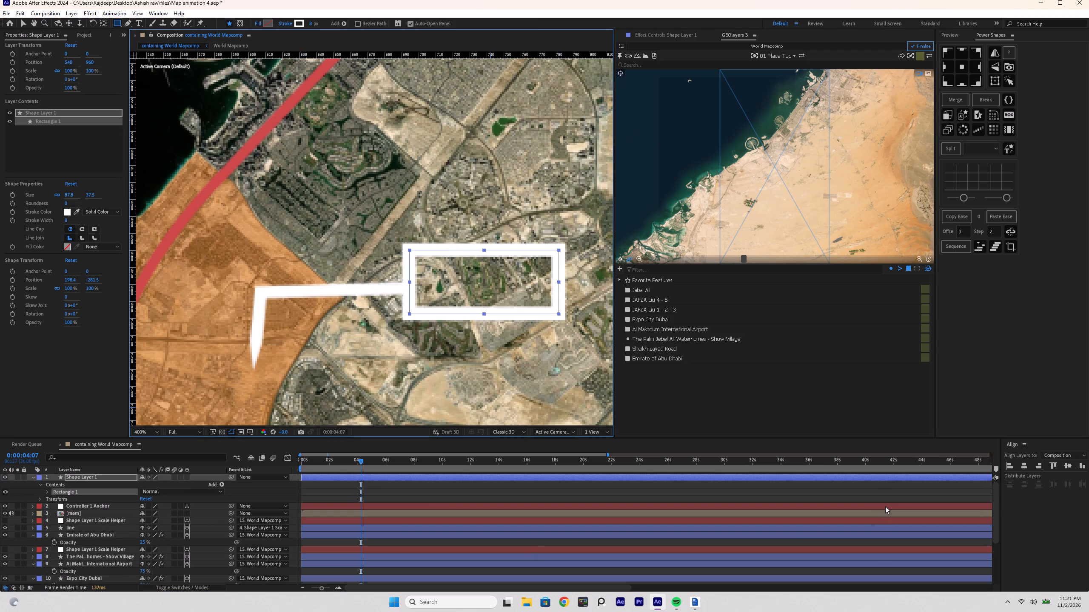
{"action": "scroll", "coordinate": [513, 291], "scroll_direction": "down", "scroll_amount": 1}
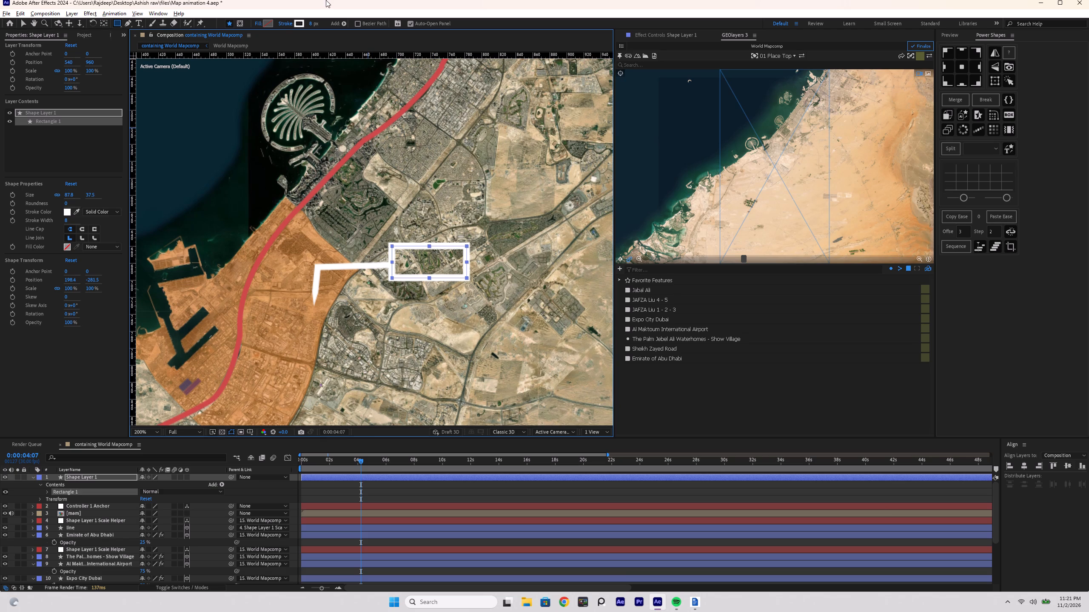
{"action": "left_click", "coordinate": [287, 23]}
{"action": "left_click", "coordinate": [559, 231]}
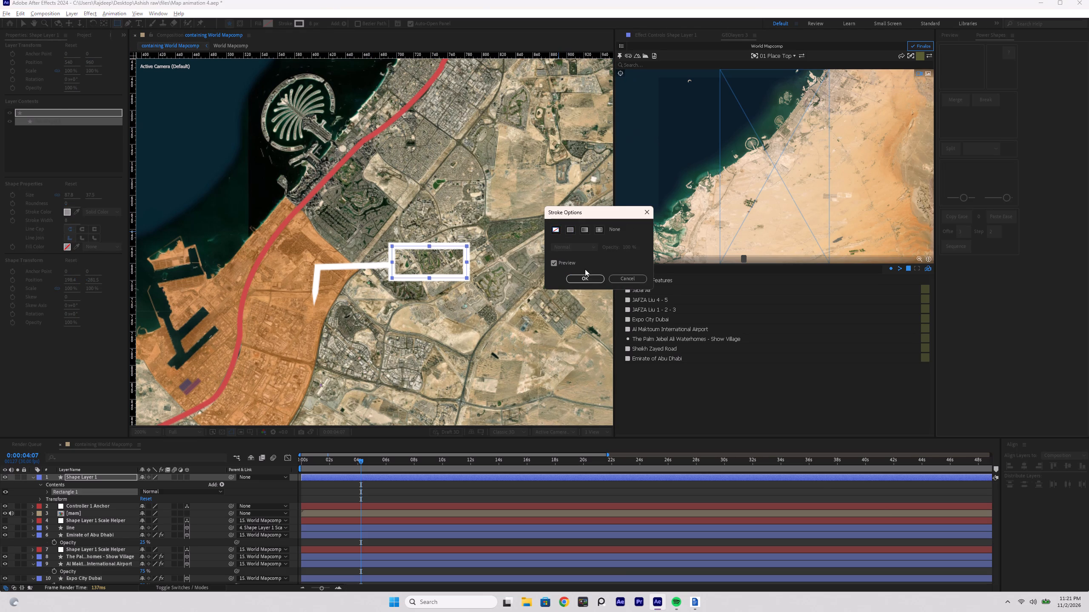
{"action": "left_click", "coordinate": [590, 280]}
{"action": "left_click", "coordinate": [260, 21]}
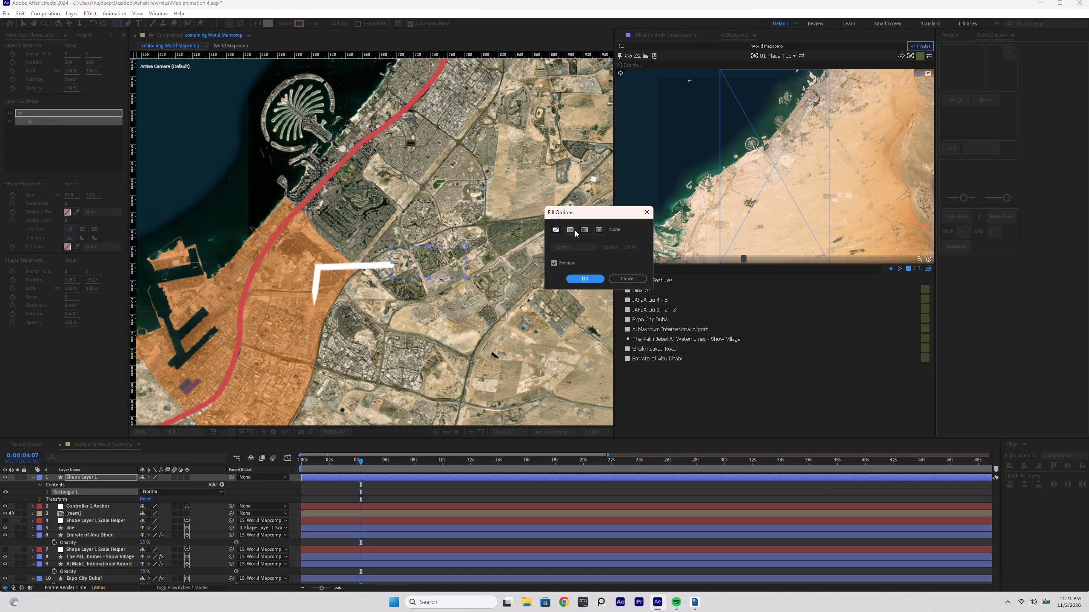
{"action": "left_click", "coordinate": [575, 230]}
{"action": "left_click", "coordinate": [593, 280]}
Unlink the rectangle's width and height so each can be sized separately.
{"action": "scroll", "coordinate": [409, 239], "scroll_direction": "up", "scroll_amount": 1}
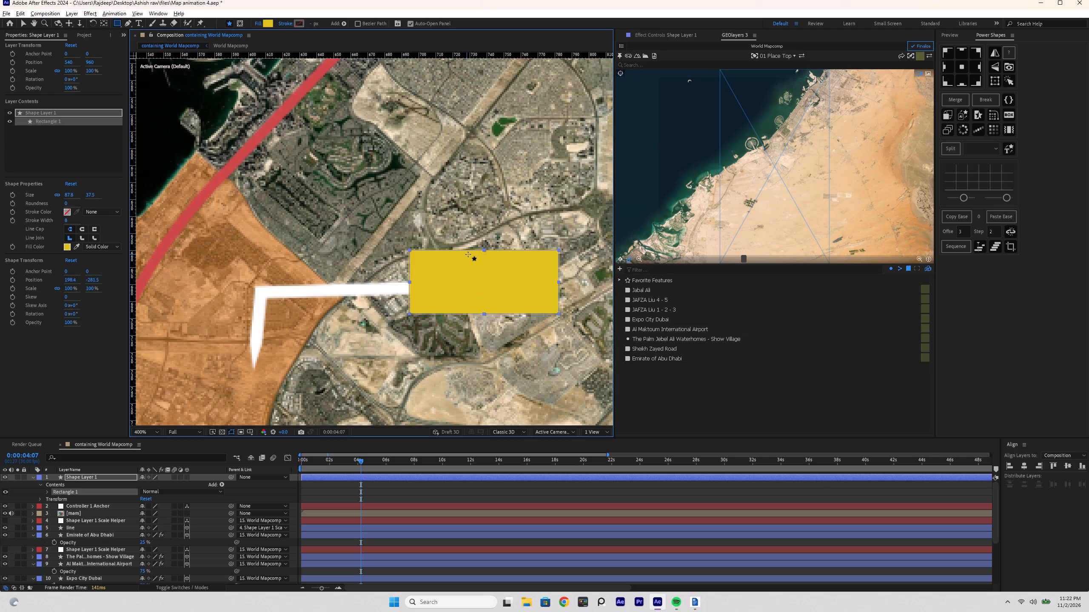
{"action": "key", "text": "v"}
{"action": "scroll", "coordinate": [494, 256], "scroll_direction": "down", "scroll_amount": 1}
{"action": "key", "text": "space"}
{"action": "key", "text": "space"}
{"action": "key", "text": "space"}
{"action": "key", "text": "space"}
{"action": "key", "text": "space"}
{"action": "left_click_drag", "start_coordinate": [485, 255], "coordinate": [453, 259]}
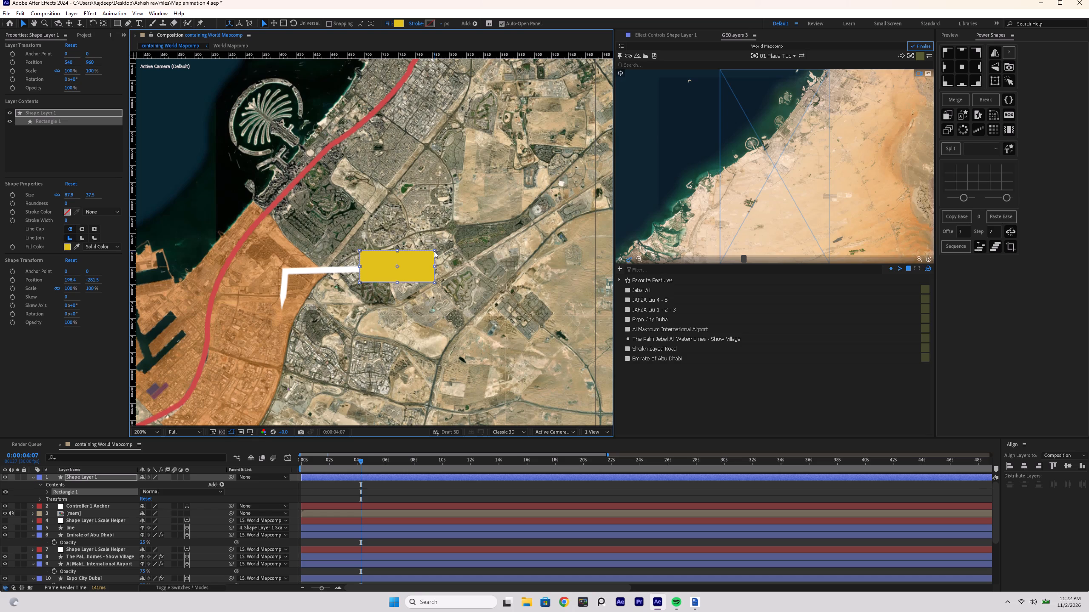
{"action": "left_click", "coordinate": [56, 195]}
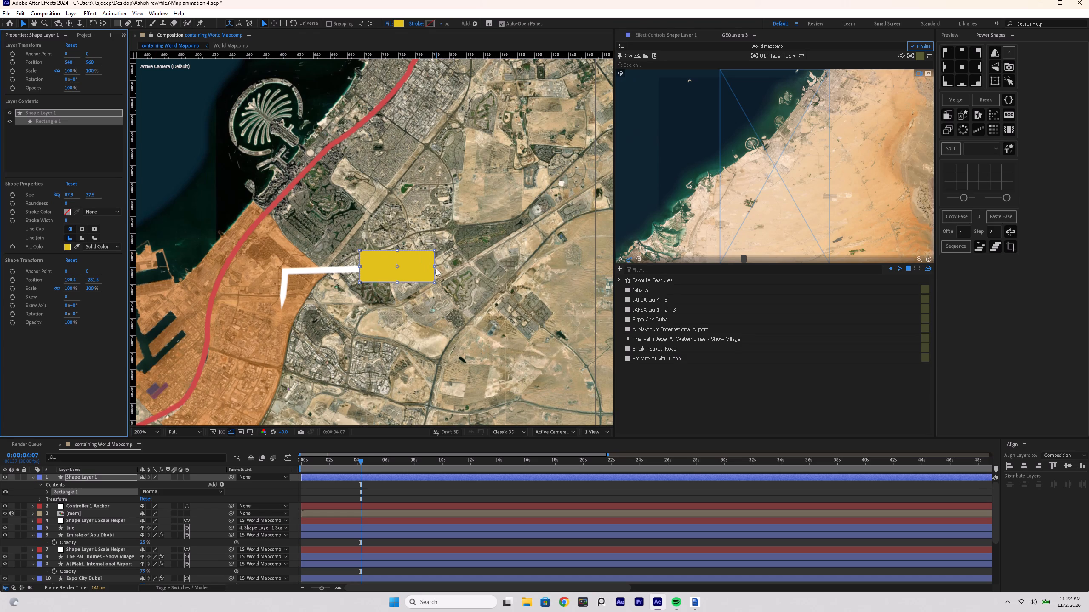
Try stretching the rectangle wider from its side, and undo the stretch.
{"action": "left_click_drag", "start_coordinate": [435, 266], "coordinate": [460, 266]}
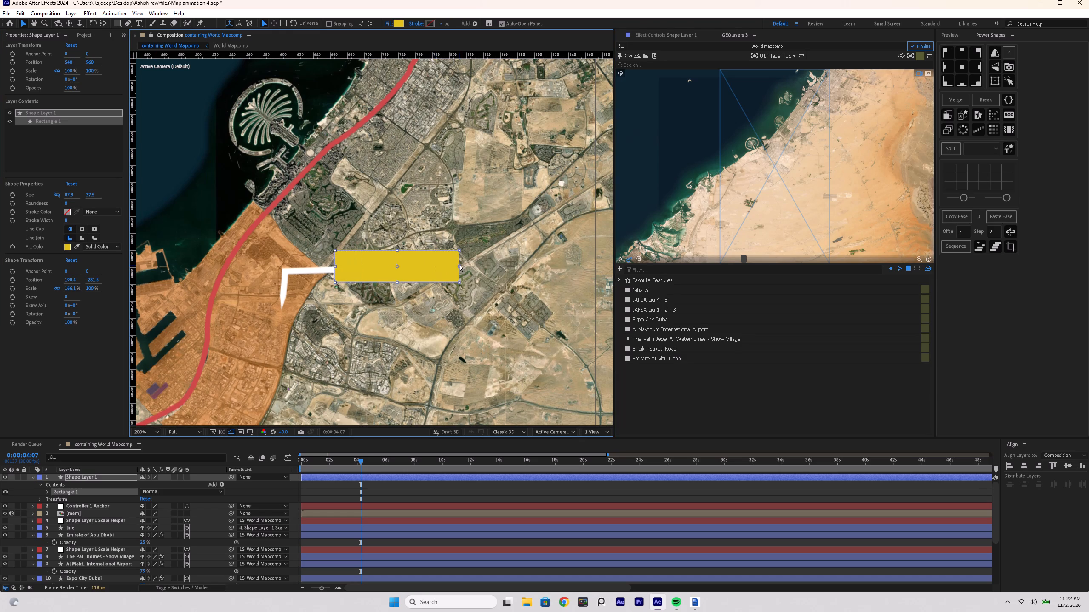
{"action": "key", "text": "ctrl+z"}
Set the rectangle's size to about 137.8 by 42.5 px.
{"action": "left_click_drag", "start_coordinate": [70, 195], "coordinate": [93, 195]}
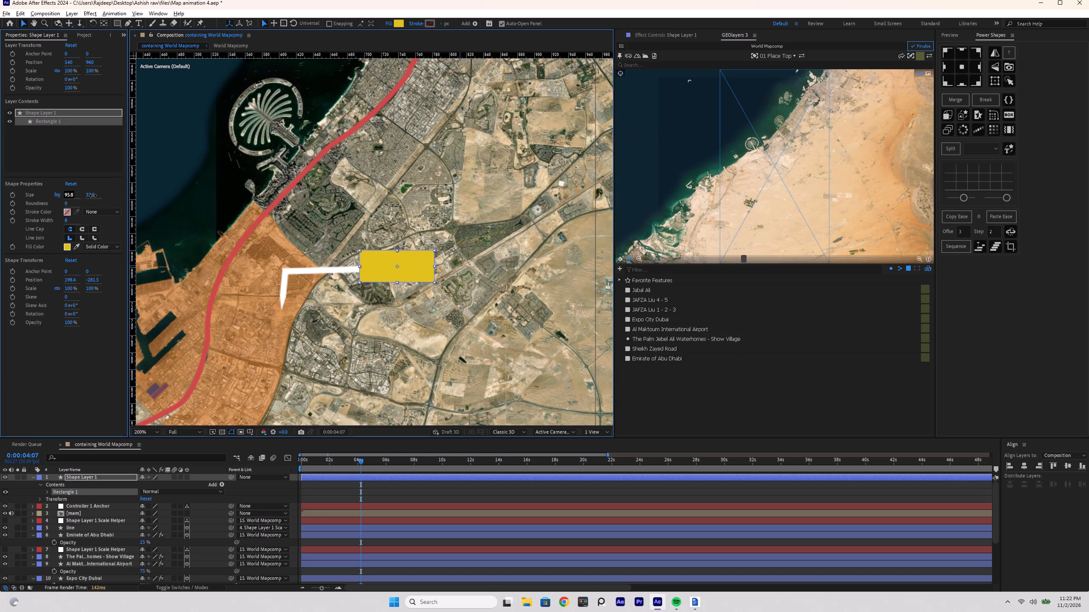
{"action": "left_click_drag", "start_coordinate": [93, 195], "coordinate": [95, 195]}
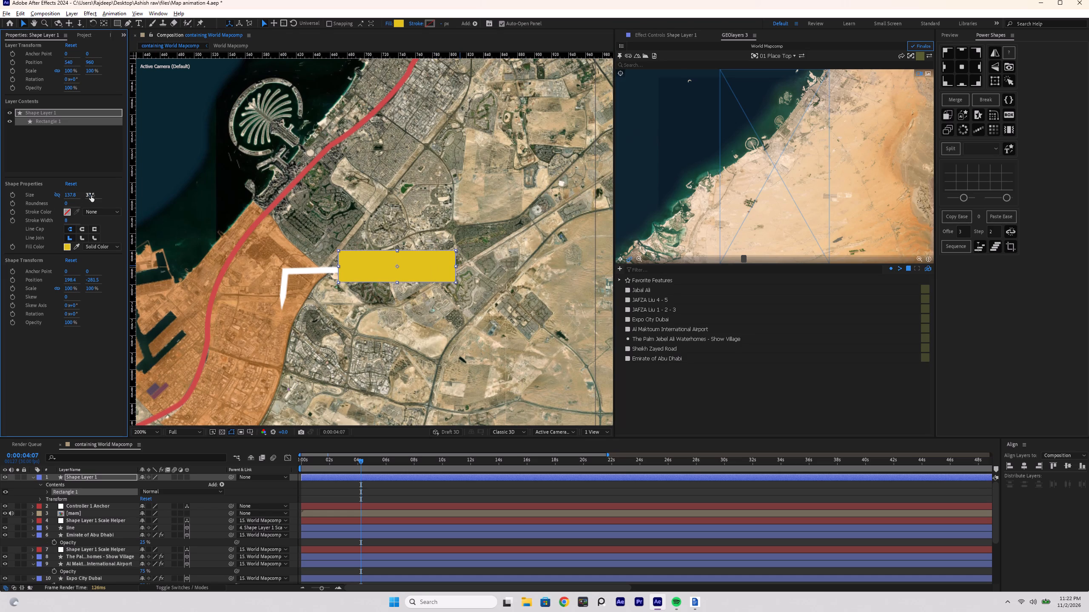
{"action": "left_click_drag", "start_coordinate": [91, 195], "coordinate": [97, 198]}
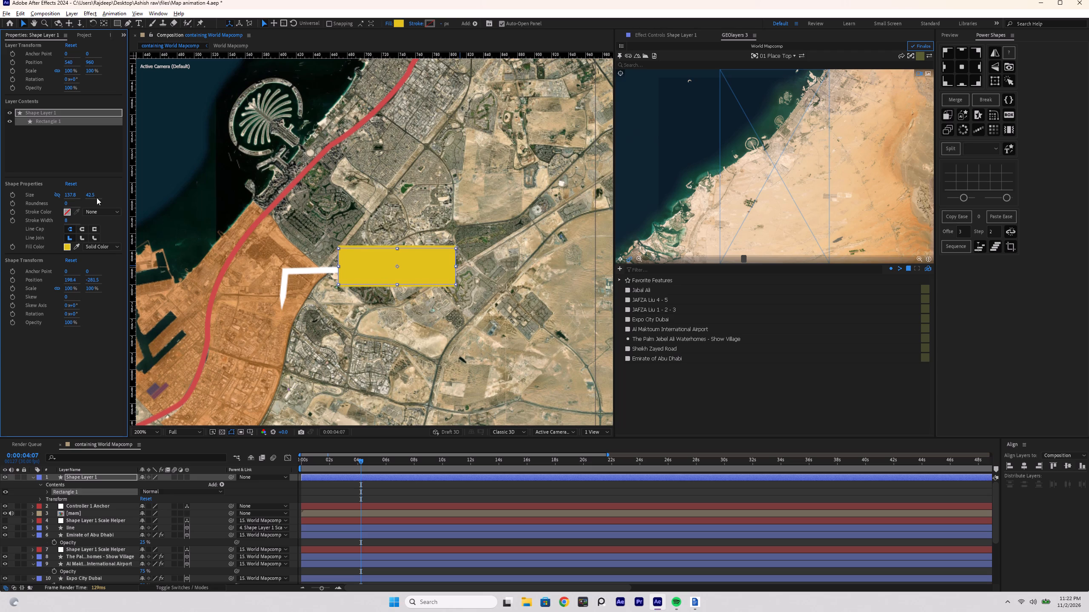
Change the rectangle's fill color to white (FFFFFF).
{"action": "left_click", "coordinate": [402, 23]}
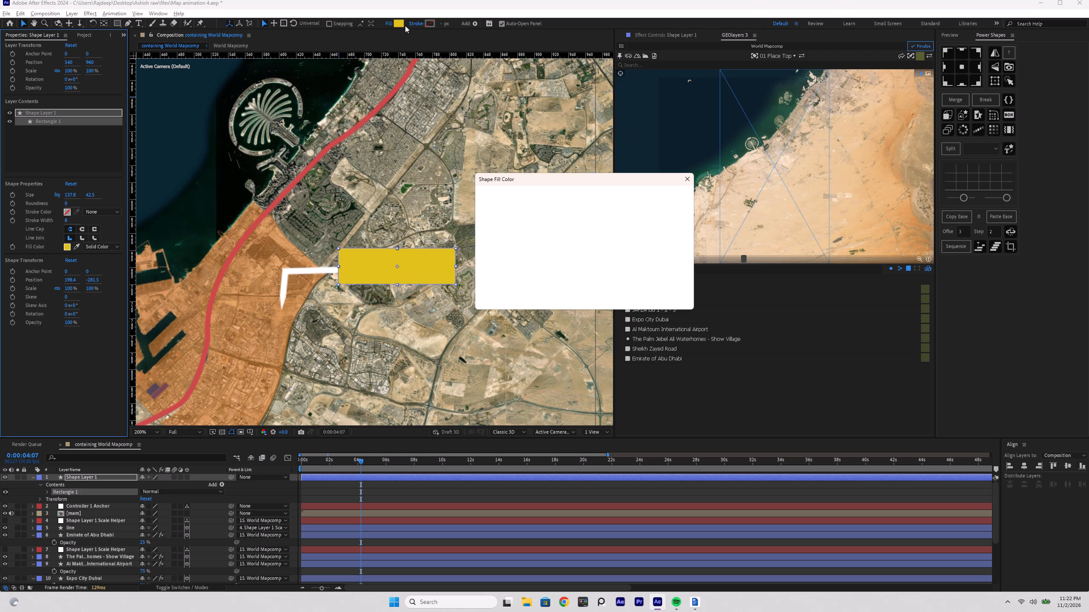
{"action": "left_click_drag", "start_coordinate": [523, 252], "coordinate": [416, 126]}
{"action": "left_click", "coordinate": [665, 201]}
{"action": "left_click", "coordinate": [667, 196]}
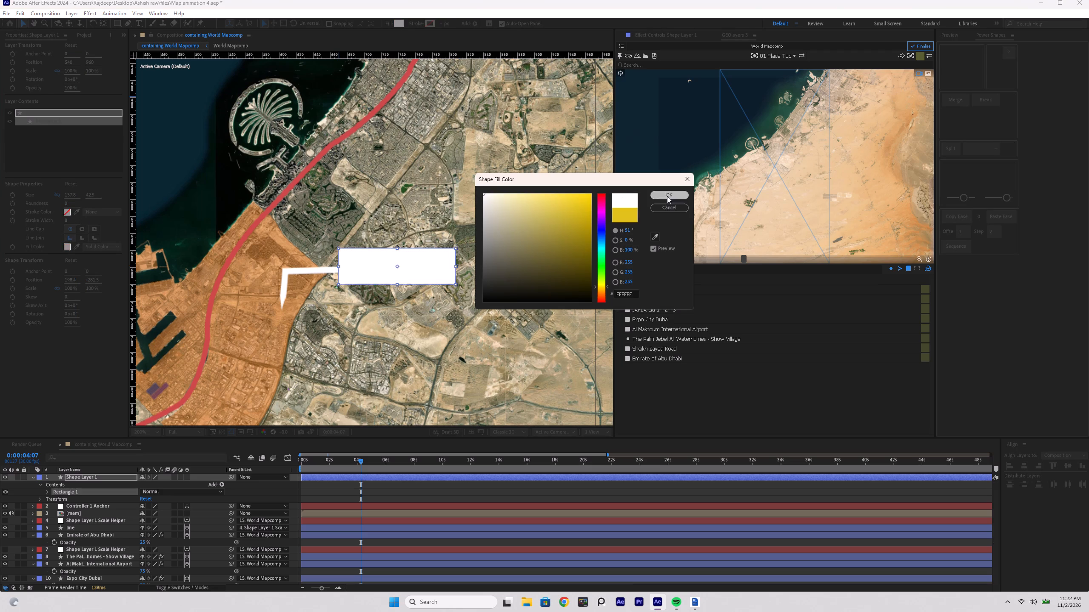
Increase the rectangle's roundness until it becomes a pill-shaped label box.
{"action": "left_click_drag", "start_coordinate": [65, 202], "coordinate": [71, 202]}
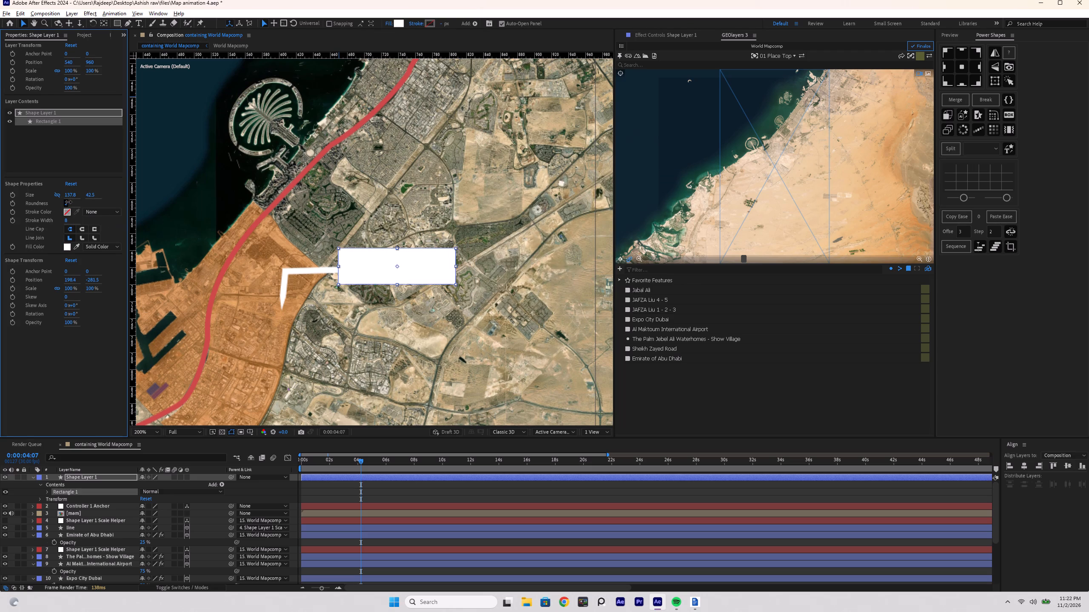
{"action": "left_click_drag", "start_coordinate": [71, 202], "coordinate": [74, 202]}
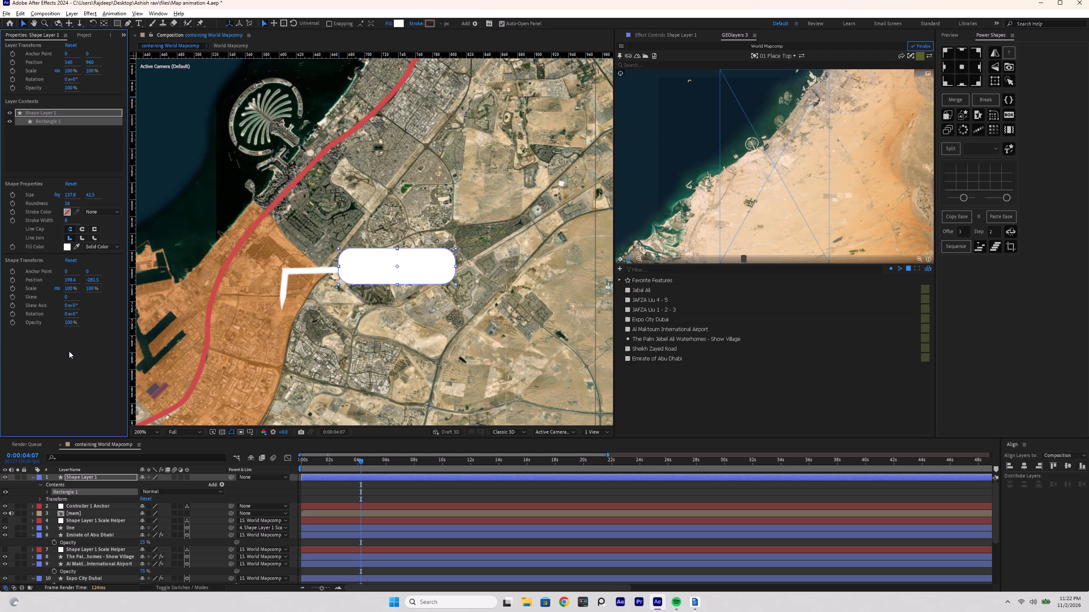
{"action": "left_click", "coordinate": [70, 353]}
Deselect the rounded label box and hide the composition rulers.
{"action": "scroll", "coordinate": [357, 261], "scroll_direction": "up", "scroll_amount": 1}
{"action": "key", "text": "space"}
{"action": "key", "text": "space"}
{"action": "key", "text": "space"}
{"action": "key", "text": "space"}
{"action": "key", "text": "space"}
{"action": "key", "text": "space"}
{"action": "key", "text": "space"}
{"action": "key", "text": "space"}
{"action": "key", "text": "space"}
{"action": "key", "text": "space"}
{"action": "key", "text": "space"}
{"action": "key", "text": "space"}
{"action": "key", "text": "space"}
{"action": "key", "text": "space"}
{"action": "key", "text": "space"}
{"action": "key", "text": "space"}
{"action": "key", "text": "space"}
{"action": "left_click_drag", "start_coordinate": [398, 224], "coordinate": [401, 214]}
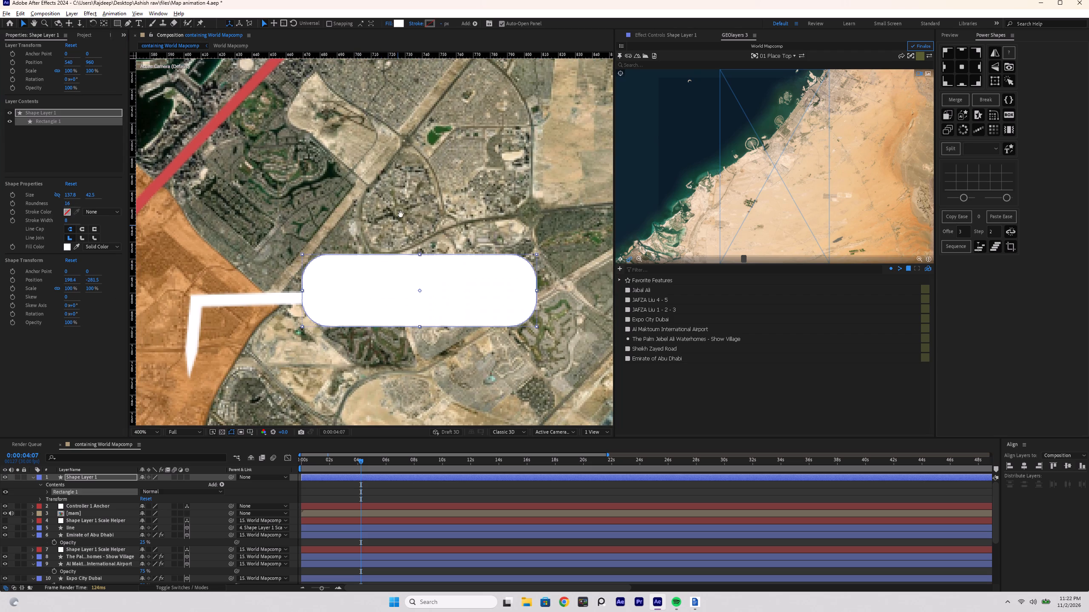
{"action": "left_click_drag", "start_coordinate": [401, 214], "coordinate": [404, 176]}
{"action": "left_click", "coordinate": [344, 544]}
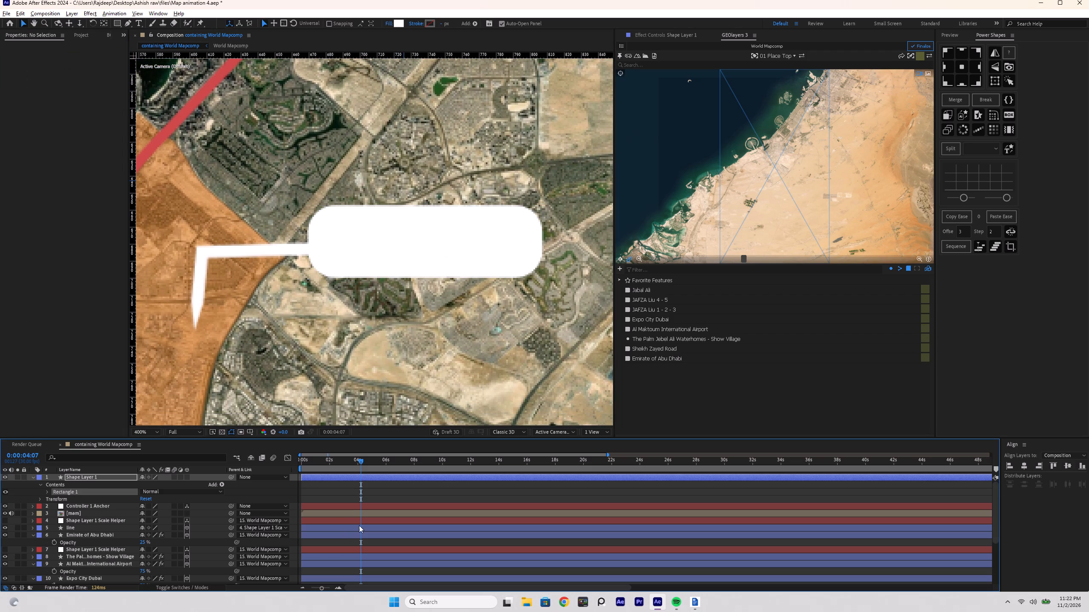
{"action": "key", "text": "ctrl+r"}
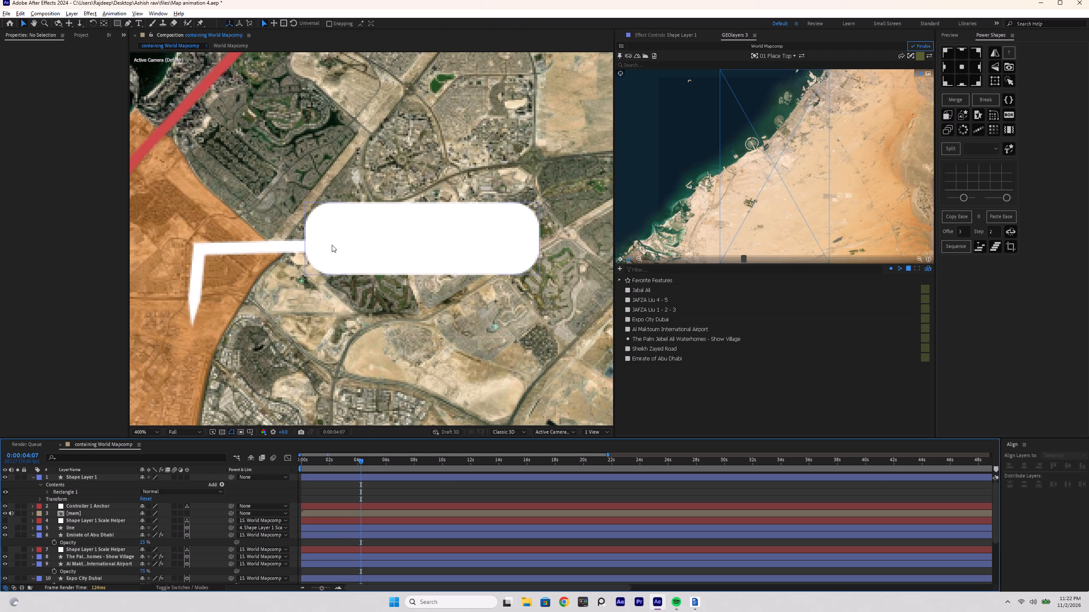
Add a text layer reading "Jabal Ali" over the white label box.
{"action": "key", "text": "ctrl+t"}
{"action": "left_click", "coordinate": [331, 245]}
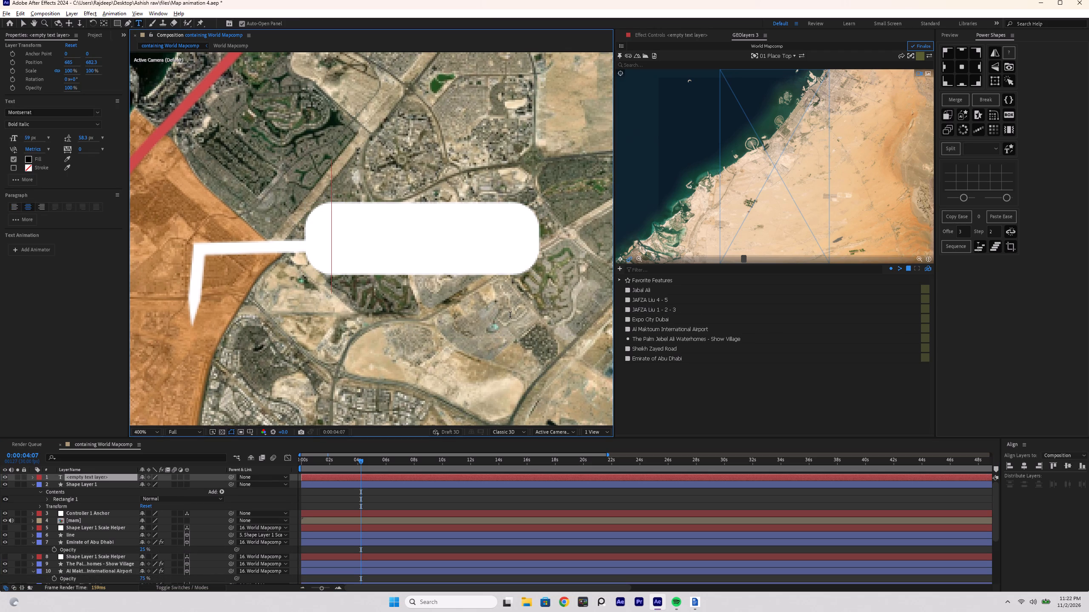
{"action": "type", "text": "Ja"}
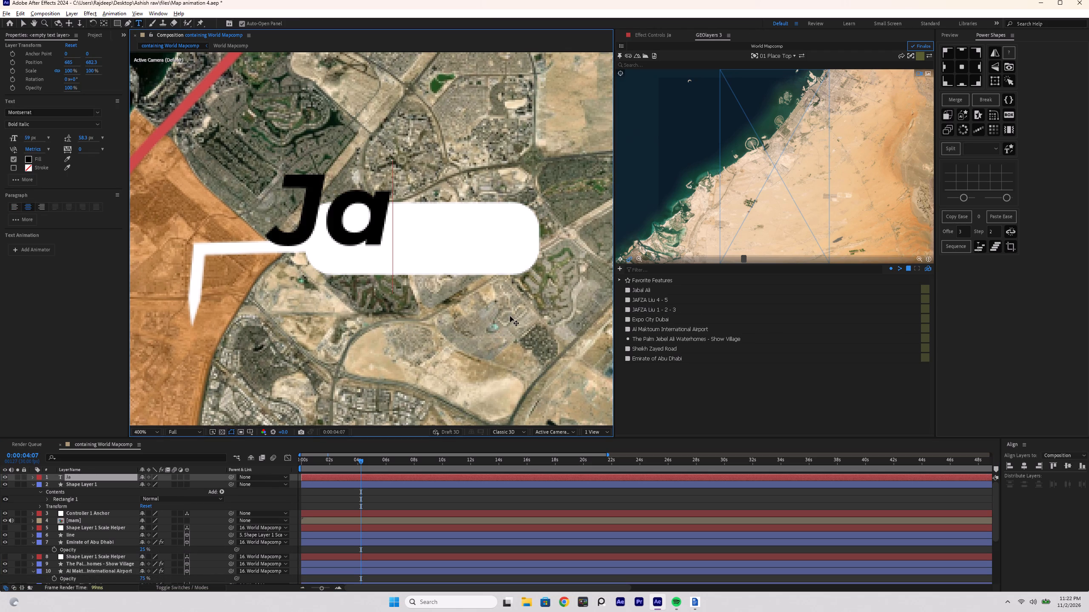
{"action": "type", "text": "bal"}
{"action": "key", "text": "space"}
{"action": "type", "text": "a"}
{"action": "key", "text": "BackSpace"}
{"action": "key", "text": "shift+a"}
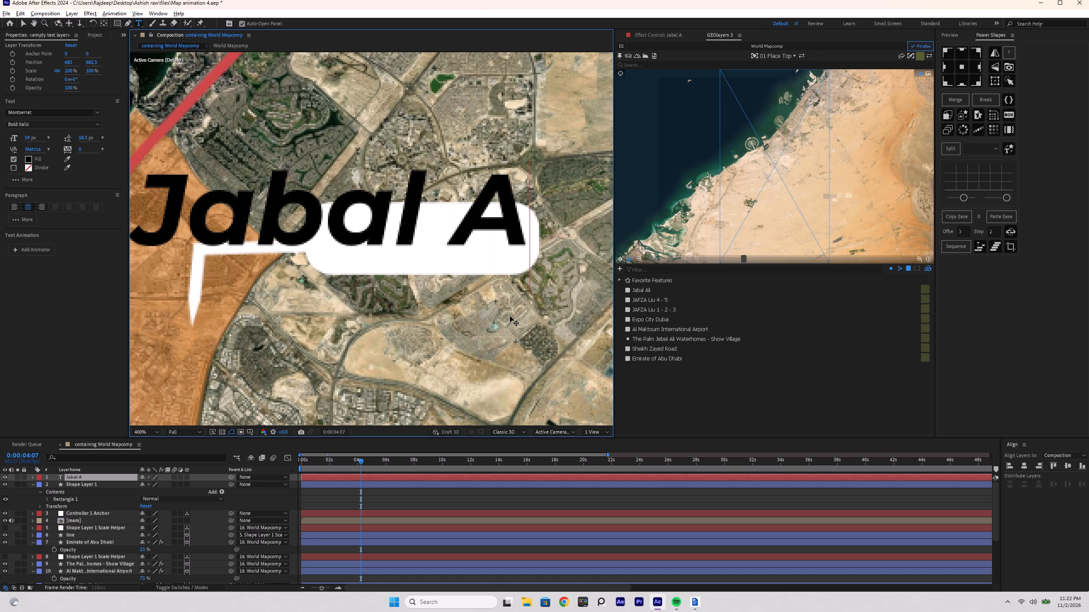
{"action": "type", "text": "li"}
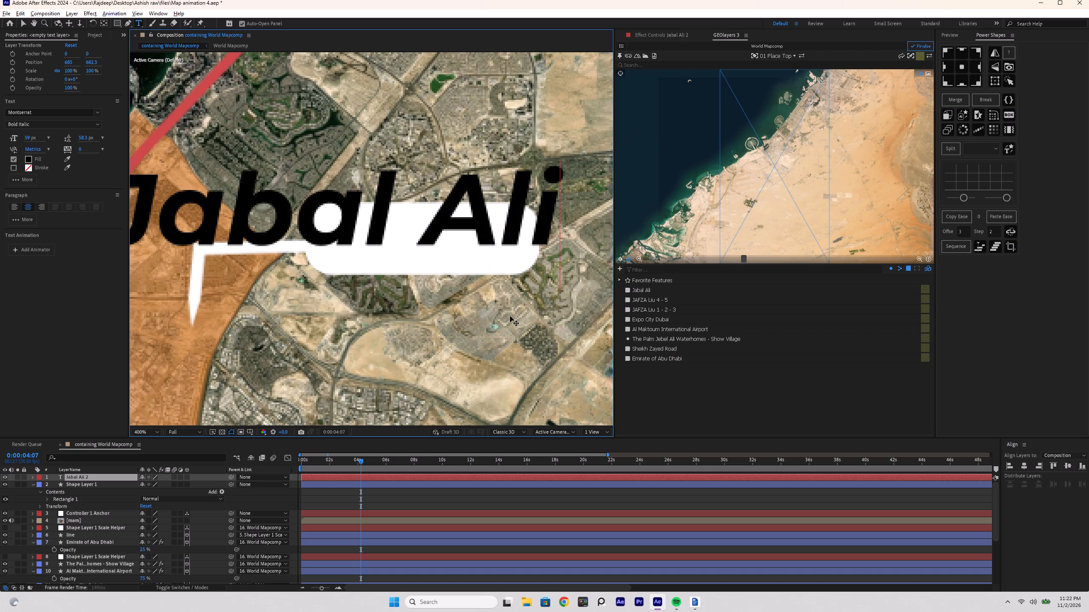
Set the font size of the whole "Jabal Ali" text to 20 px.
{"action": "scroll", "coordinate": [520, 311], "scroll_direction": "down", "scroll_amount": 1}
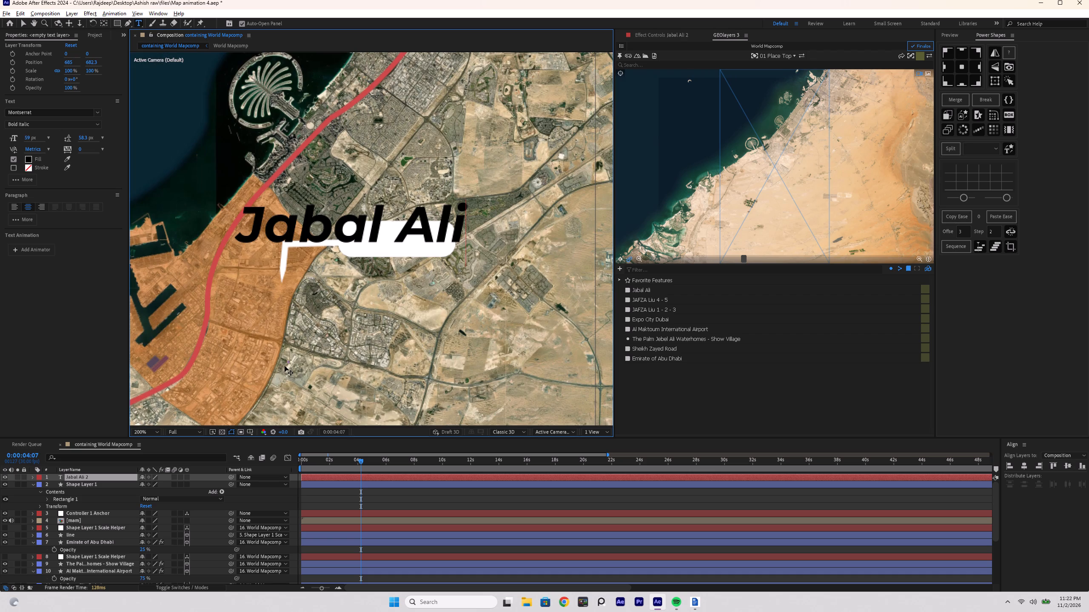
{"action": "key", "text": "ctrl+a"}
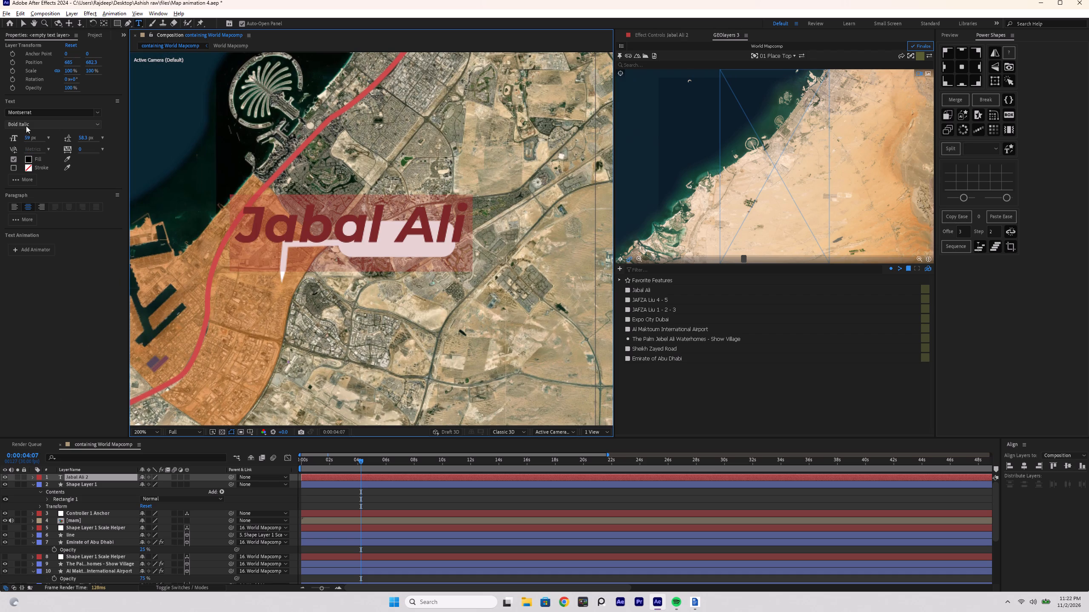
{"action": "left_click_drag", "start_coordinate": [29, 139], "coordinate": [20, 142]}
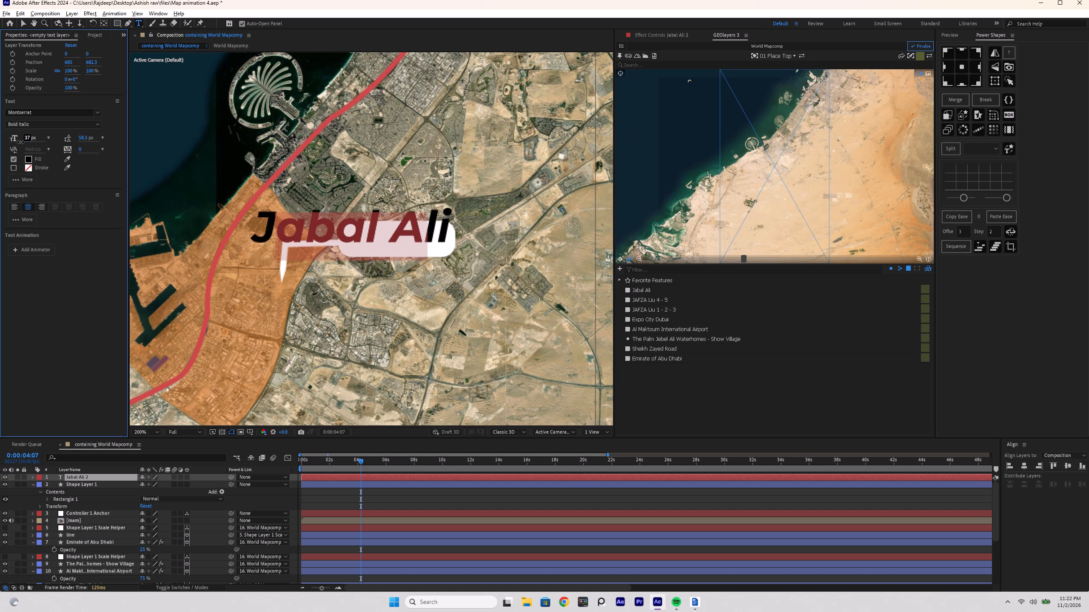
{"action": "left_click_drag", "start_coordinate": [20, 142], "coordinate": [19, 149]}
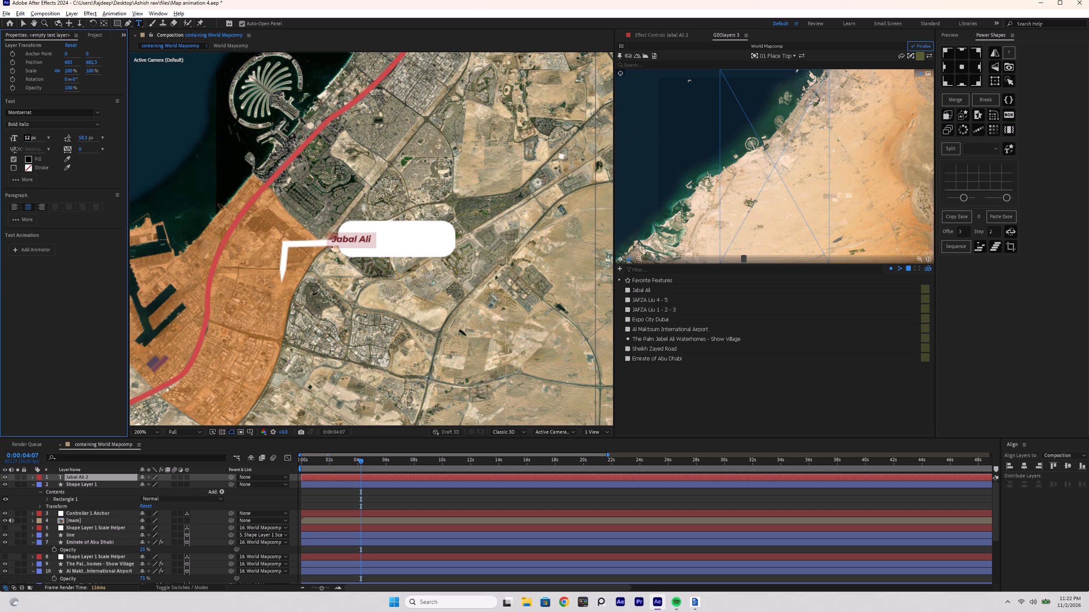
{"action": "left_click_drag", "start_coordinate": [19, 149], "coordinate": [22, 150]}
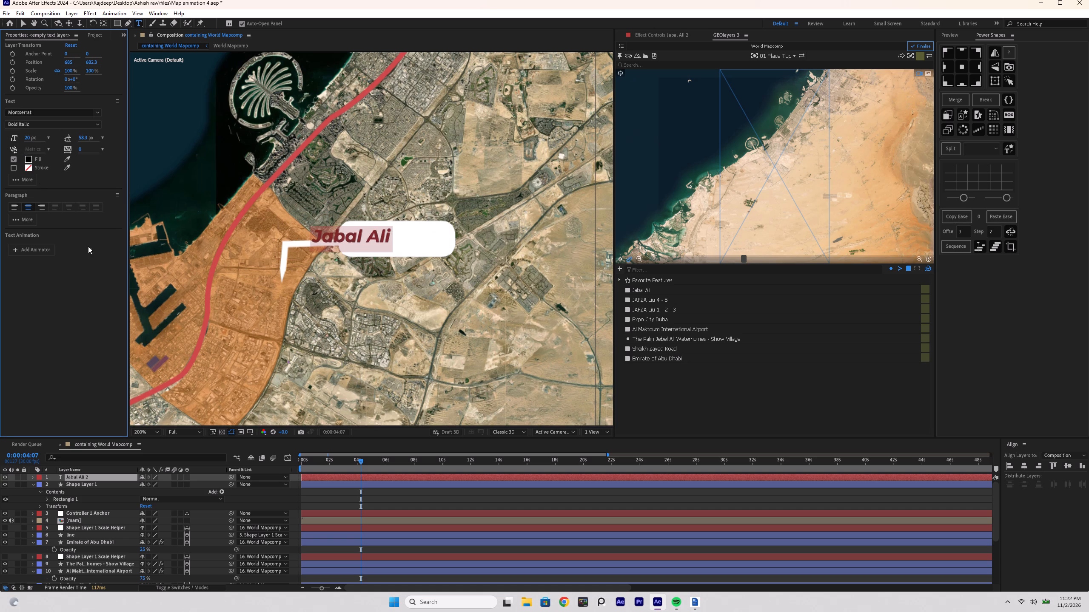
{"action": "left_click", "coordinate": [320, 493]}
{"action": "left_click", "coordinate": [330, 476]}
Move the "Jabal Ali" text so it sits centred inside the white label box.
{"action": "key", "text": "v"}
{"action": "scroll", "coordinate": [373, 269], "scroll_direction": "up", "scroll_amount": 1}
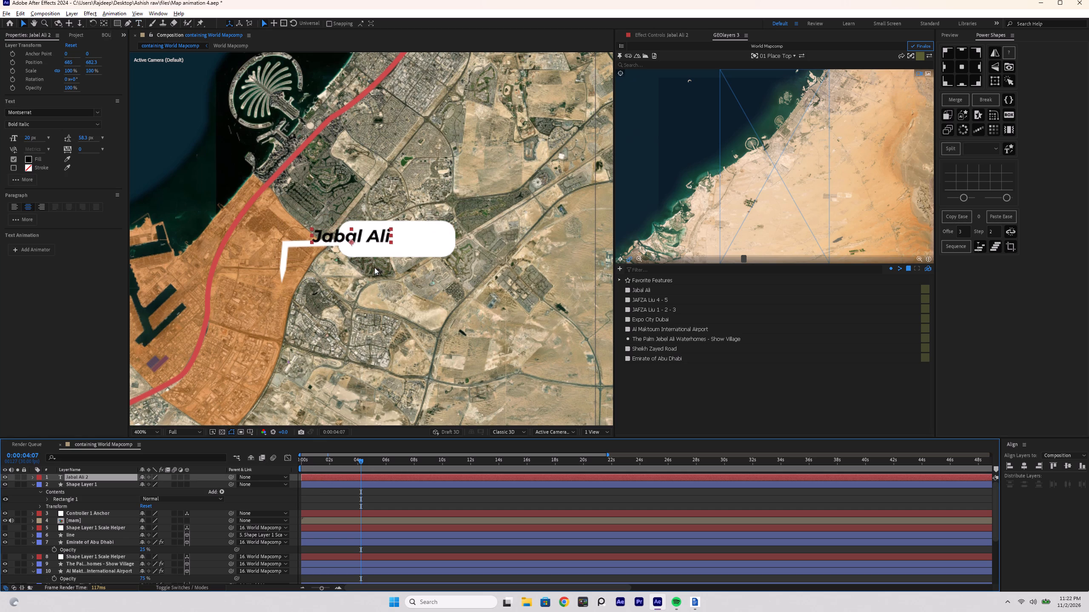
{"action": "left_click_drag", "start_coordinate": [370, 233], "coordinate": [433, 235]}
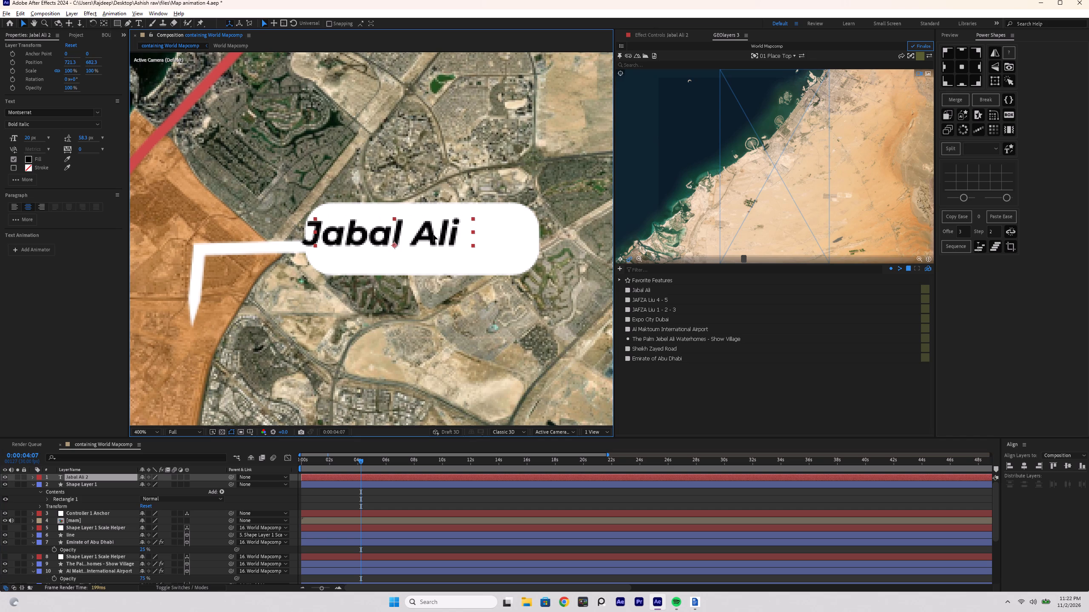
{"action": "left_click_drag", "start_coordinate": [433, 235], "coordinate": [456, 240]}
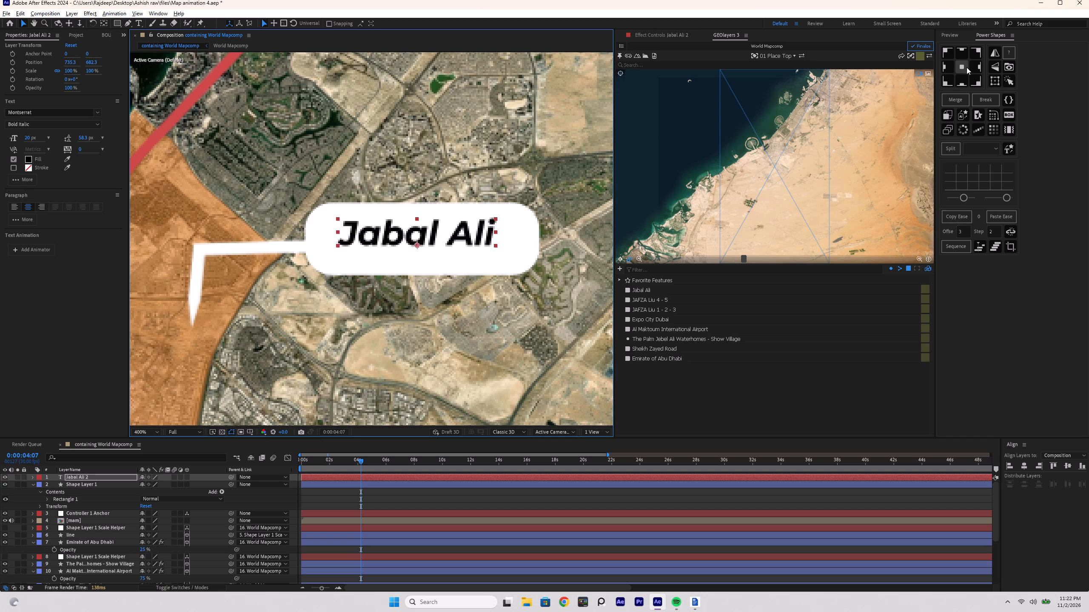
Centre the "Jabal Ali" text's anchor point, enlarge its font to about 25 px and re-centre it inside the white label box.
{"action": "left_click", "coordinate": [966, 67]}
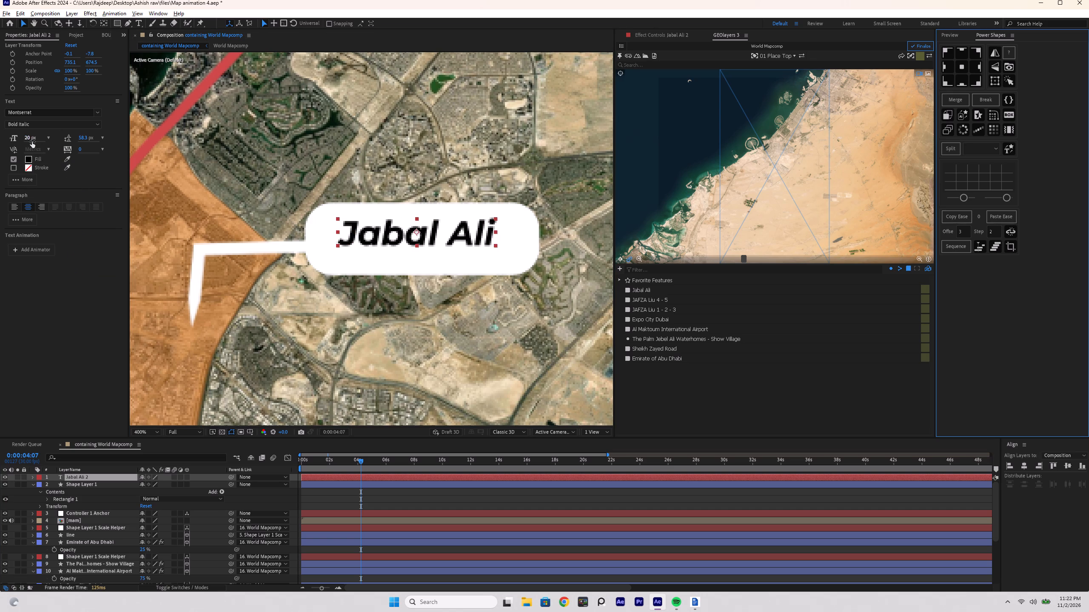
{"action": "left_click_drag", "start_coordinate": [31, 142], "coordinate": [54, 140]}
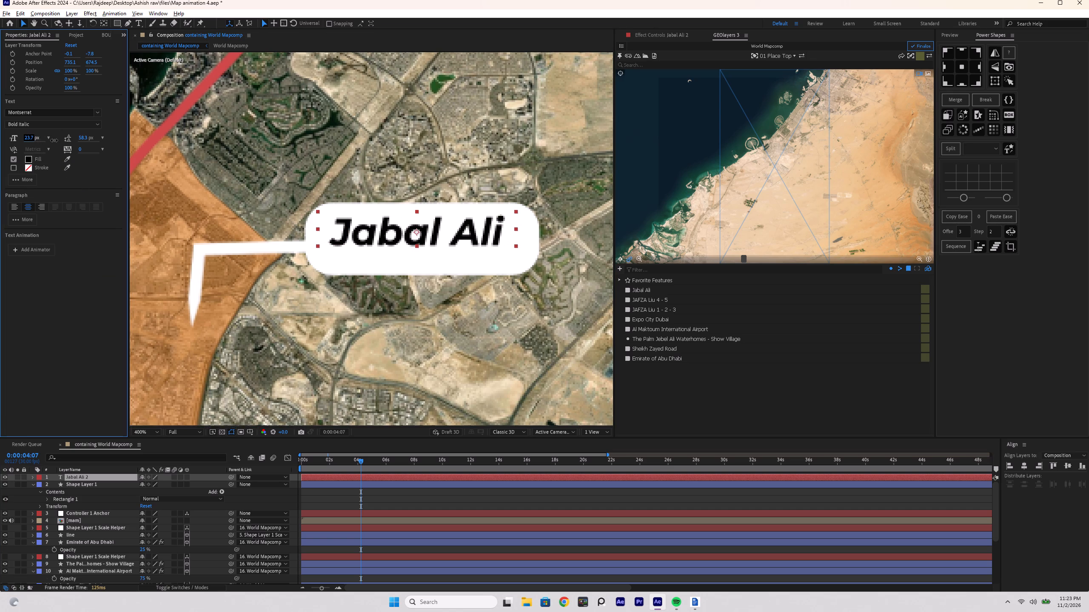
{"action": "left_click_drag", "start_coordinate": [54, 140], "coordinate": [56, 141]}
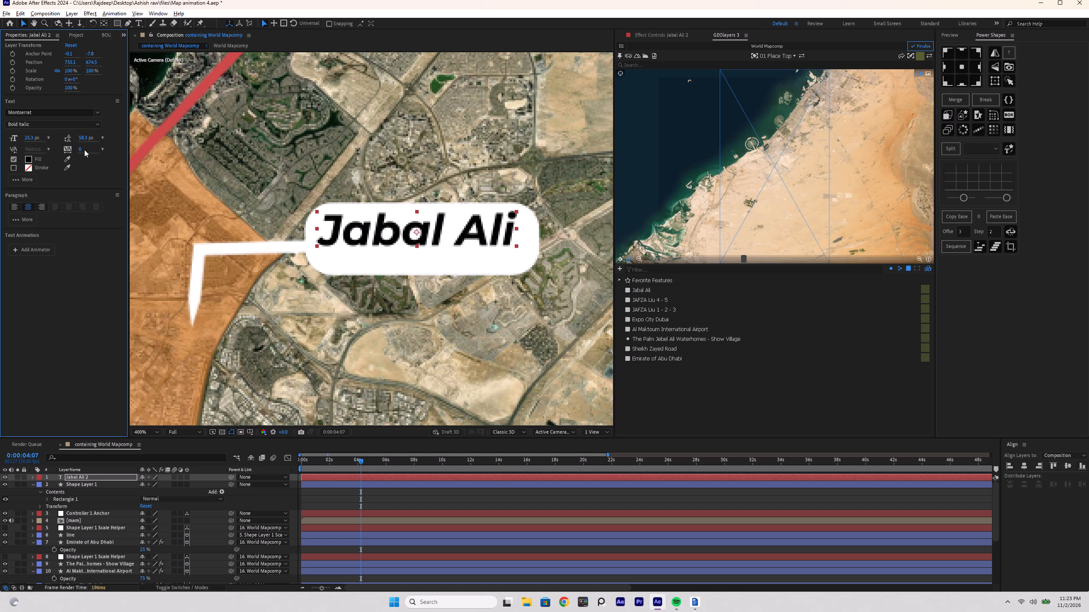
{"action": "left_click_drag", "start_coordinate": [447, 229], "coordinate": [449, 238]}
{"action": "left_click_drag", "start_coordinate": [453, 240], "coordinate": [453, 236]}
{"action": "left_click", "coordinate": [444, 314]}
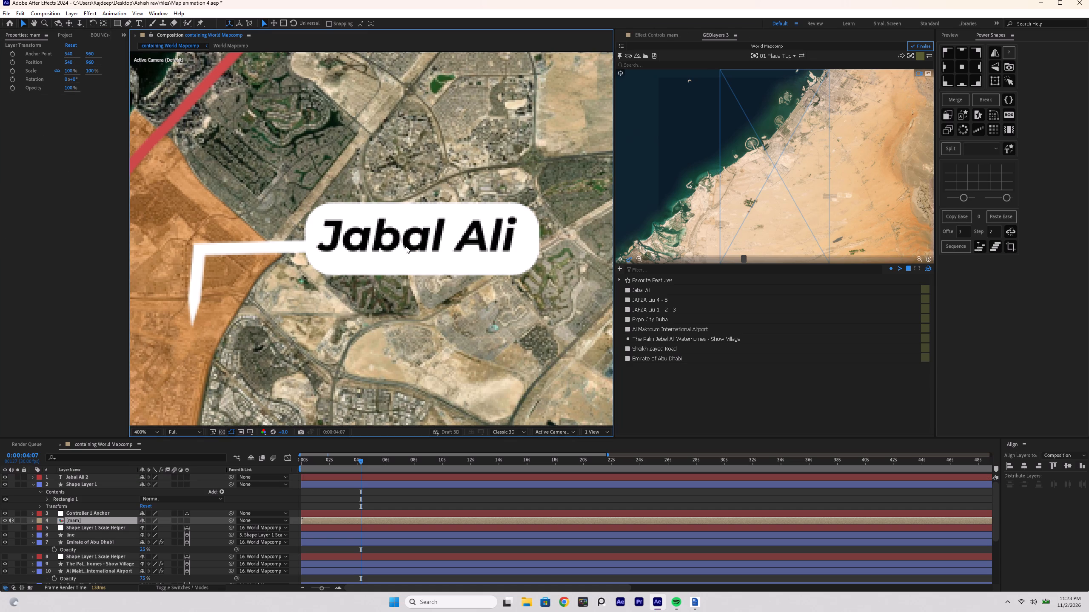
Parent the "Jabal Ali 2" text layer to the label box layer, Shape Layer 1.
{"action": "left_click", "coordinate": [421, 277]}
{"action": "left_click", "coordinate": [71, 483], "text": "ctrl"}
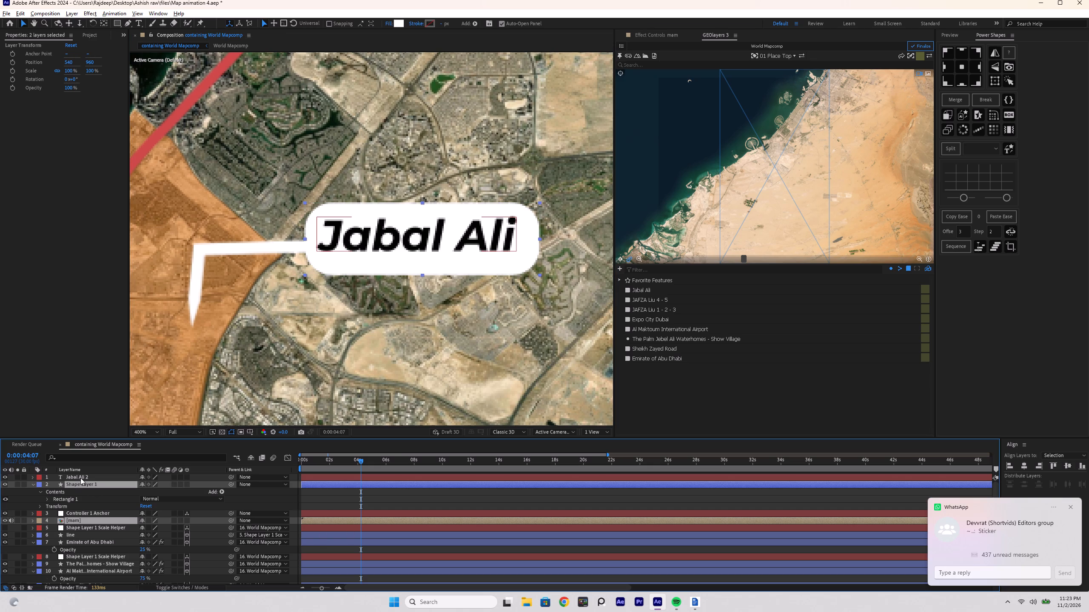
{"action": "left_click", "coordinate": [81, 477]}
{"action": "left_click_drag", "start_coordinate": [231, 479], "coordinate": [134, 485]}
Rename the label box layer, Shape Layer 1, as "text box".
{"action": "left_click", "coordinate": [117, 485]}
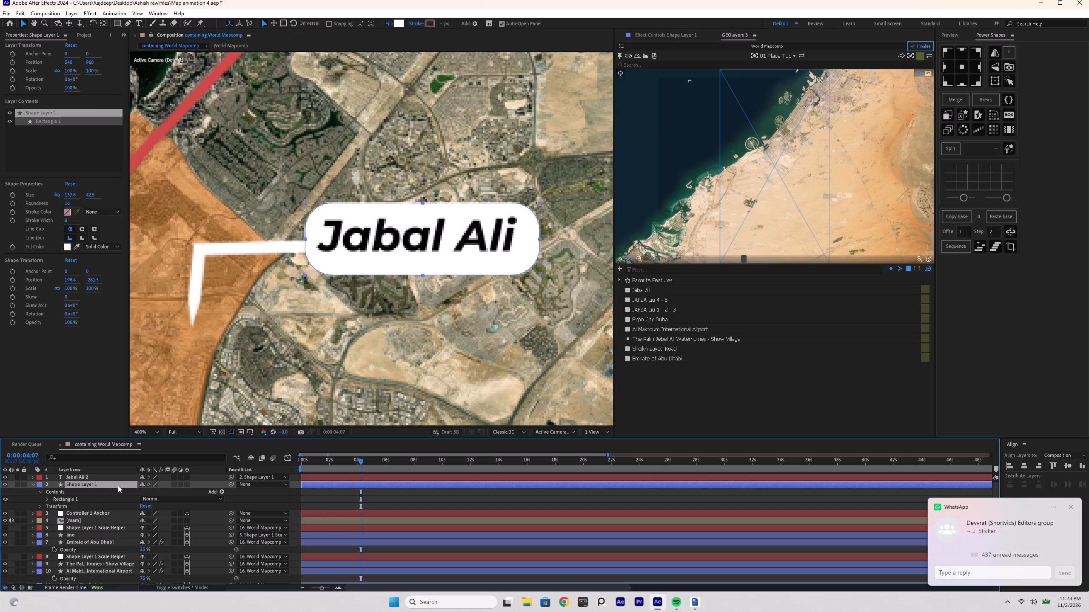
{"action": "key", "text": "Return"}
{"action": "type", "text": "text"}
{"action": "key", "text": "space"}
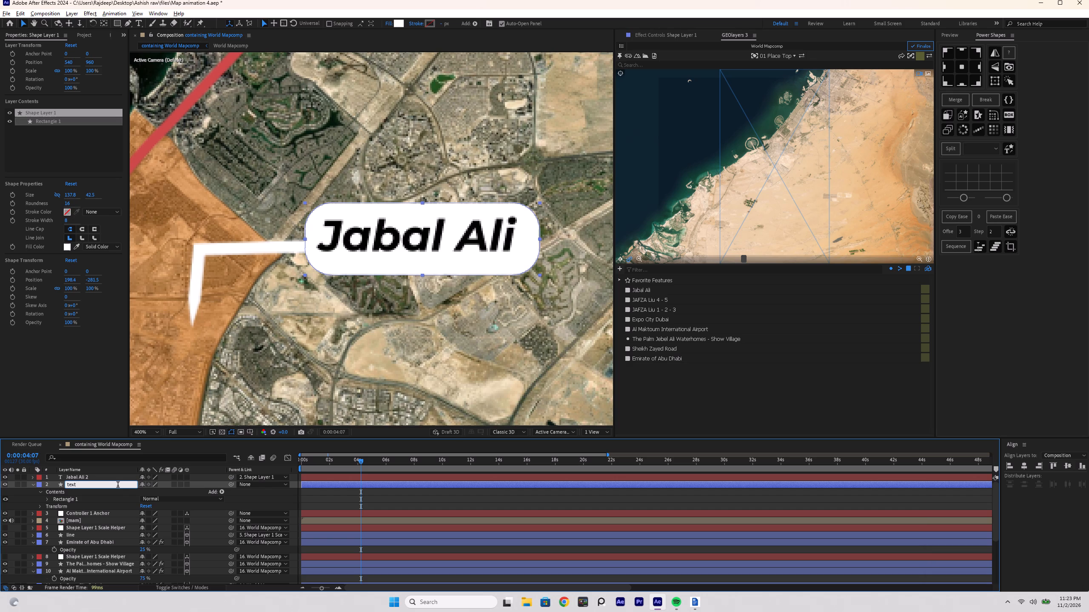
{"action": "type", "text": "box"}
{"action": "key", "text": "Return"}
Move the "Jabal Ali 2" and "text box" layers together down the layer stack, below the Emirate of Abu Dhabi layer.
{"action": "left_click", "coordinate": [118, 473], "text": "ctrl"}
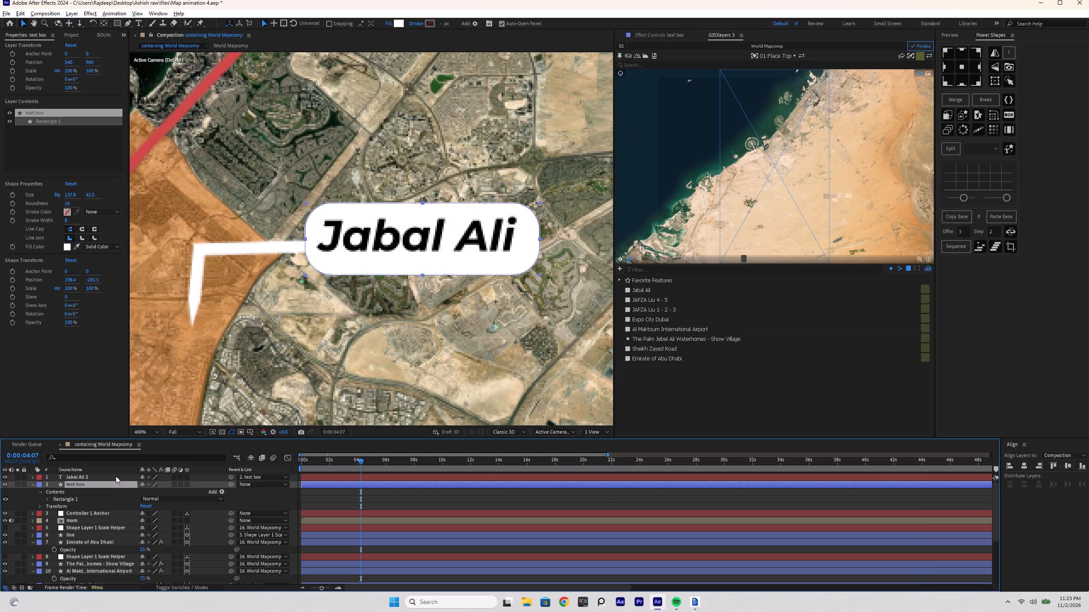
{"action": "left_click", "coordinate": [94, 478], "text": "ctrl"}
{"action": "left_click_drag", "start_coordinate": [93, 484], "coordinate": [94, 557]}
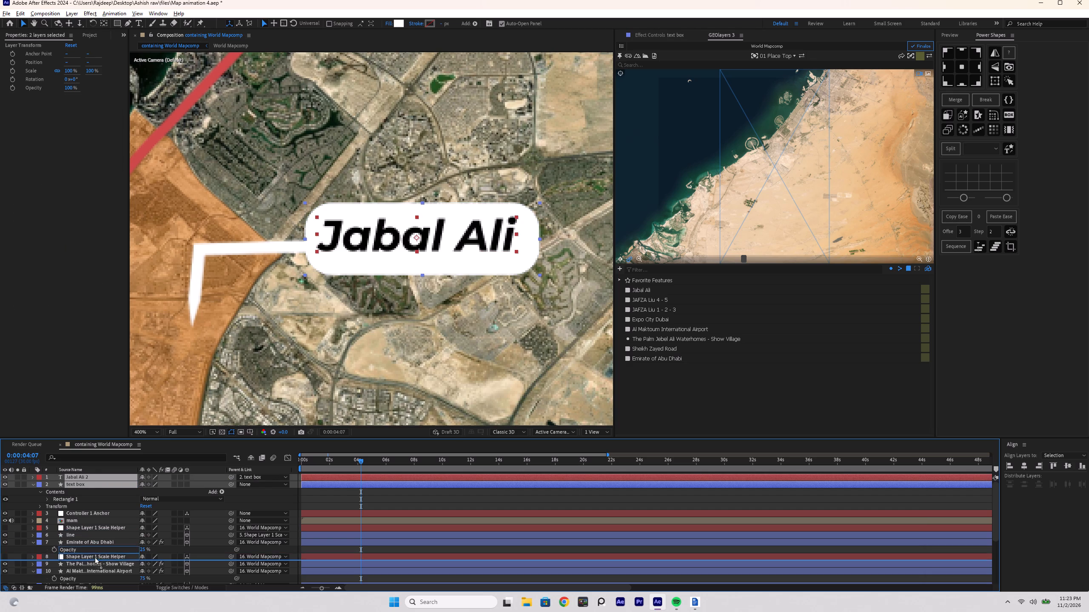
Reorder the Jabal Ali 2 and text box layers so they sit directly above the mark layer.
{"action": "left_click_drag", "start_coordinate": [94, 557], "coordinate": [93, 578]}
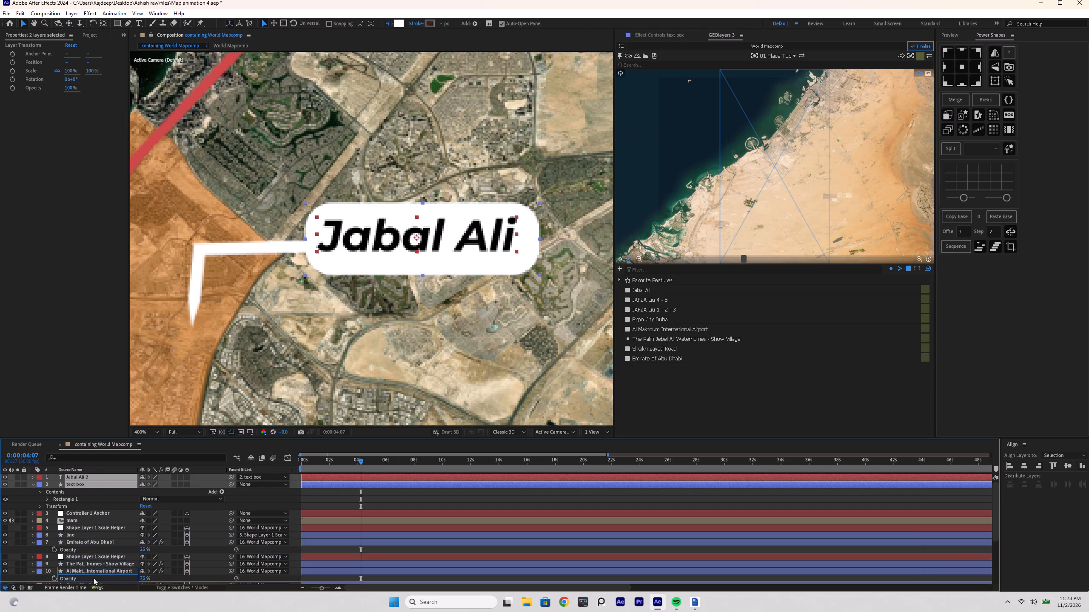
{"action": "left_click_drag", "start_coordinate": [93, 578], "coordinate": [96, 553]}
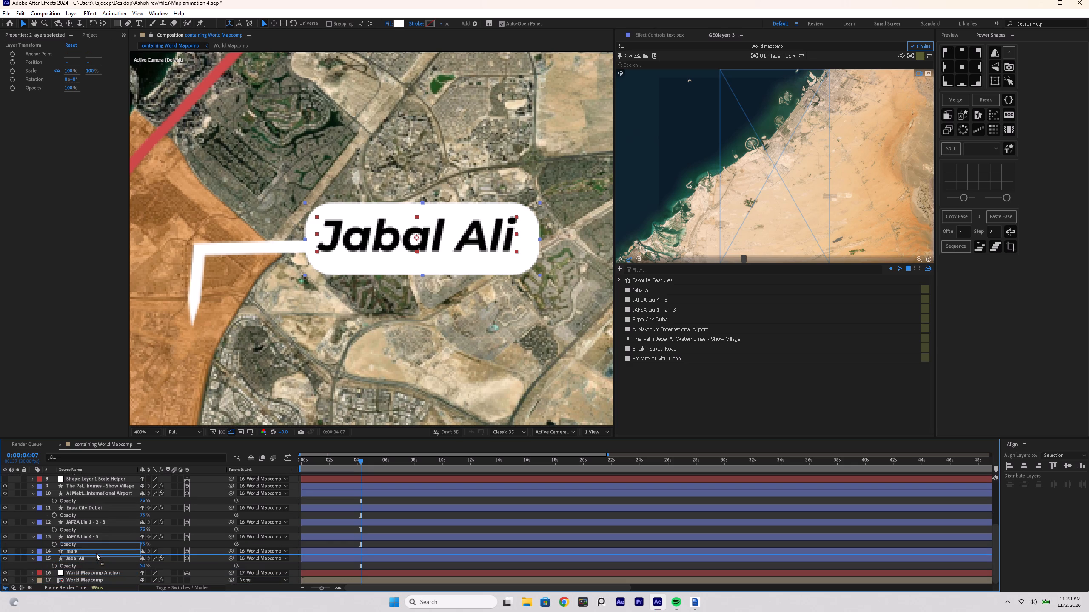
{"action": "left_click_drag", "start_coordinate": [96, 553], "coordinate": [97, 550]}
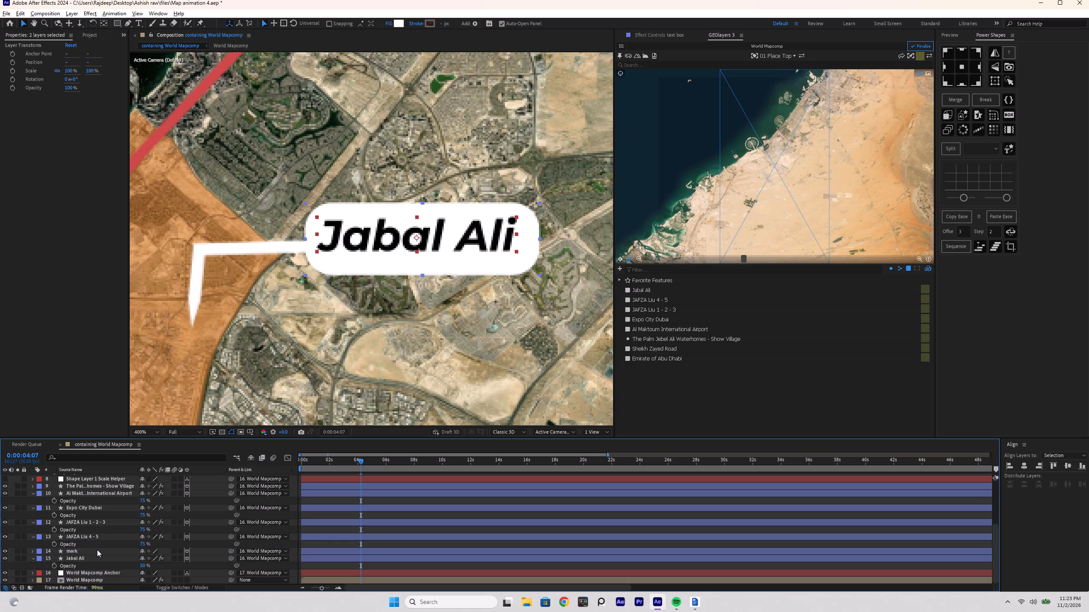
{"action": "left_click", "coordinate": [30, 523]}
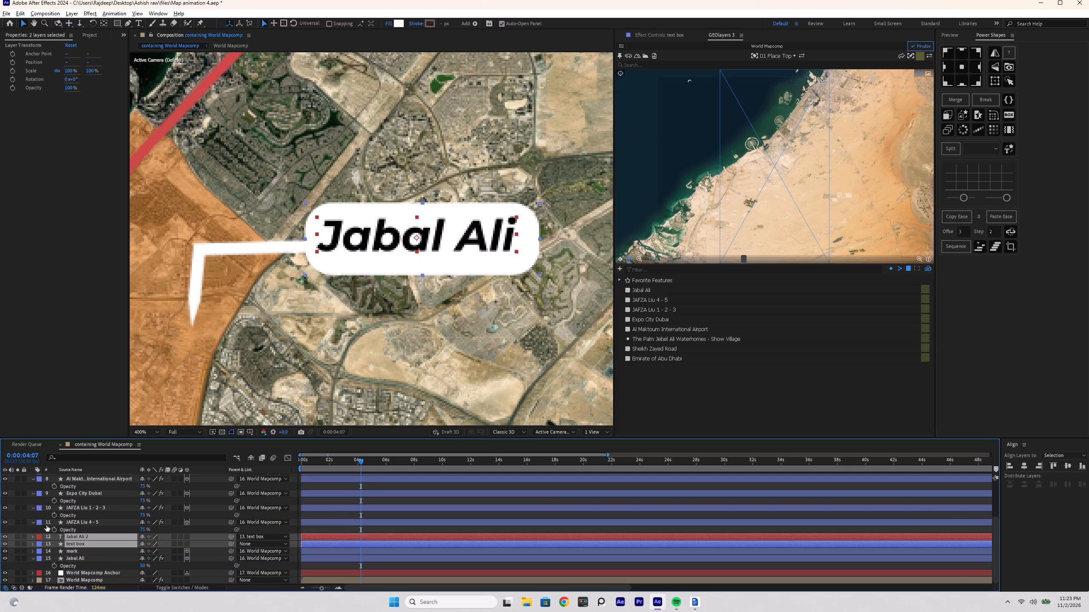
Parent the Jabal Ali 2 text layer to text box, and parent text box to the mark layer.
{"action": "left_click", "coordinate": [80, 551], "text": "ctrl"}
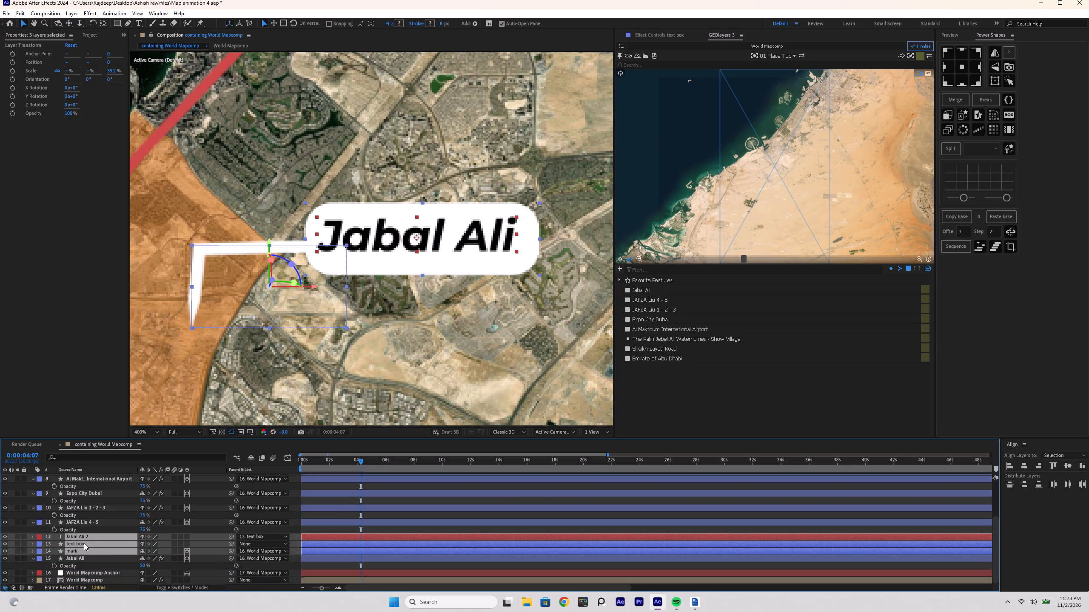
{"action": "left_click", "coordinate": [89, 523]}
{"action": "left_click", "coordinate": [88, 538]}
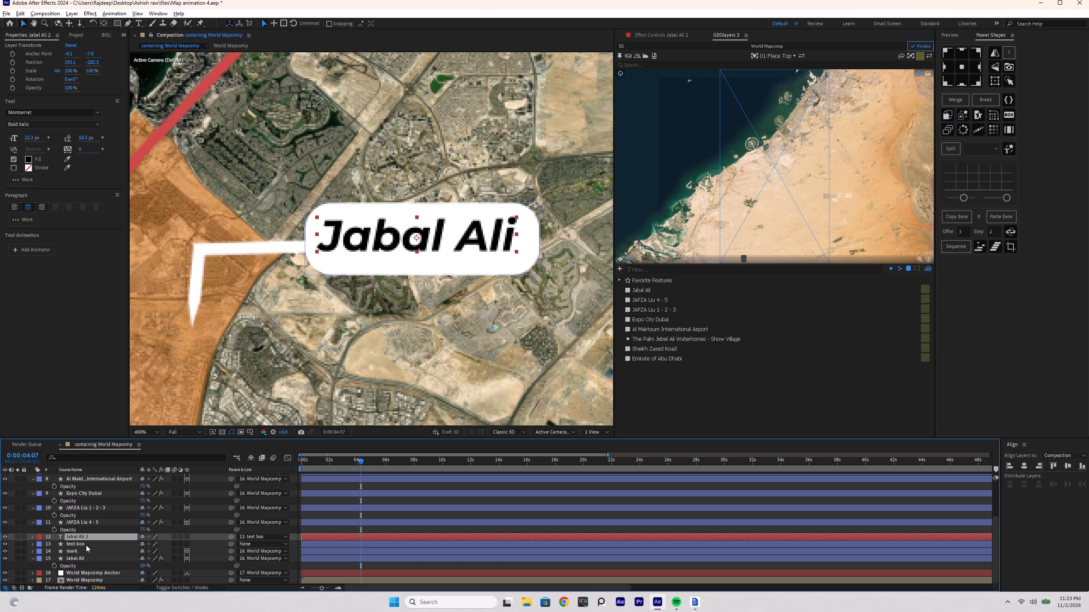
{"action": "left_click_drag", "start_coordinate": [231, 539], "coordinate": [125, 546]}
{"action": "left_click", "coordinate": [98, 544]}
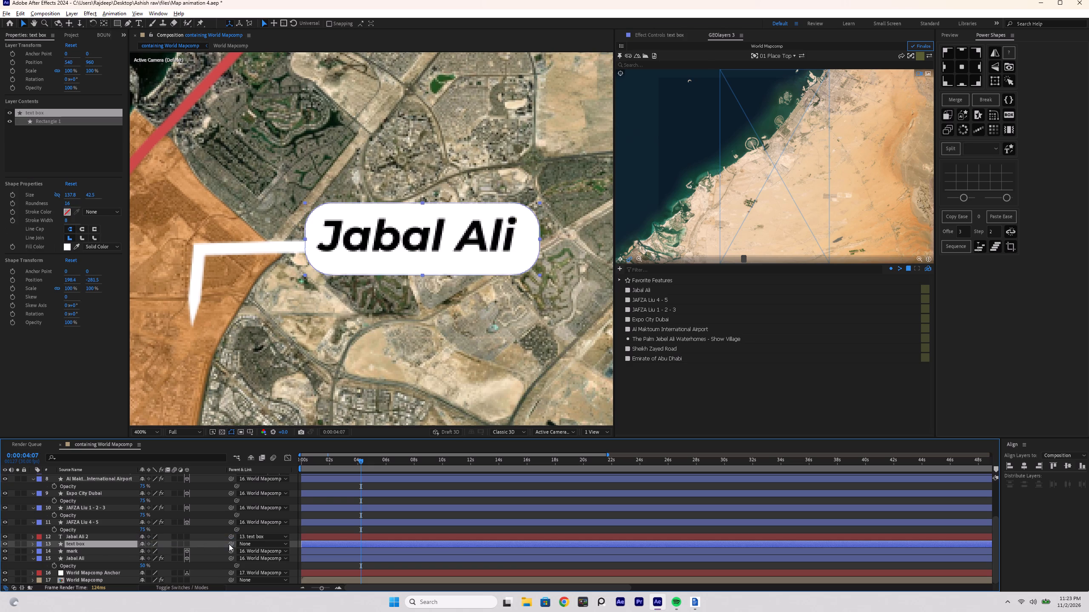
{"action": "left_click_drag", "start_coordinate": [230, 544], "coordinate": [119, 553]}
{"action": "left_click", "coordinate": [107, 554]}
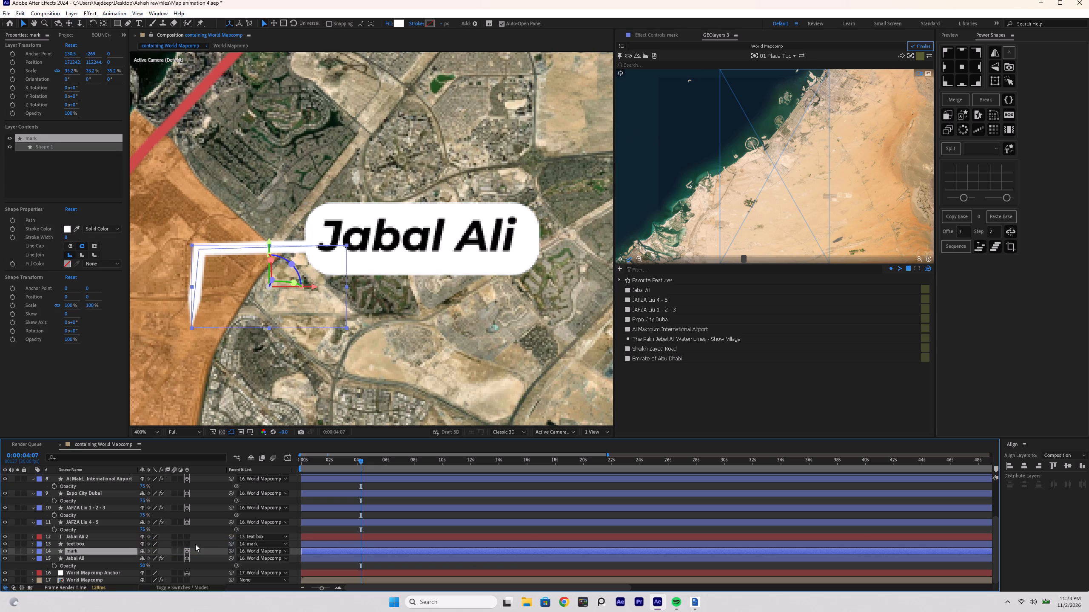
Turn the Jabal Ali 2 and text box layers into 3D layers.
{"action": "left_click_drag", "start_coordinate": [185, 538], "coordinate": [186, 543]}
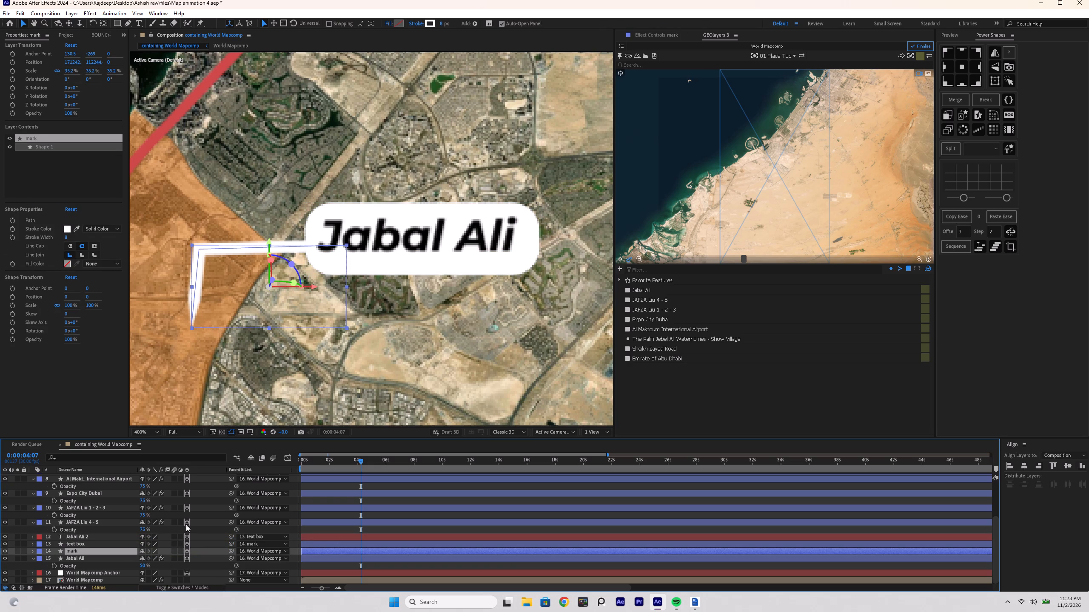
{"action": "left_click", "coordinate": [419, 361]}
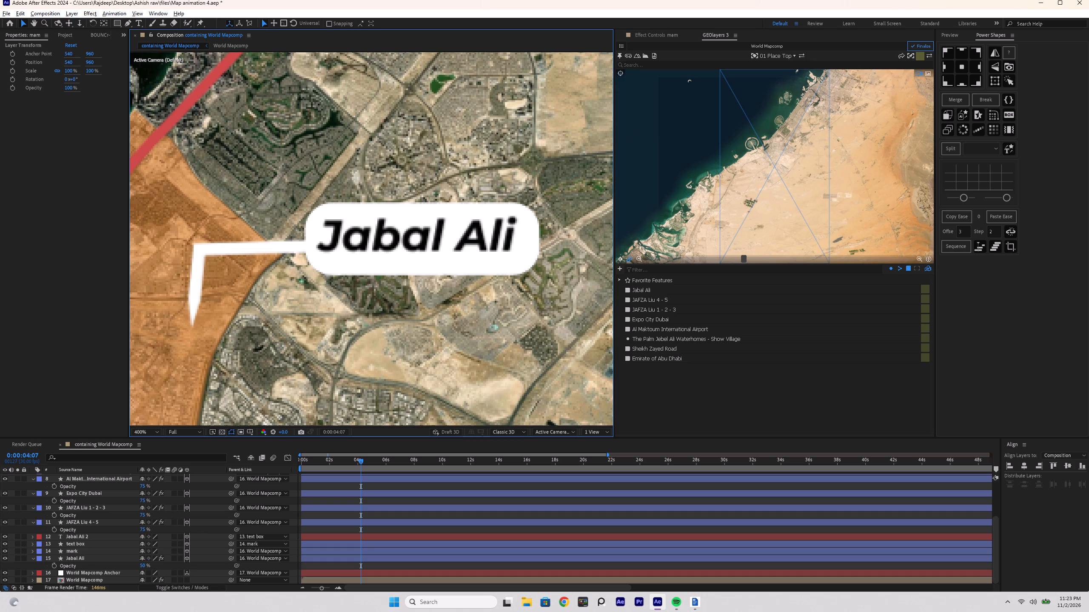
Examine how the Jabal Ali callout sits against its highlighted area and the surrounding map.
{"action": "scroll", "coordinate": [795, 171], "scroll_direction": "down", "scroll_amount": 3}
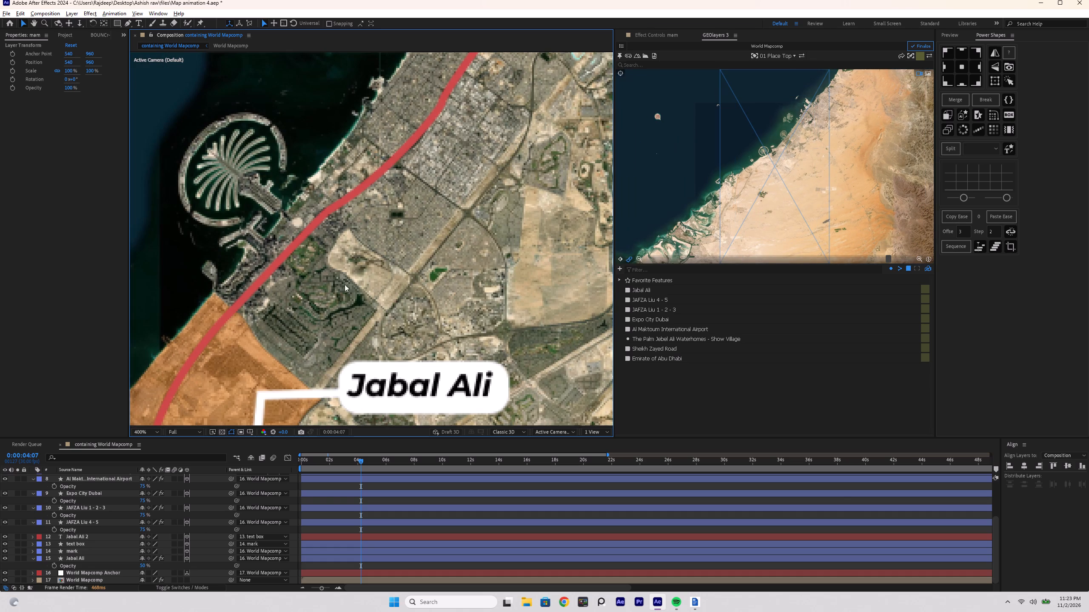
{"action": "key", "text": "space"}
{"action": "key", "text": "space"}
{"action": "key", "text": "space"}
{"action": "key", "text": "space"}
{"action": "key", "text": "space"}
{"action": "key", "text": "space"}
{"action": "key", "text": "space"}
{"action": "key", "text": "space"}
{"action": "key", "text": "space"}
{"action": "key", "text": "space"}
{"action": "key", "text": "space"}
{"action": "key", "text": "space"}
{"action": "key", "text": "space"}
{"action": "key", "text": "space"}
{"action": "key", "text": "space"}
{"action": "key", "text": "space"}
{"action": "key", "text": "space"}
{"action": "key", "text": "space"}
{"action": "key", "text": "space"}
{"action": "key", "text": "space"}
{"action": "left_click_drag", "start_coordinate": [367, 300], "coordinate": [375, 179]}
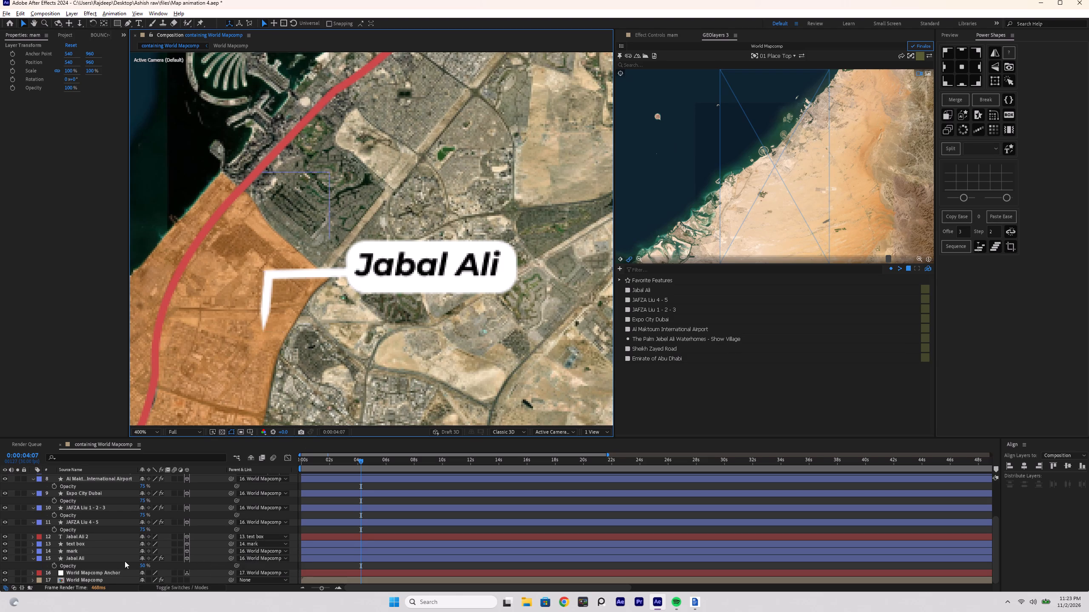
{"action": "scroll", "coordinate": [431, 242], "scroll_direction": "down", "scroll_amount": 1}
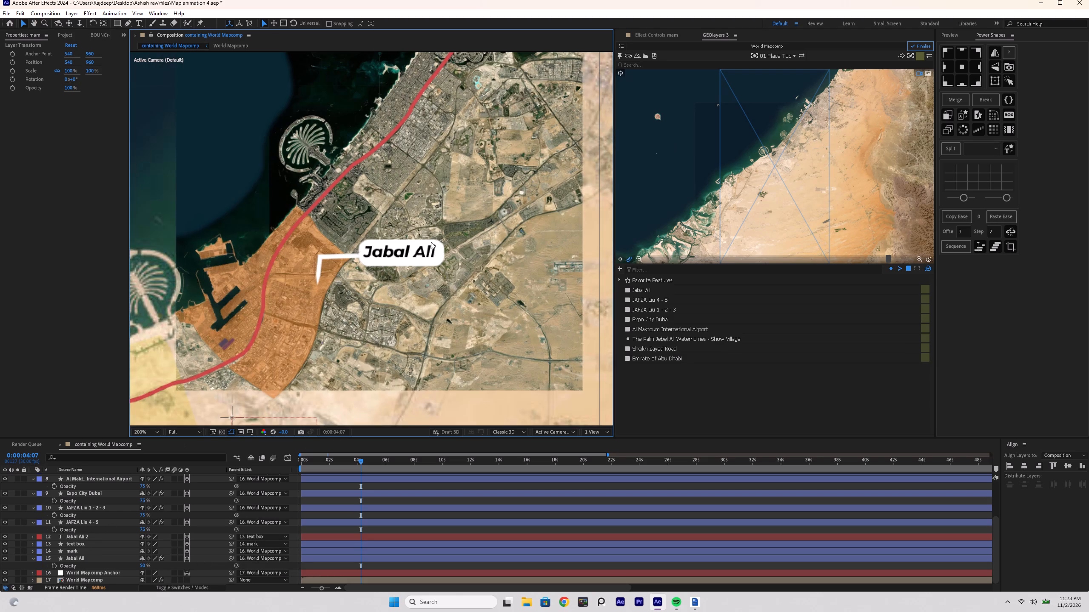
{"action": "scroll", "coordinate": [431, 242], "scroll_direction": "down", "scroll_amount": 1}
{"action": "scroll", "coordinate": [400, 242], "scroll_direction": "up", "scroll_amount": 1}
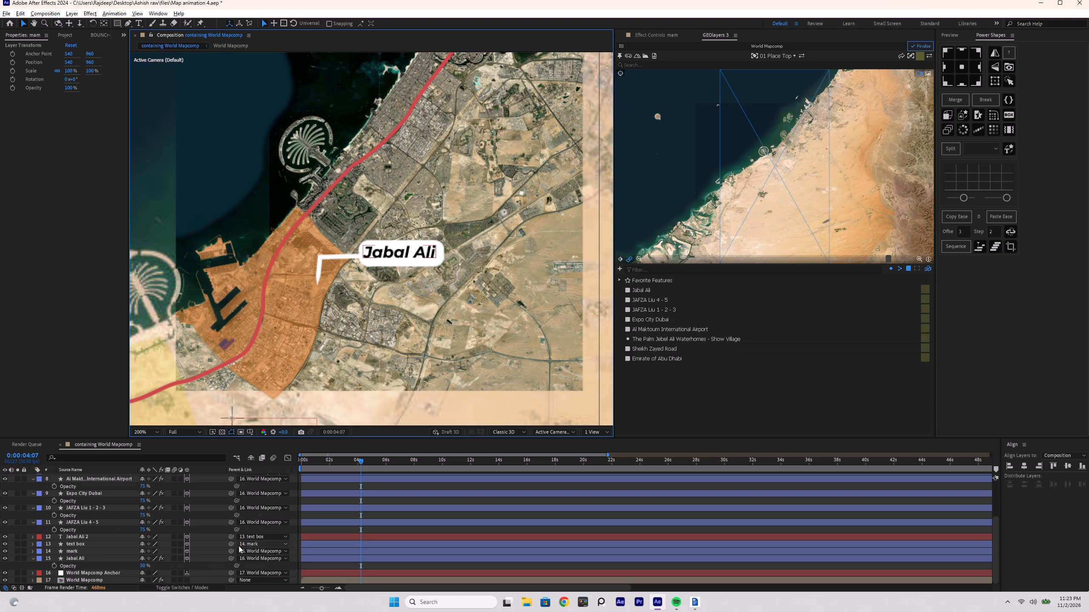
Parent the mark layer to the Jabal Ali area layer.
{"action": "left_click_drag", "start_coordinate": [233, 553], "coordinate": [122, 556]}
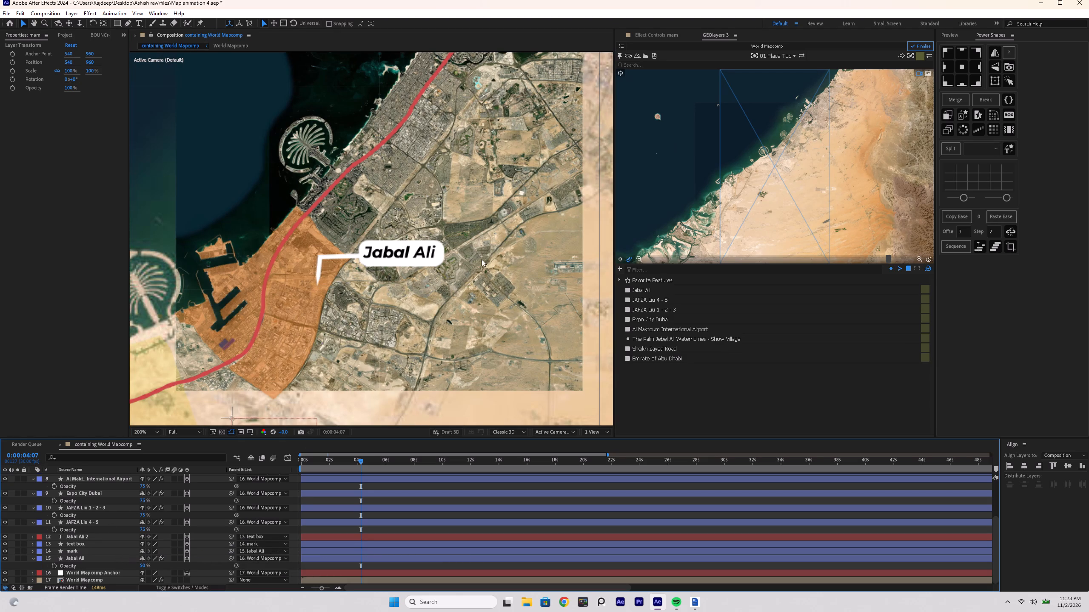
Save the map animation project.
{"action": "scroll", "coordinate": [479, 256], "scroll_direction": "down", "scroll_amount": 1}
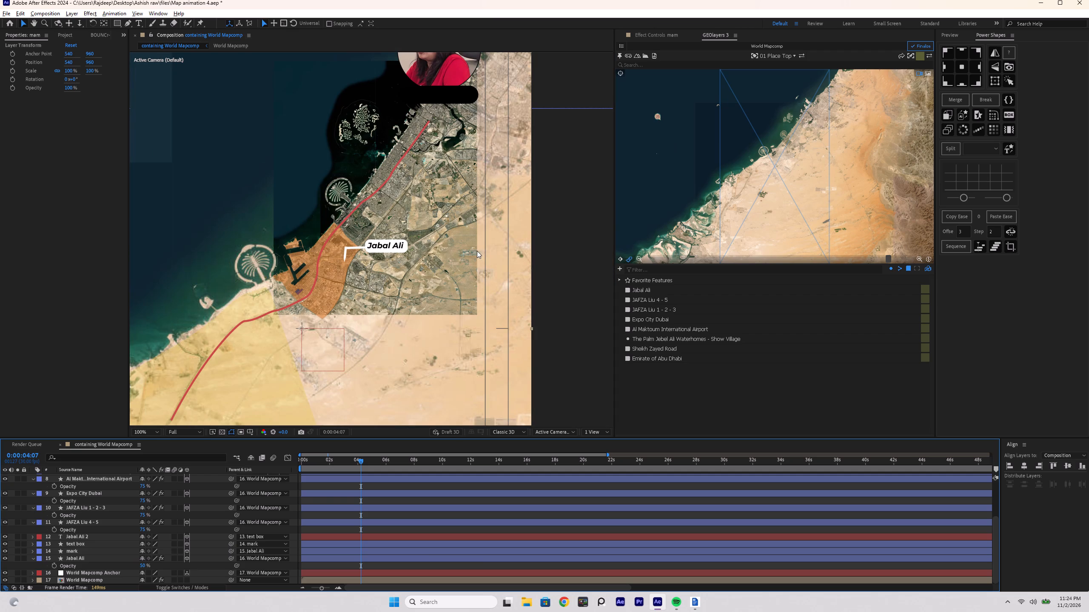
{"action": "scroll", "coordinate": [371, 232], "scroll_direction": "up", "scroll_amount": 1}
{"action": "scroll", "coordinate": [380, 280], "scroll_direction": "down", "scroll_amount": 1}
{"action": "scroll", "coordinate": [379, 316], "scroll_direction": "down", "scroll_amount": 1}
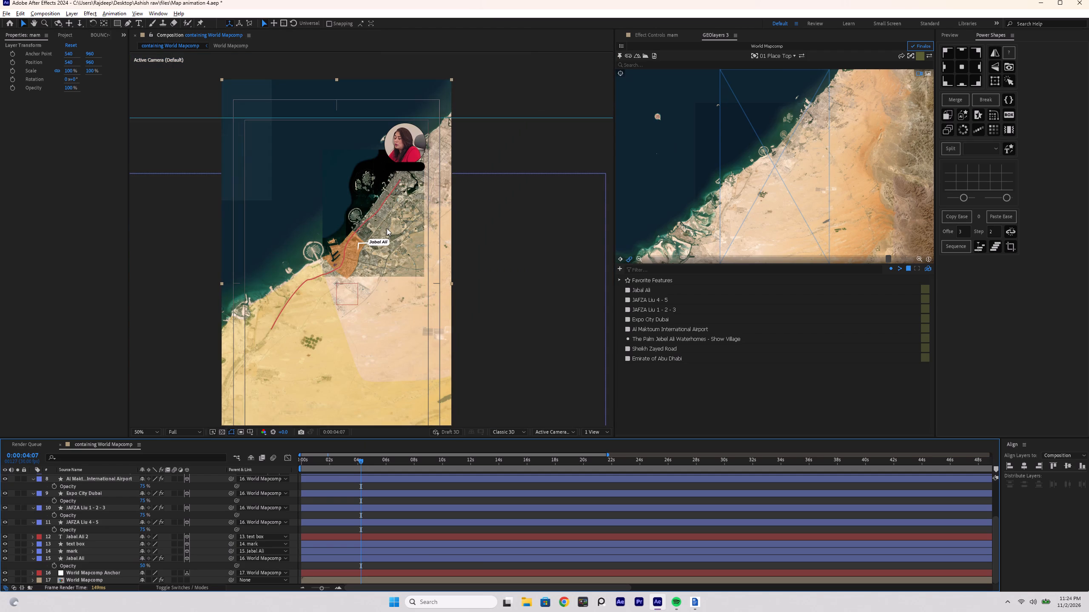
{"action": "key", "text": "ctrl+s"}
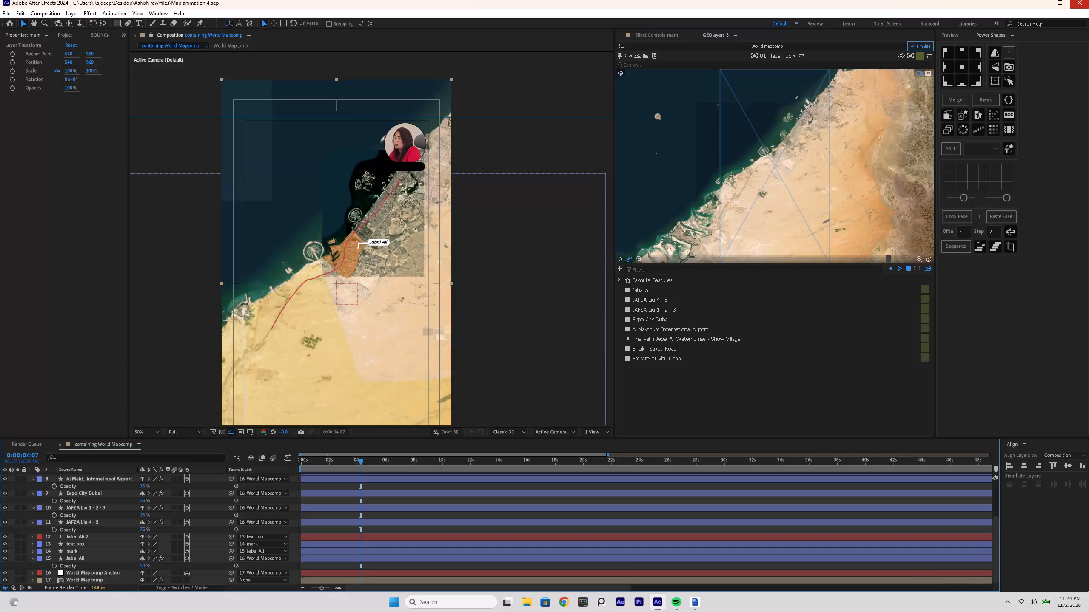
Close After Effects and the script document, returning to the desktop.
{"action": "left_click", "coordinate": [1088, 8]}
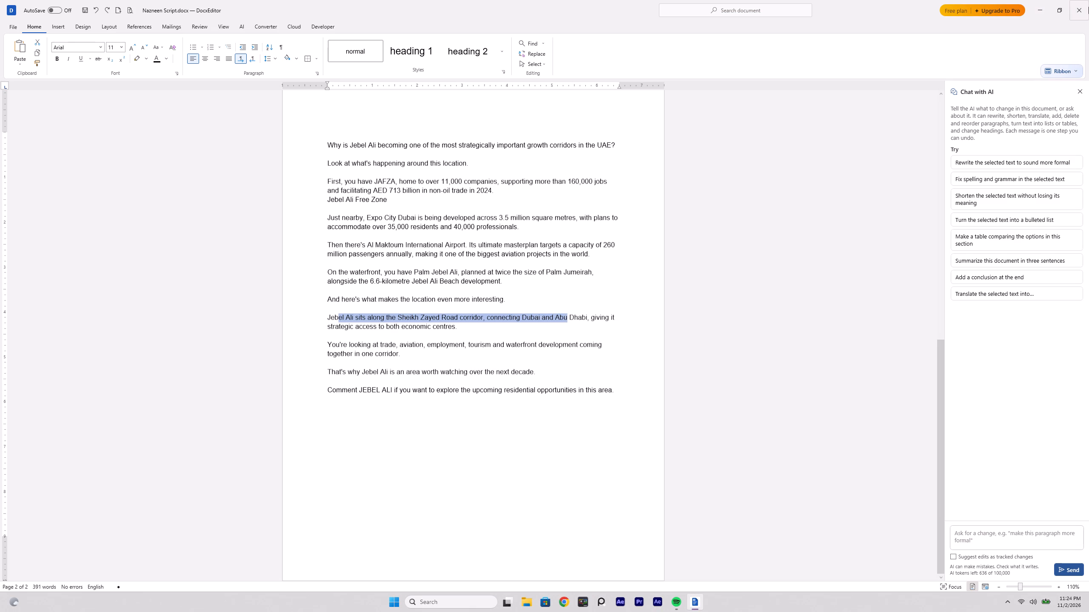
{"action": "left_click", "coordinate": [1088, 7]}
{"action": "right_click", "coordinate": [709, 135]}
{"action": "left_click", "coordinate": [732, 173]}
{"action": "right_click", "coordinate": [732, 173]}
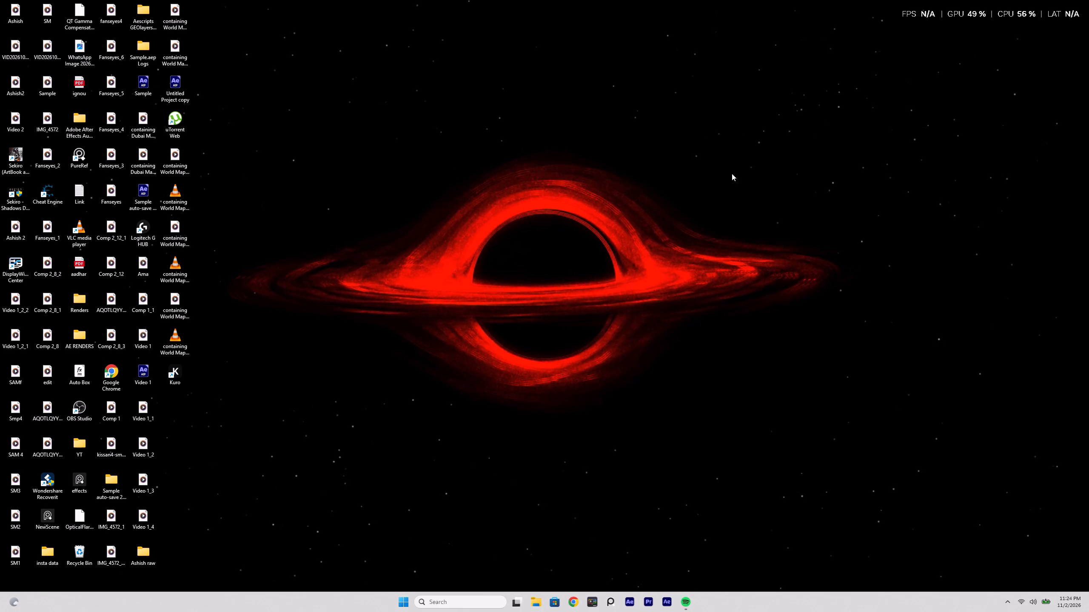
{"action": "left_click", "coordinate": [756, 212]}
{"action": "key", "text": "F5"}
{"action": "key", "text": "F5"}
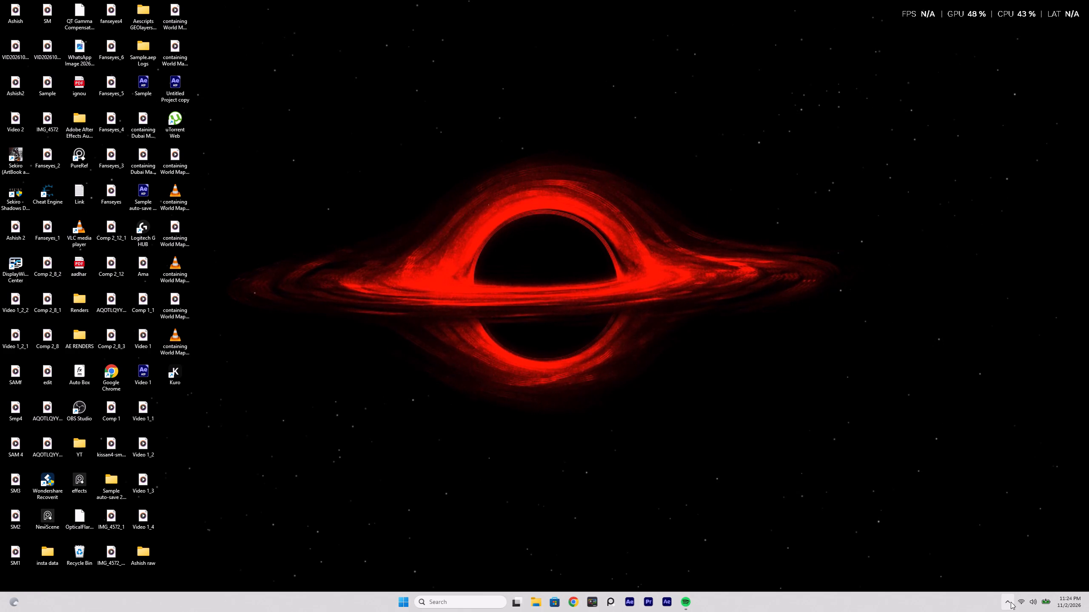
Show the hidden icons in the system tray.
{"action": "left_click", "coordinate": [1011, 602]}
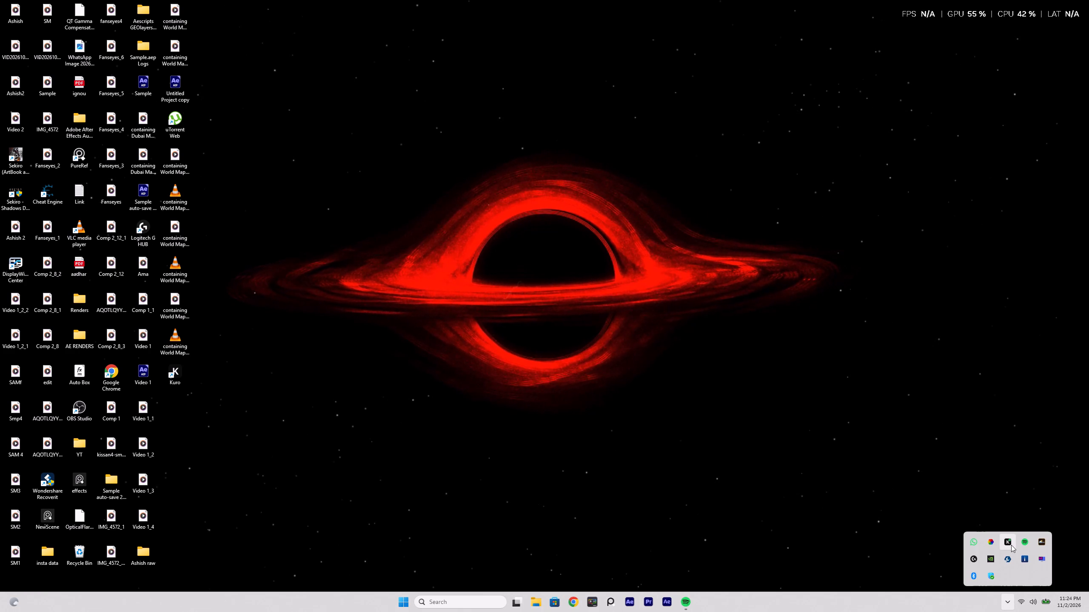